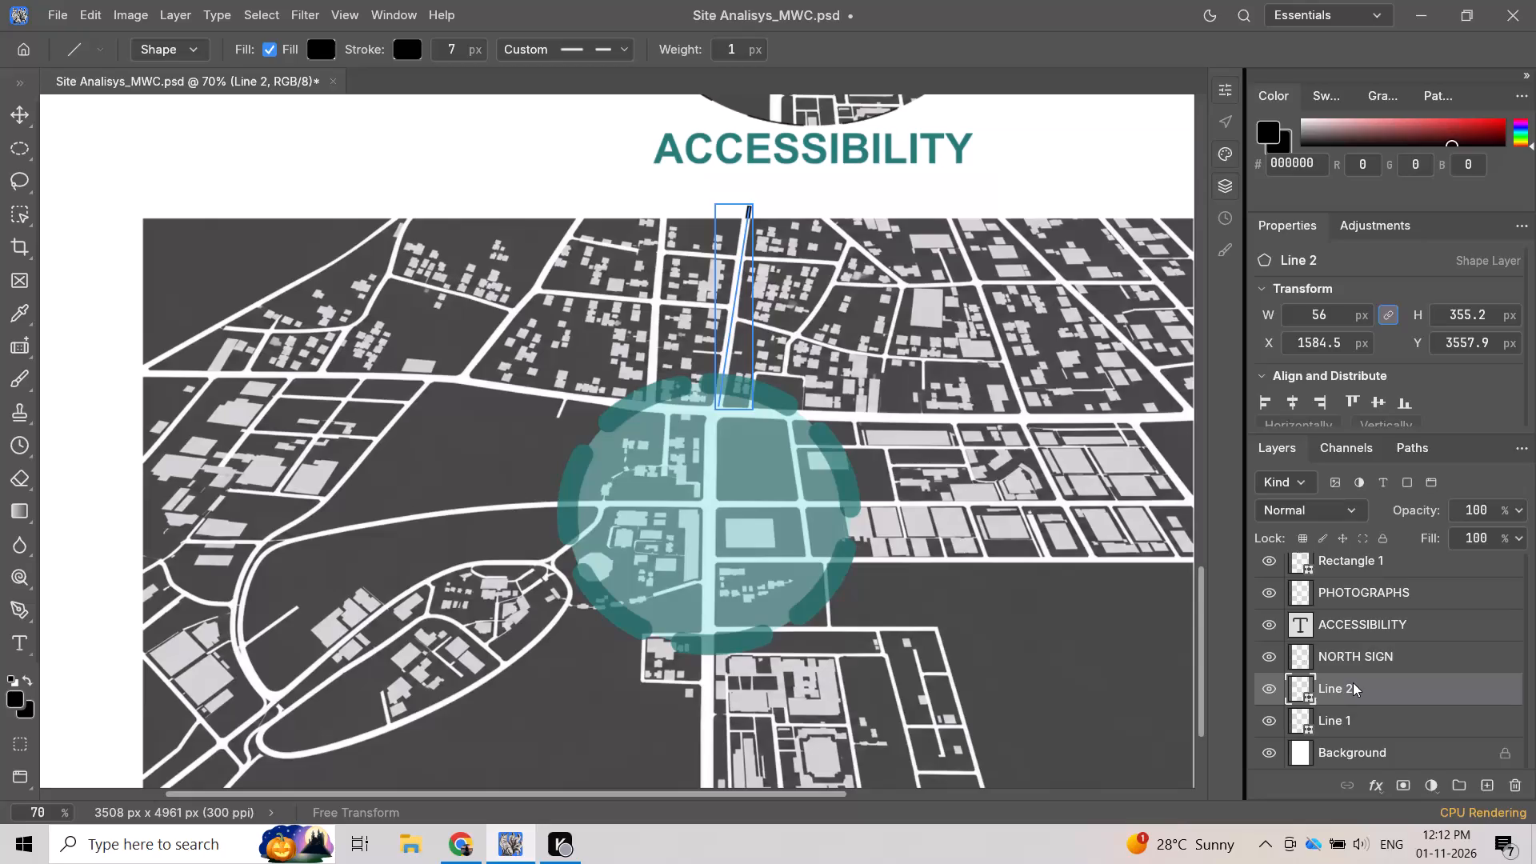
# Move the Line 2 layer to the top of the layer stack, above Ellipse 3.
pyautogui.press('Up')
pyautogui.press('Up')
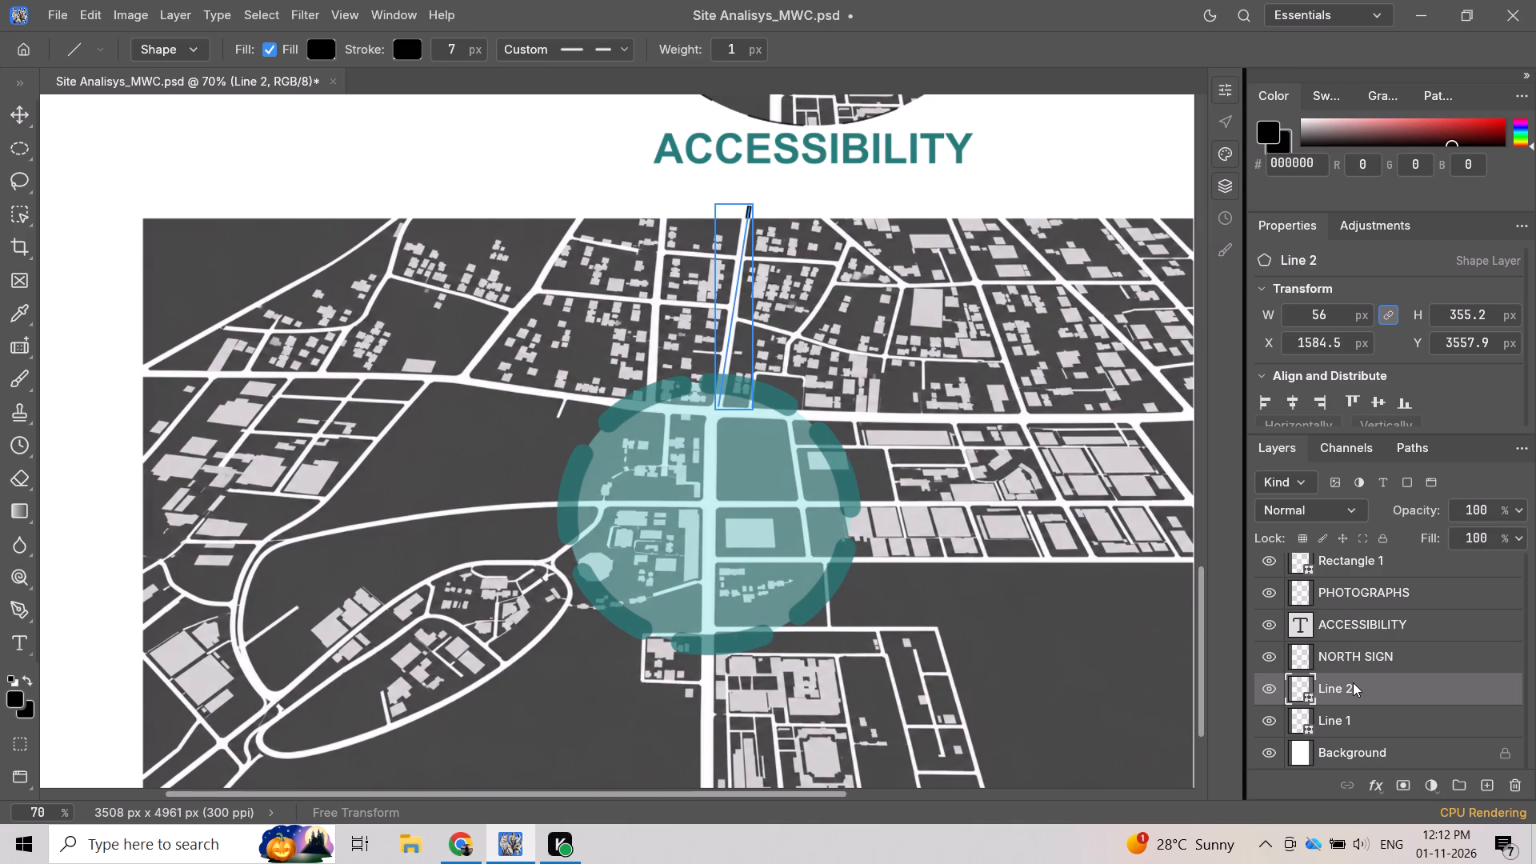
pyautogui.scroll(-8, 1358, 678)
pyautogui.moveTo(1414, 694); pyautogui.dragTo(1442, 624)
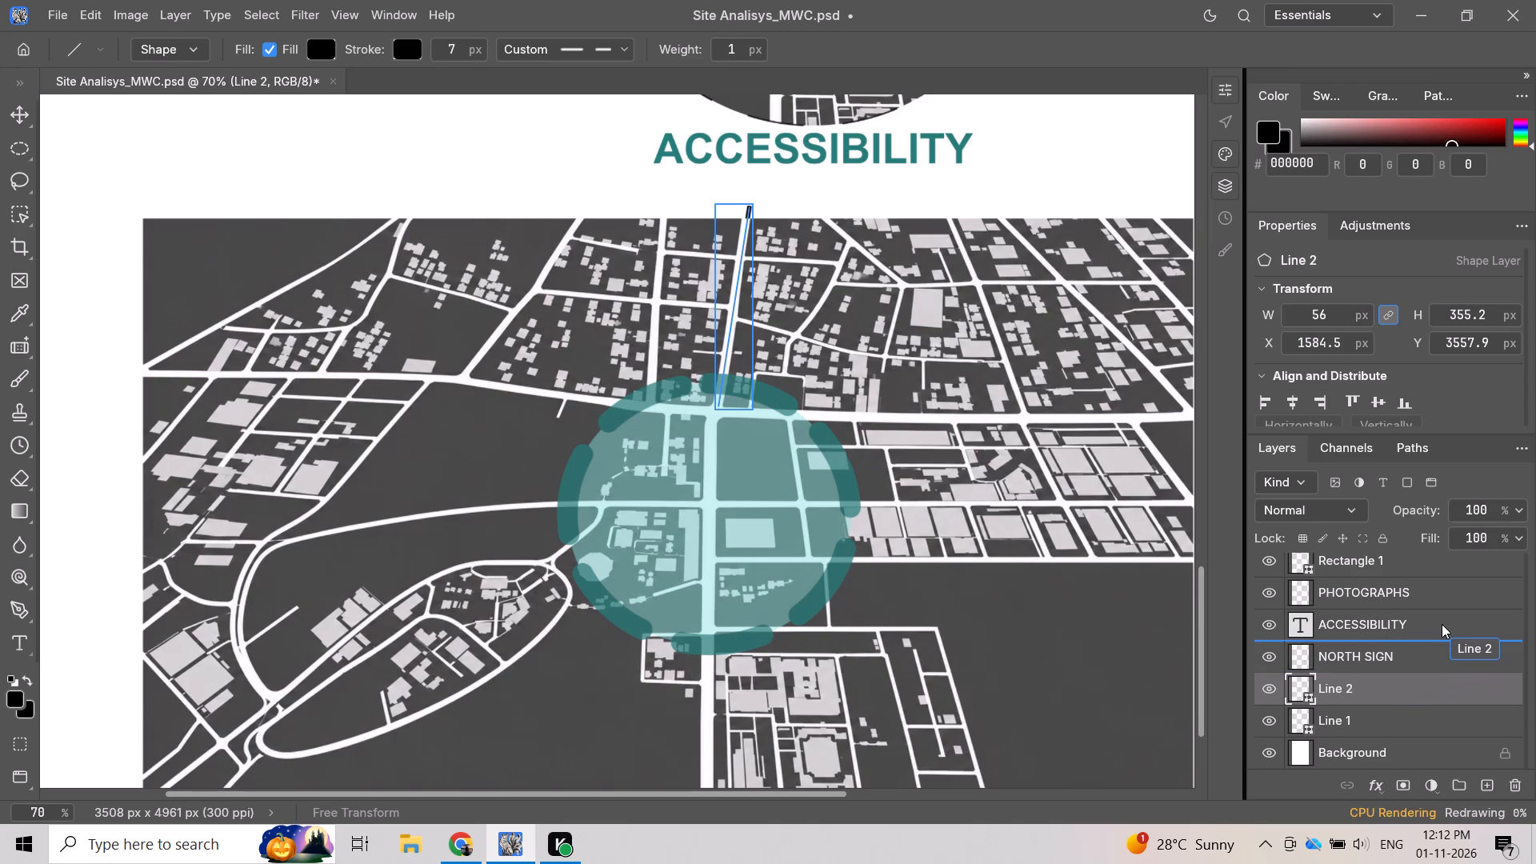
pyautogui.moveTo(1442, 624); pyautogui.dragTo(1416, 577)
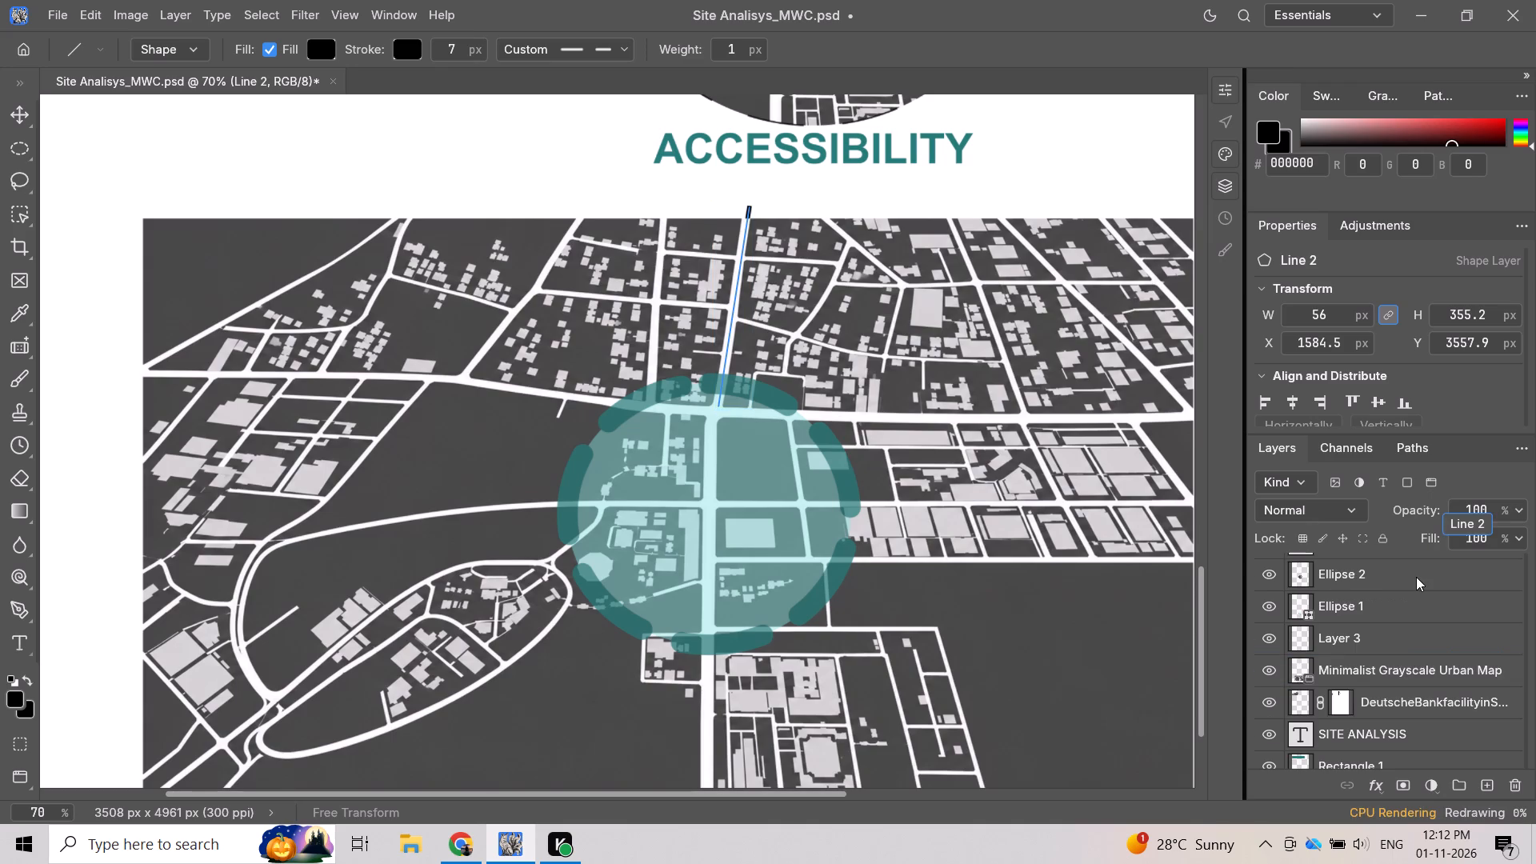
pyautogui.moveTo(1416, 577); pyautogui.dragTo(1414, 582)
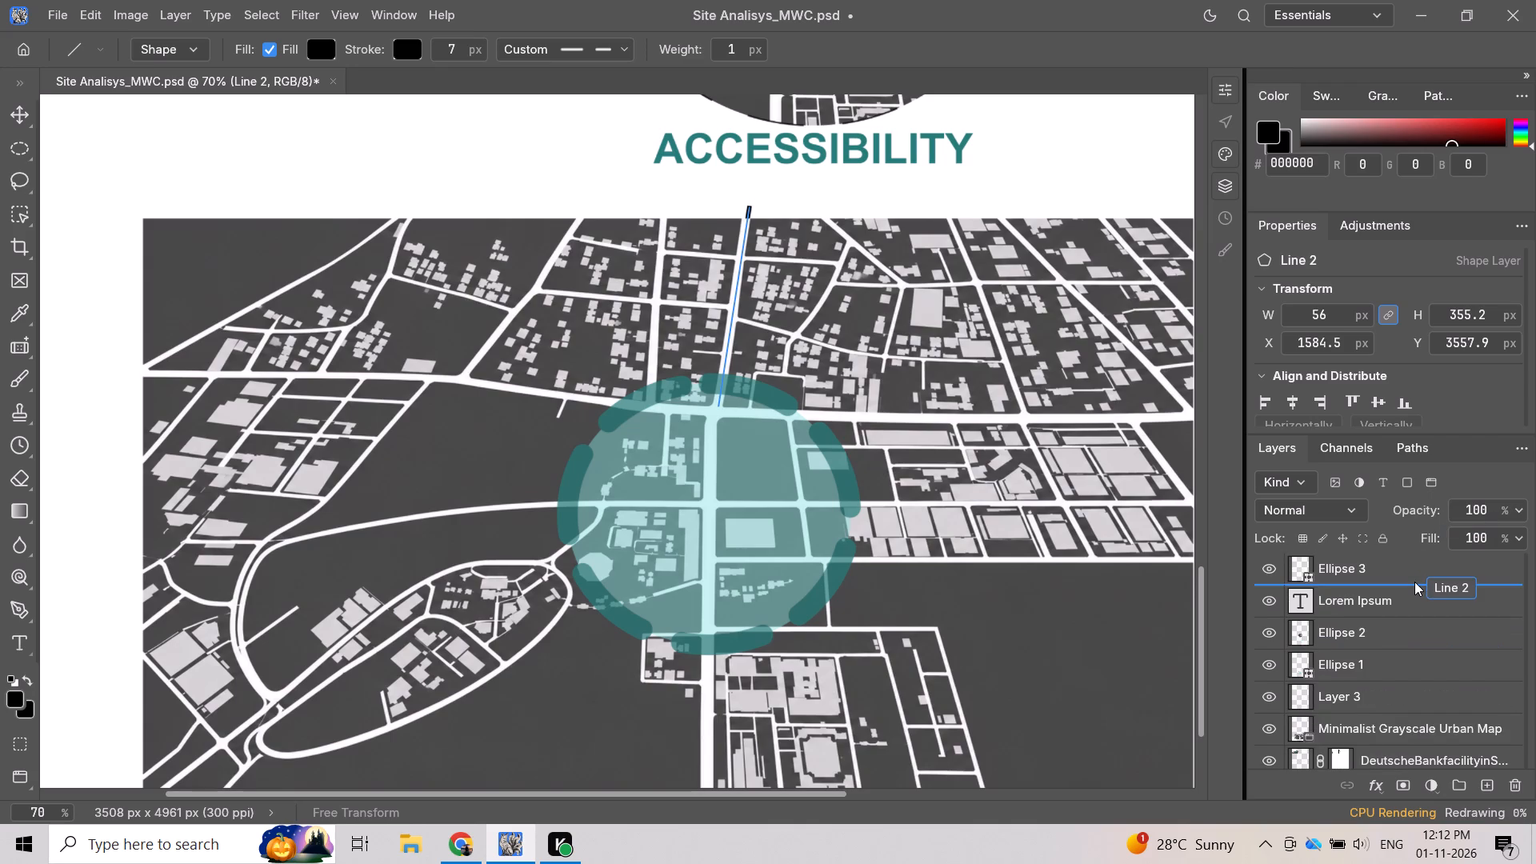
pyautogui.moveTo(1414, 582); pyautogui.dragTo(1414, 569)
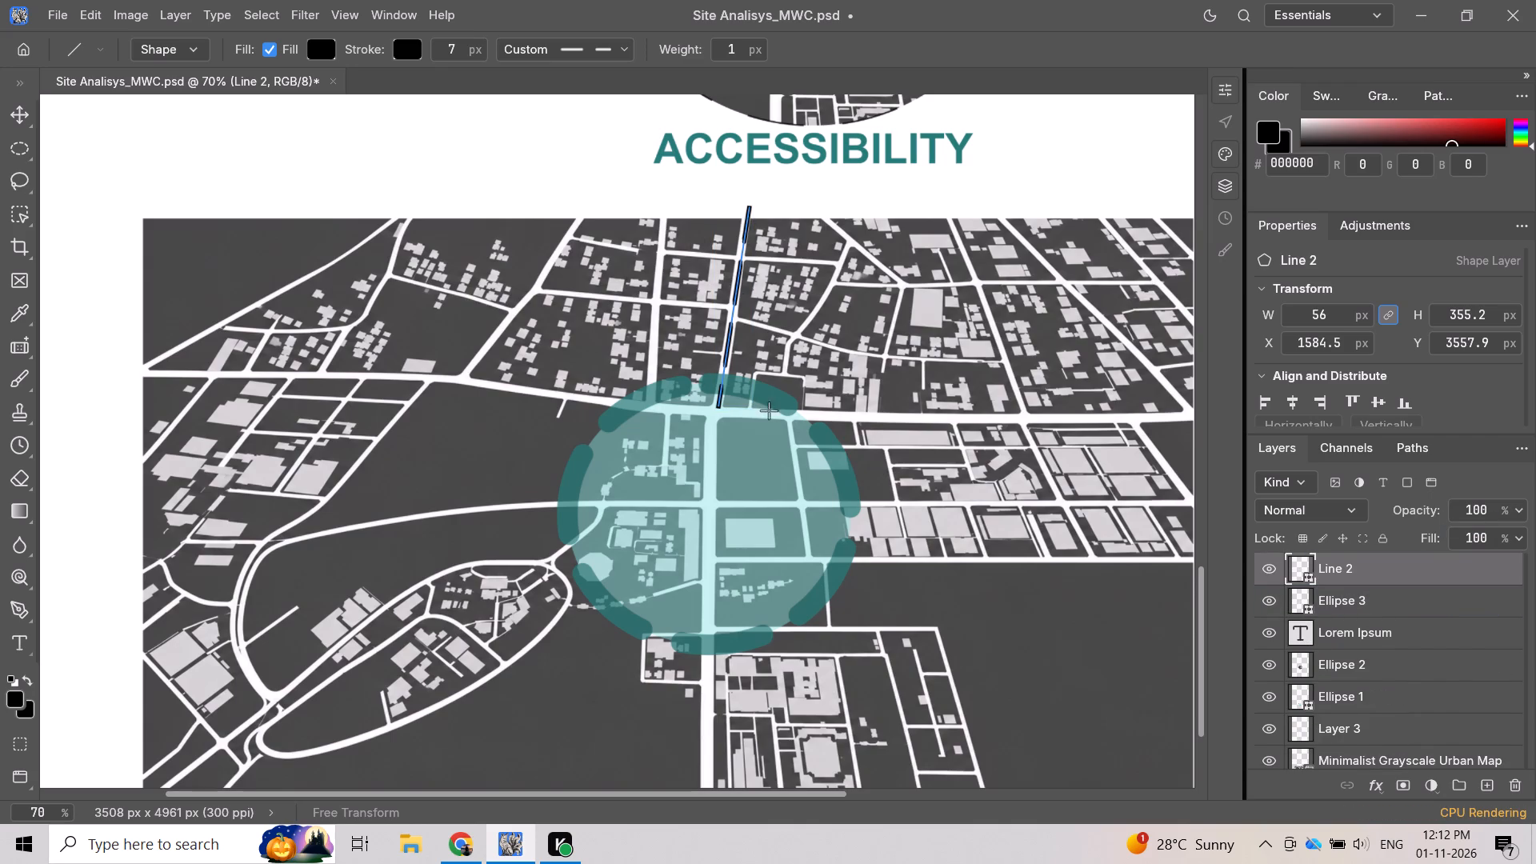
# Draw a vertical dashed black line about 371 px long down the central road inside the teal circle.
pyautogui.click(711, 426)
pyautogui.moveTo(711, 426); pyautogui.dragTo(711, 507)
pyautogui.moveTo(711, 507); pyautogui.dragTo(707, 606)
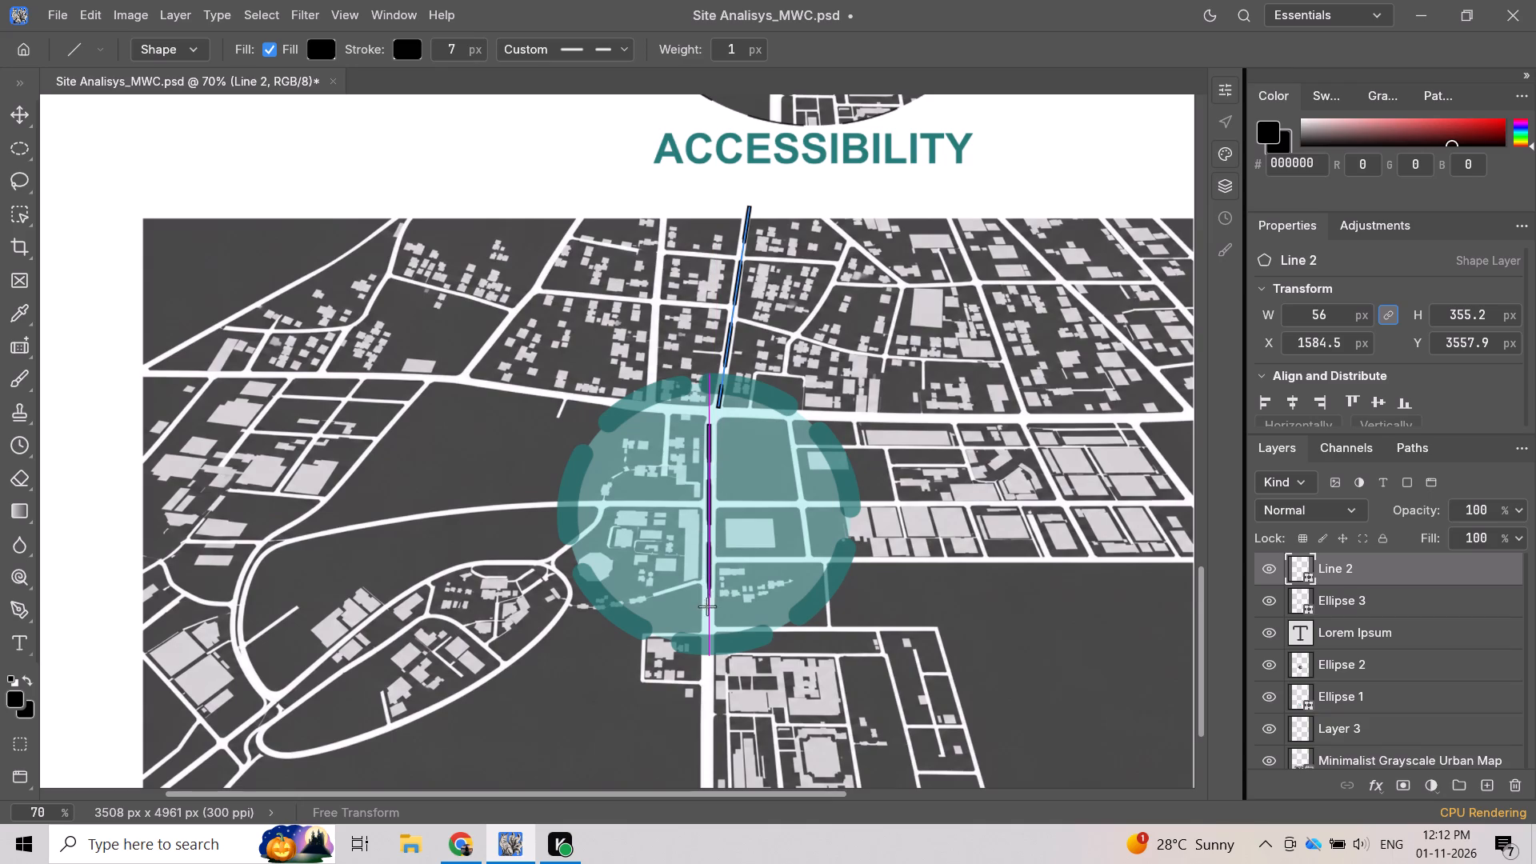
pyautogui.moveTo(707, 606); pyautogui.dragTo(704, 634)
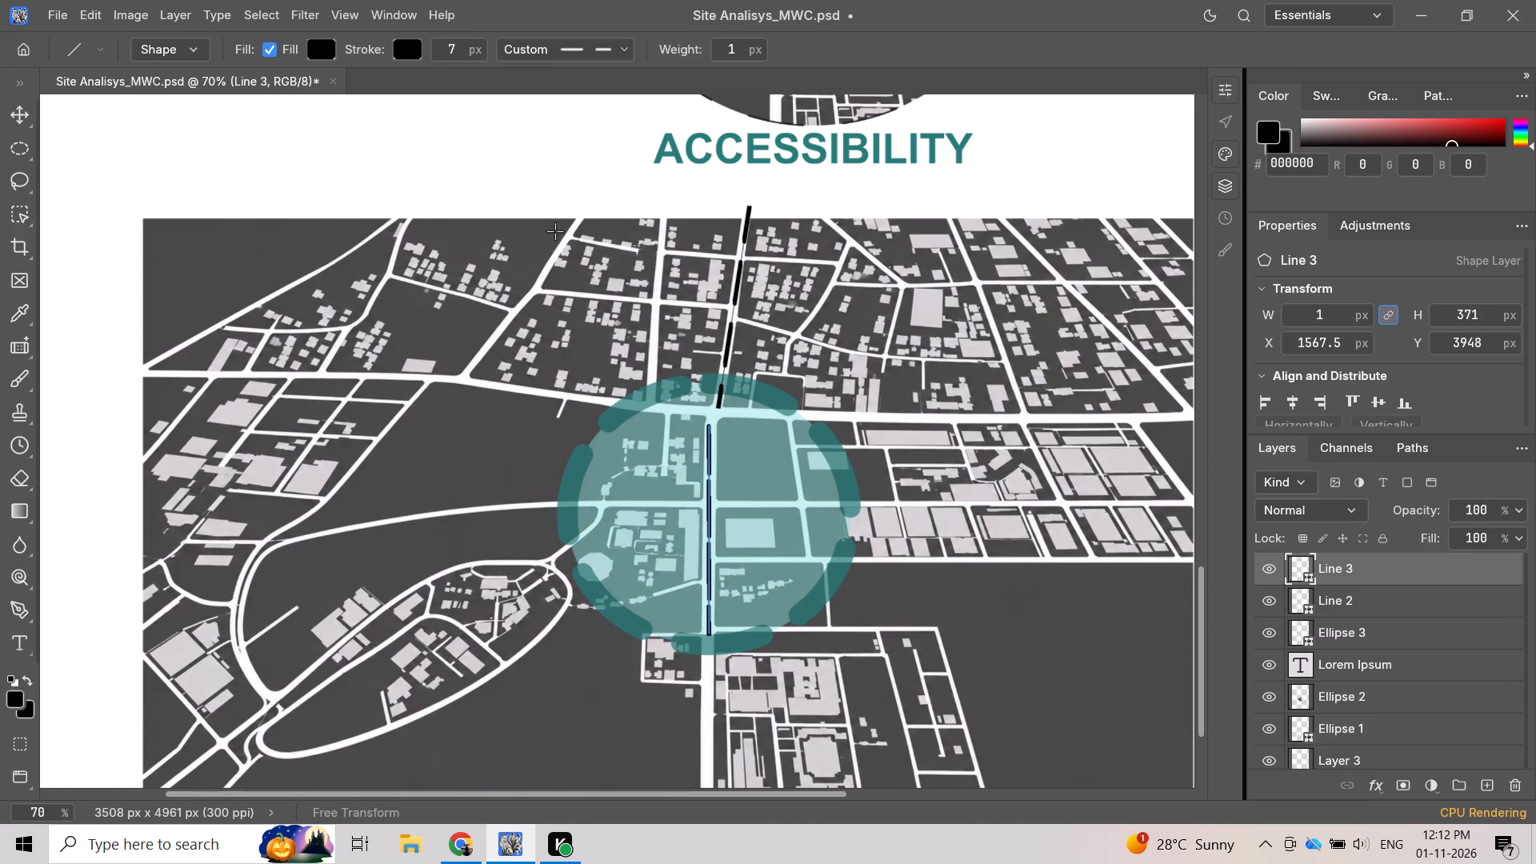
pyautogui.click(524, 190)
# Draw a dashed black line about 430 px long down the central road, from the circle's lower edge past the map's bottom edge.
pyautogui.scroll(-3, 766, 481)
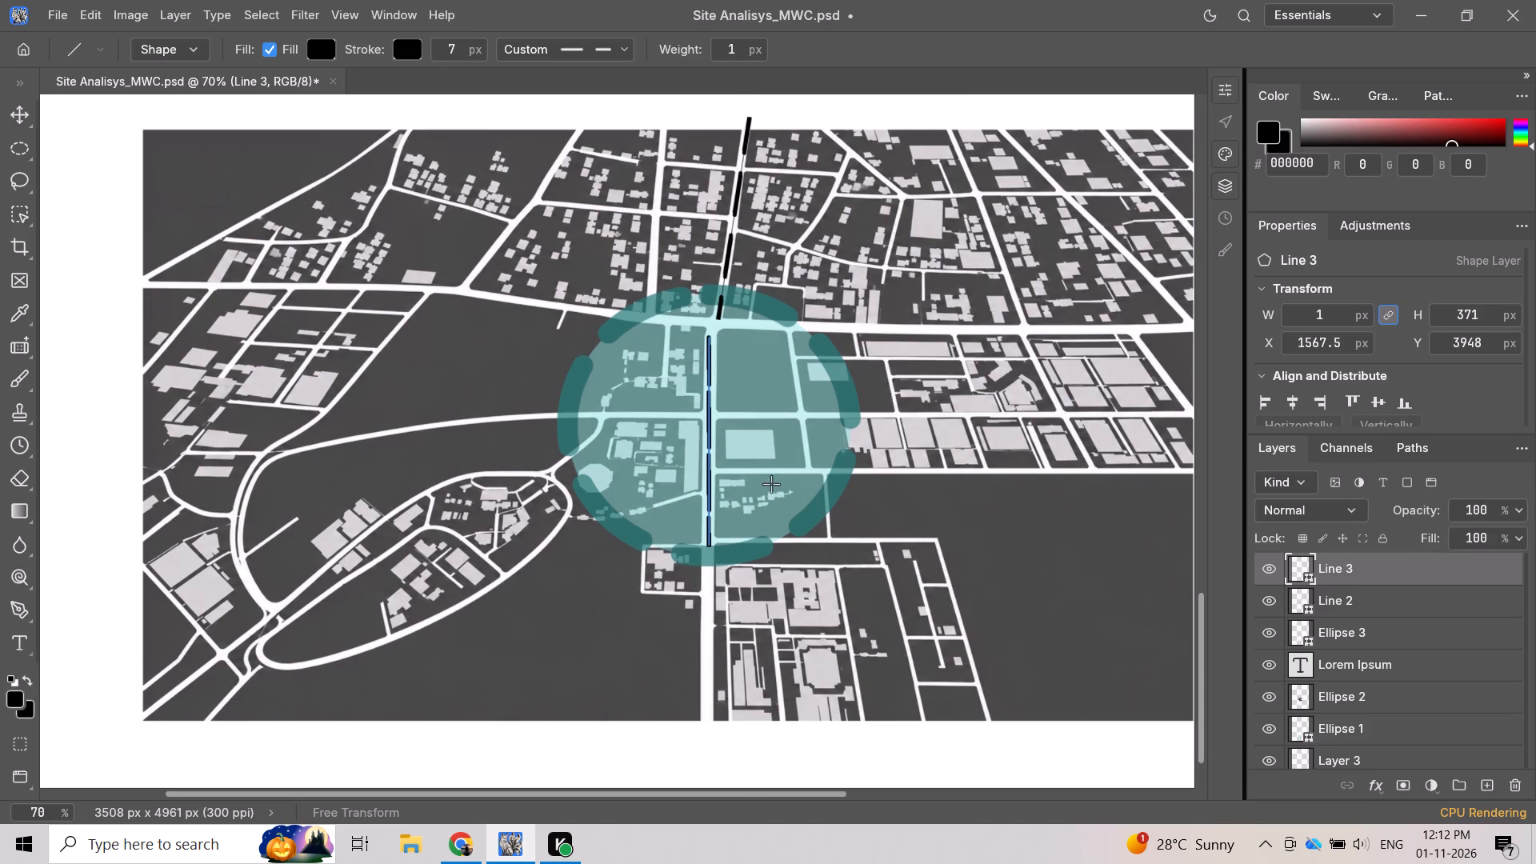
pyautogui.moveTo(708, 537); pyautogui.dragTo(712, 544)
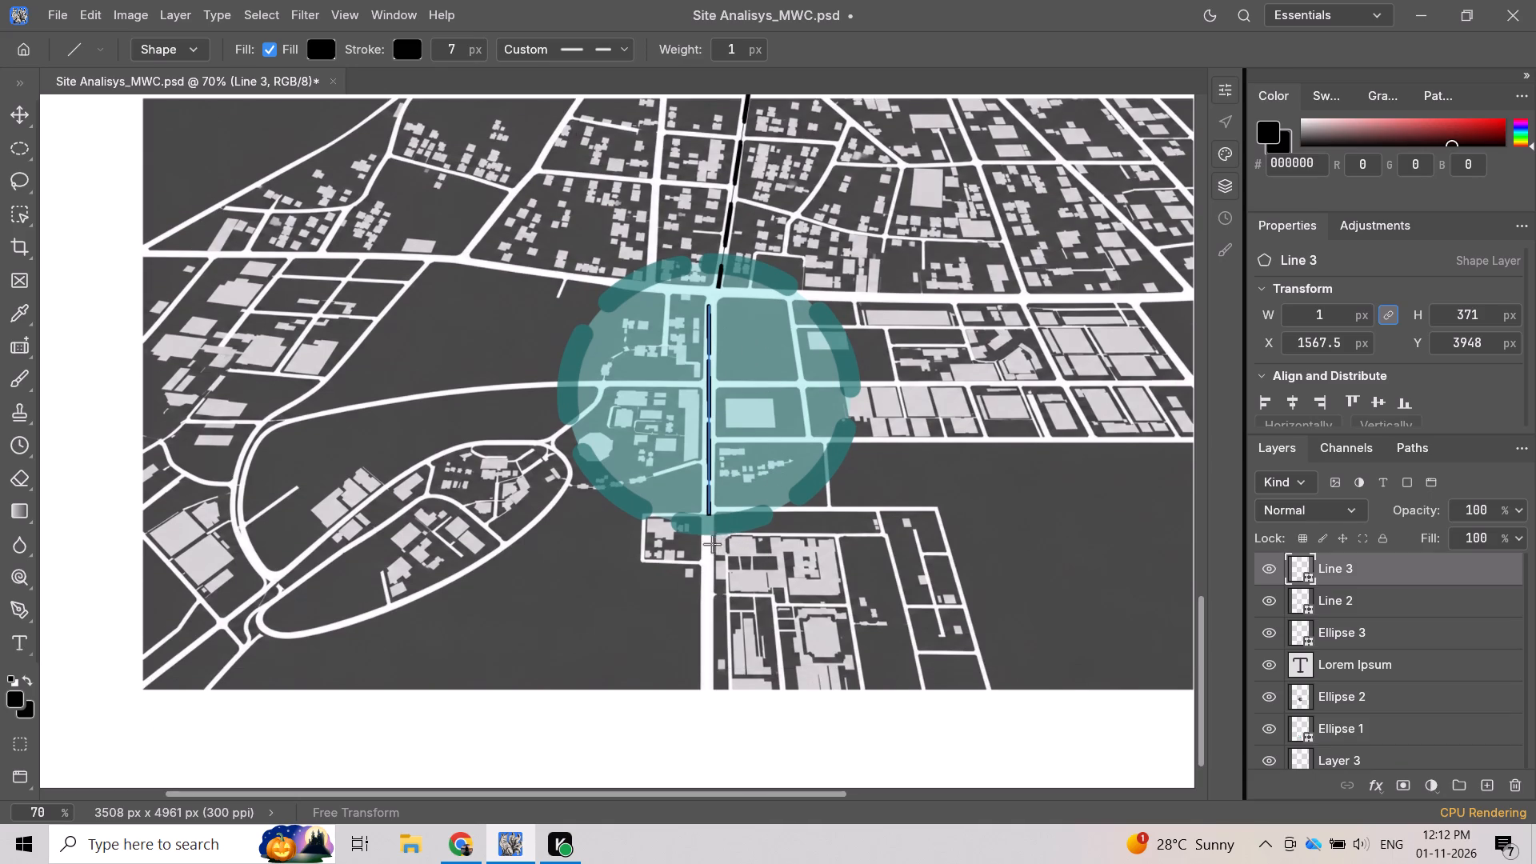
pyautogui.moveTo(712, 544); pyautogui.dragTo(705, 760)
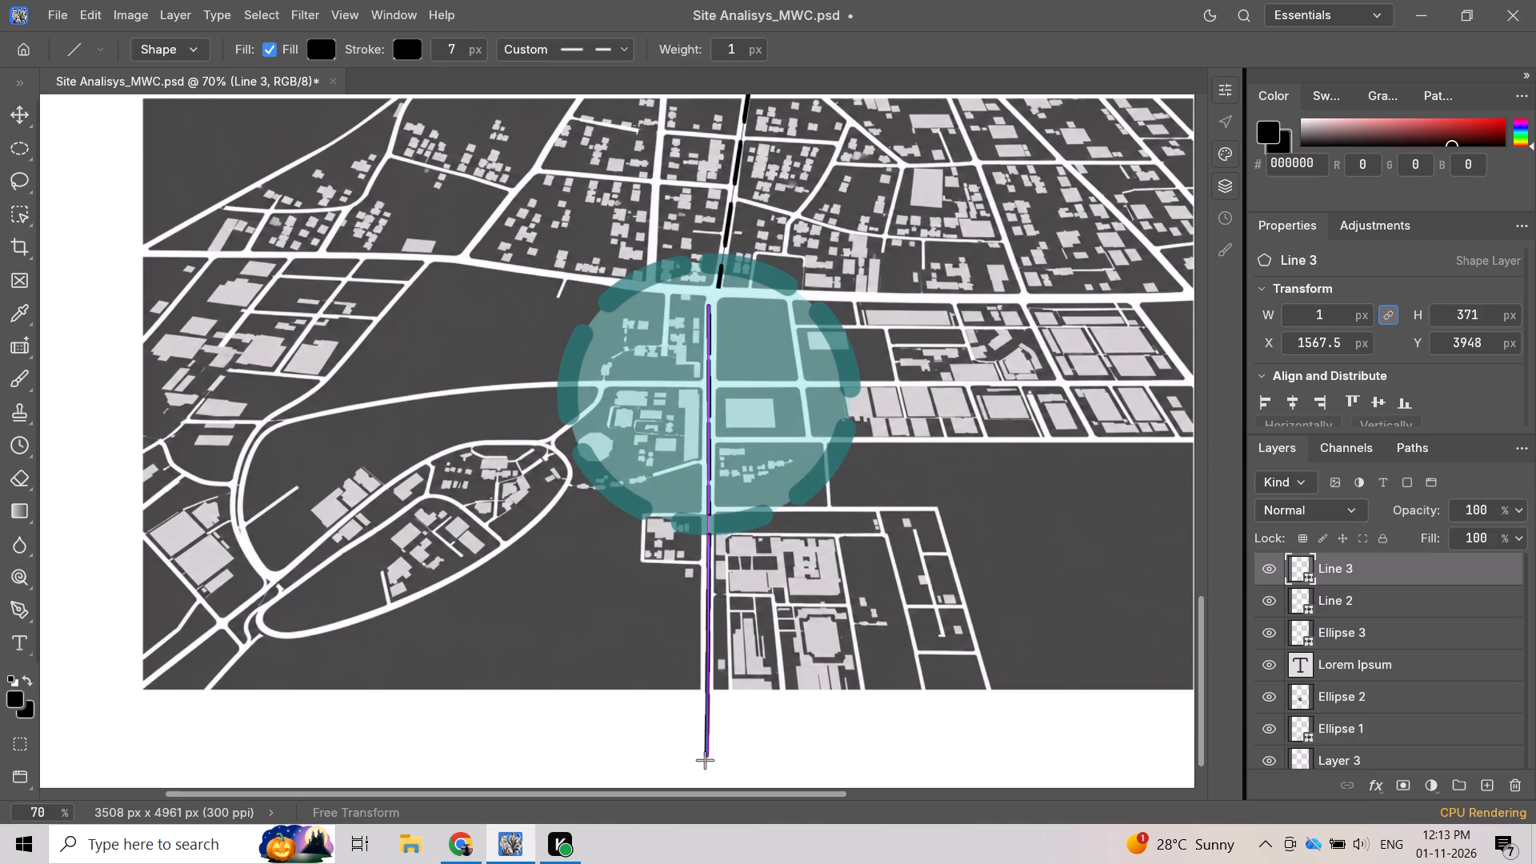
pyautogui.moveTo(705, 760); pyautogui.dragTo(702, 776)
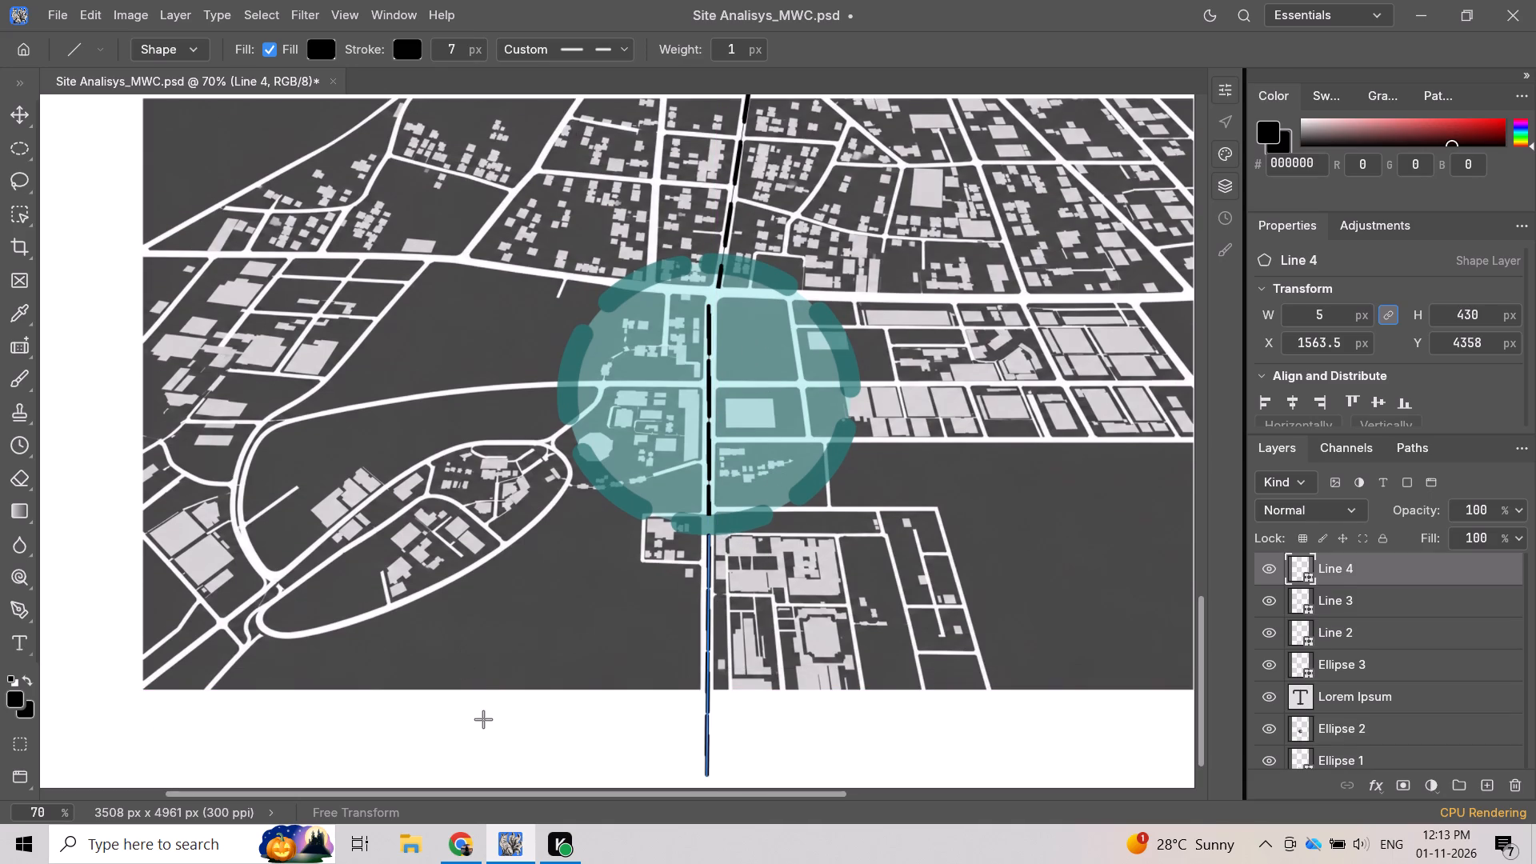
# Undo both central road lines, the Line 2 layer reordering, and the slanted Line 2 on the road north of the circle.
pyautogui.scroll(-3, 612, 489)
pyautogui.scroll(5, 612, 489)
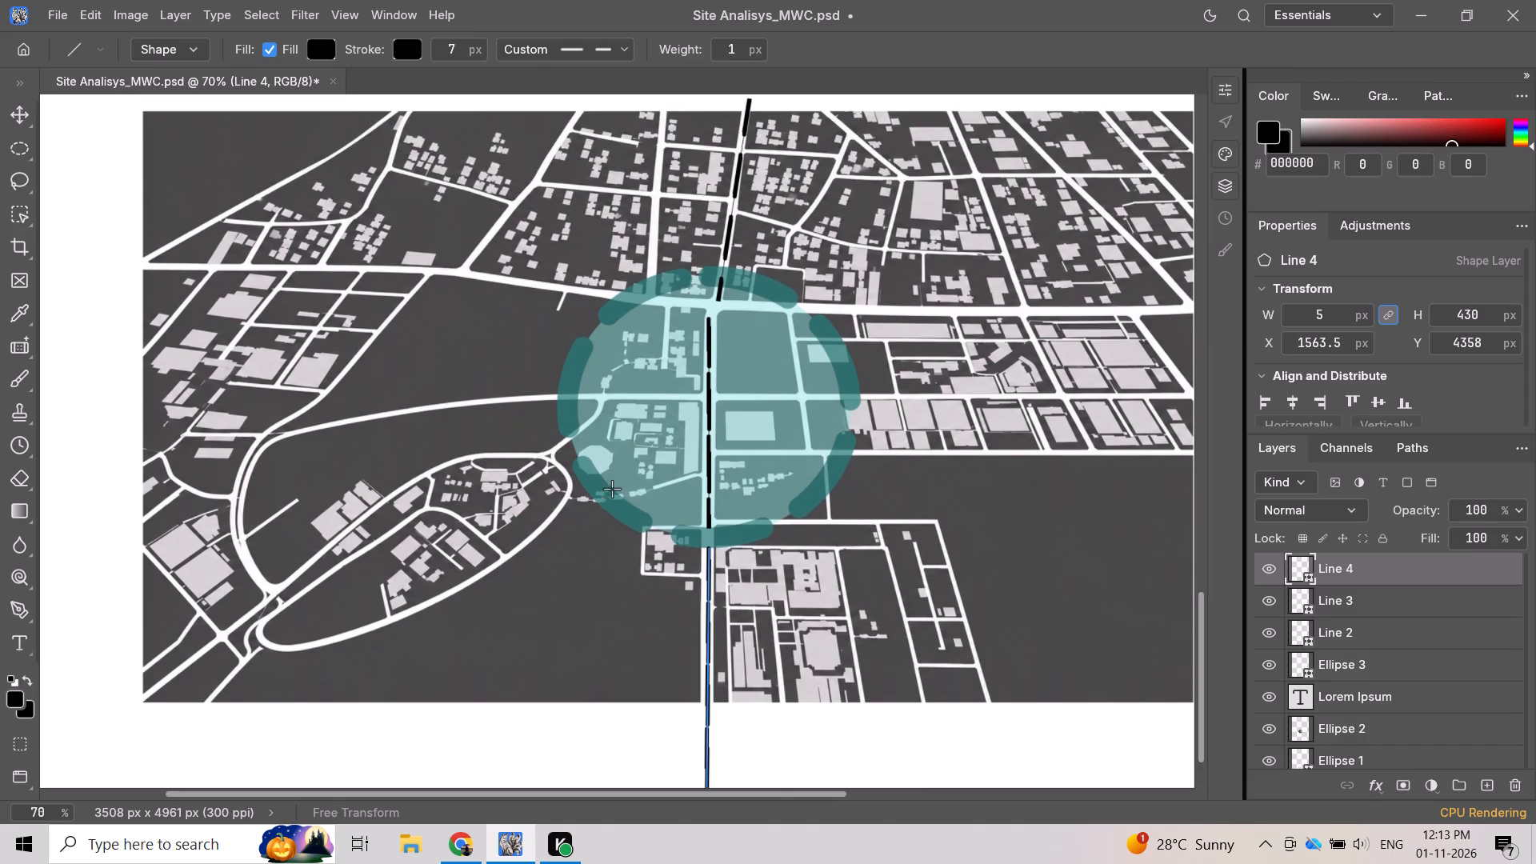
pyautogui.scroll(2, 612, 489)
pyautogui.scroll(-2, 612, 489)
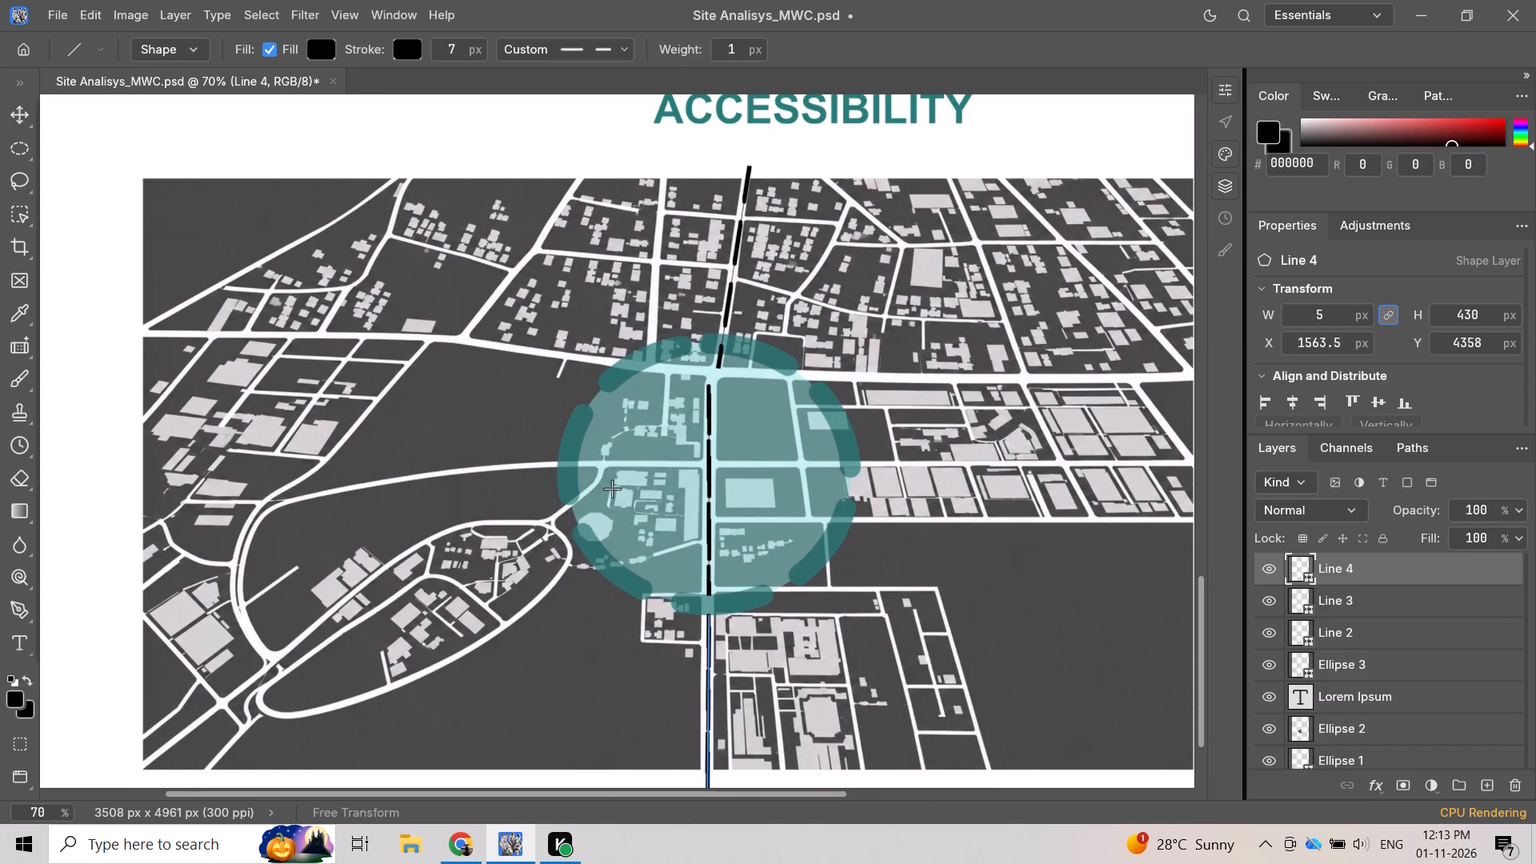
pyautogui.hotkey('ctrl', 'z')
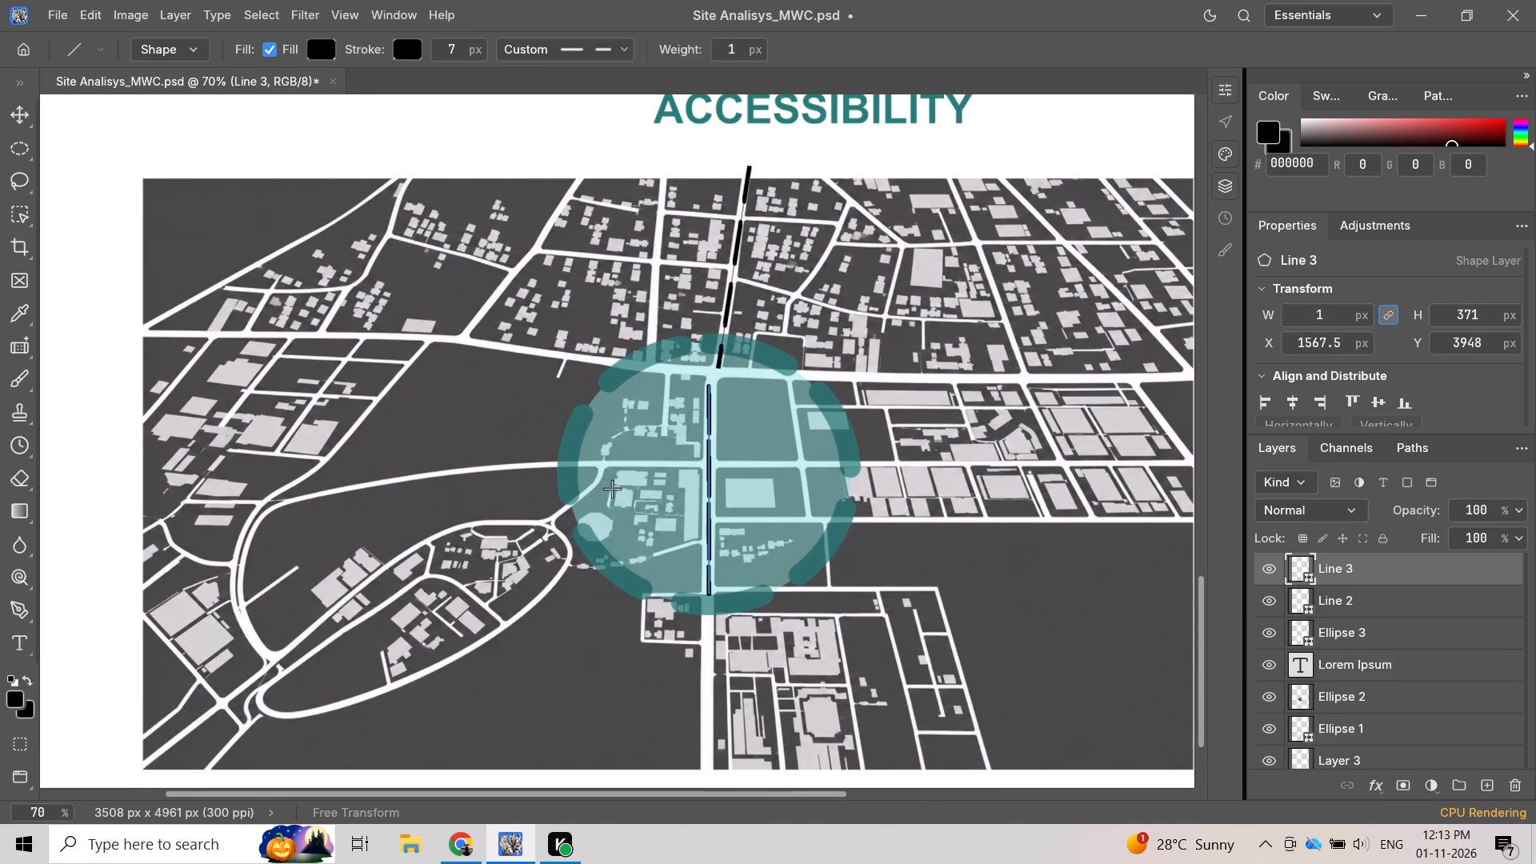
pyautogui.hotkey('ctrl', 'z')
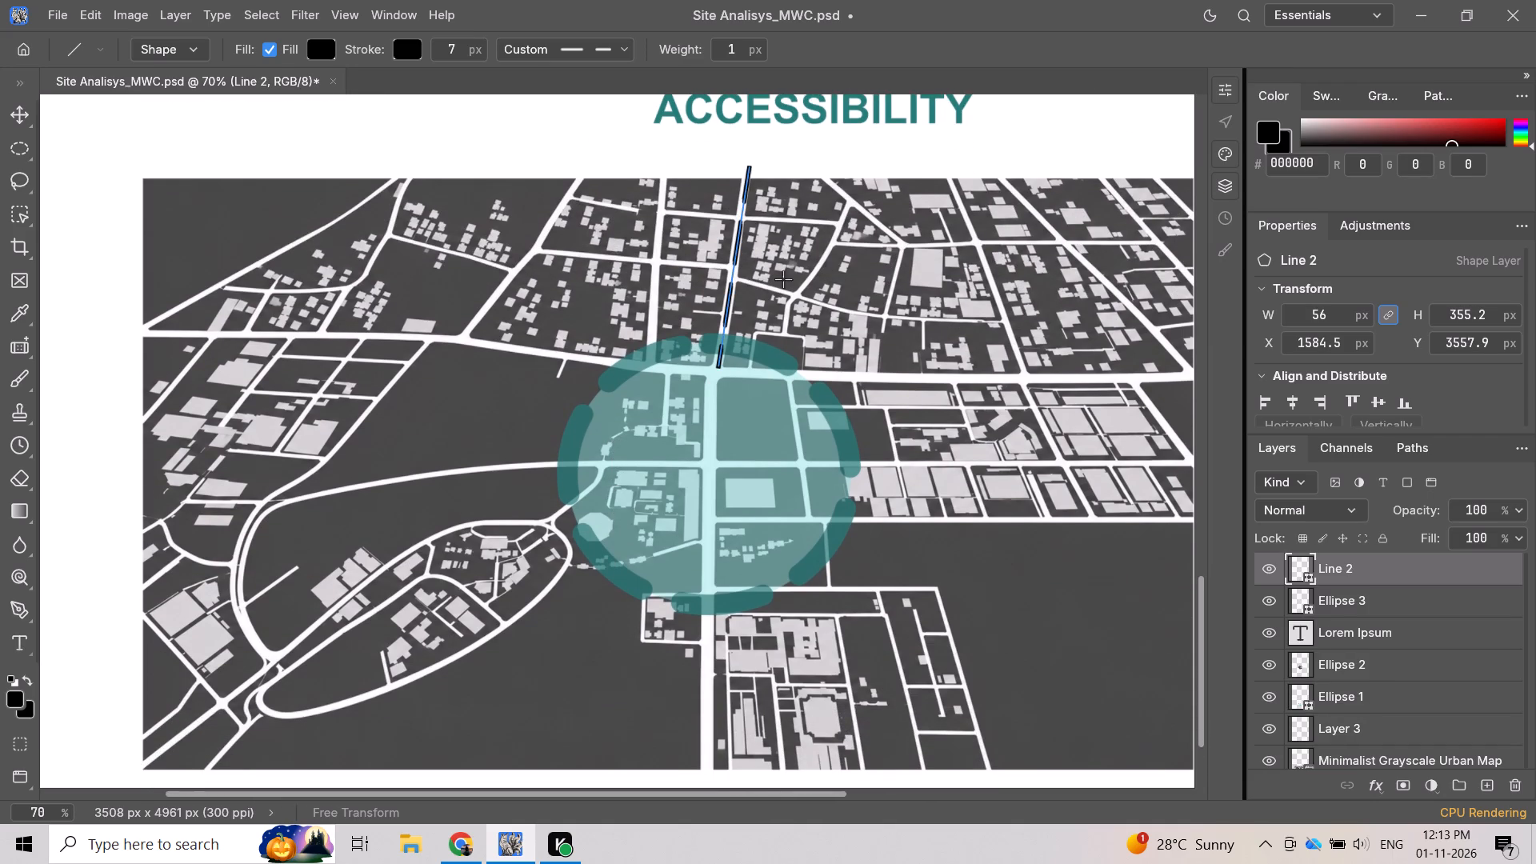
pyautogui.hotkey('ctrl', 'z')
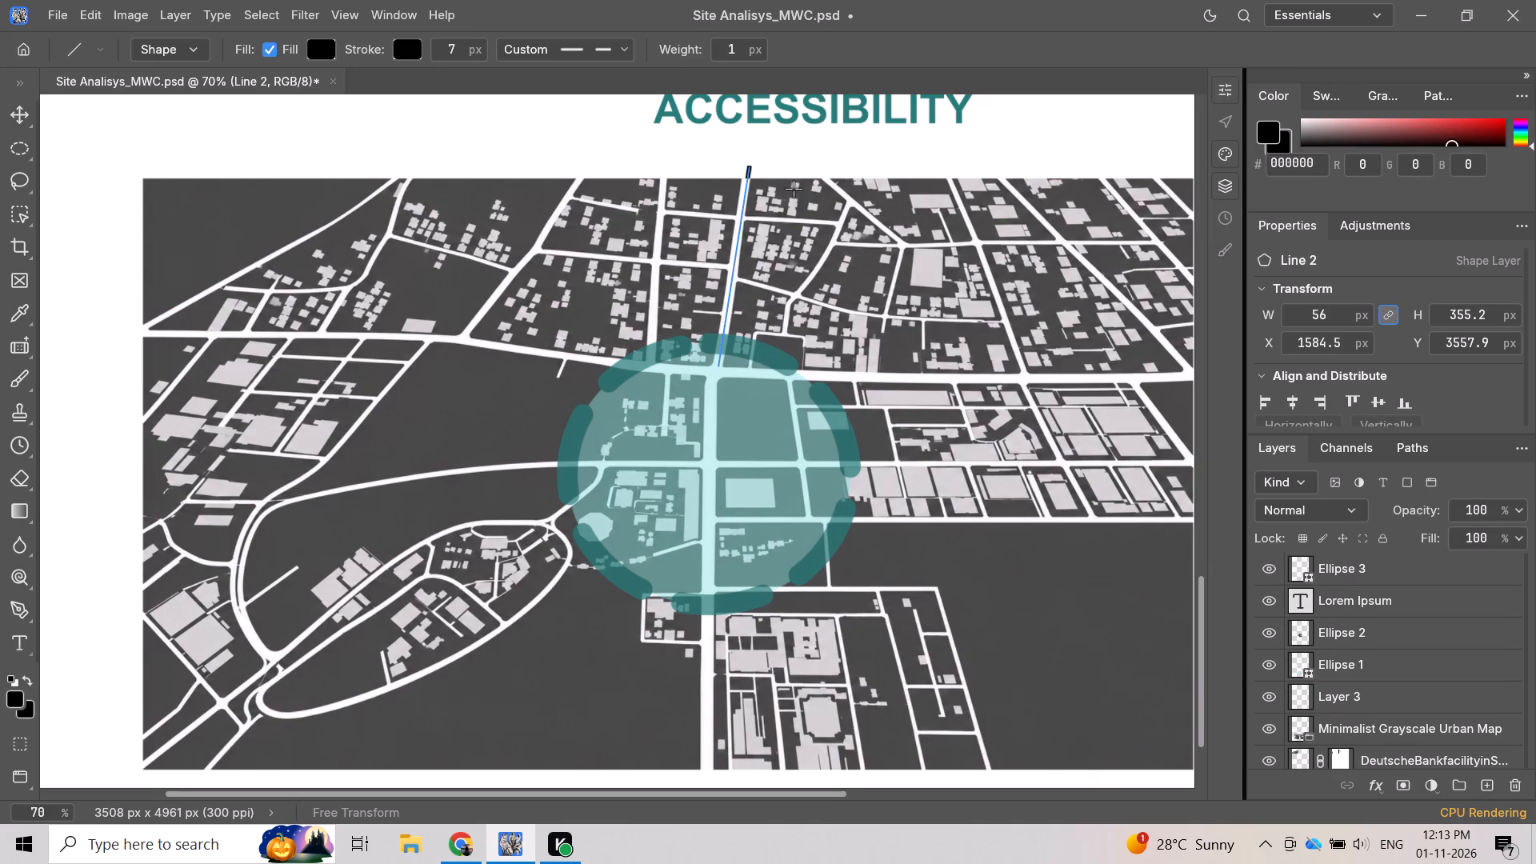
pyautogui.hotkey('ctrl', 'z')
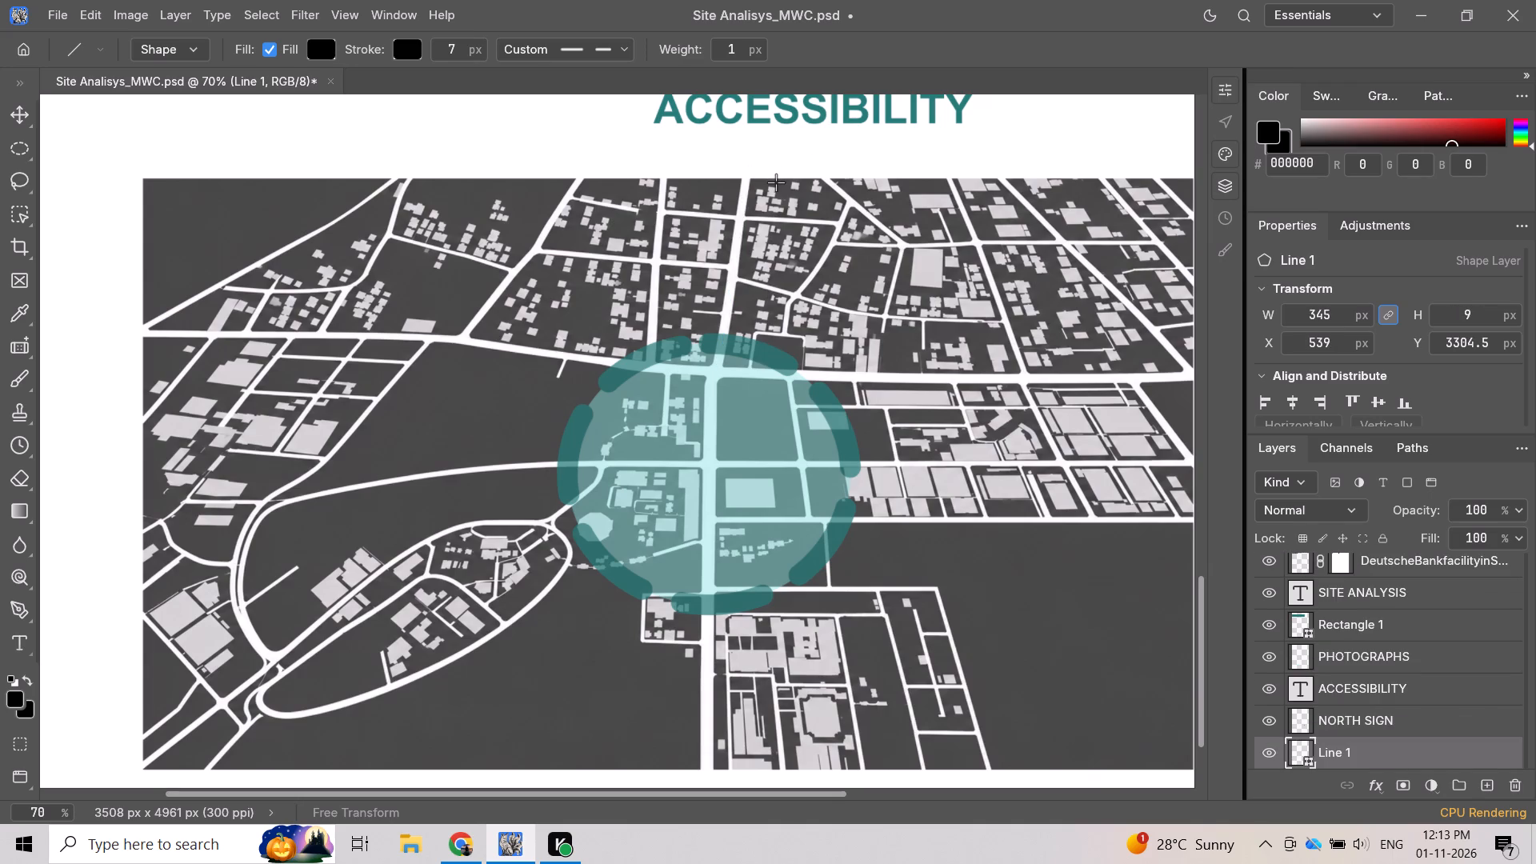
# Switch to the Move tool and select the Minimalist Grayscale Urban Map layer.
pyautogui.scroll(-3, 704, 286)
pyautogui.scroll(2, 697, 295)
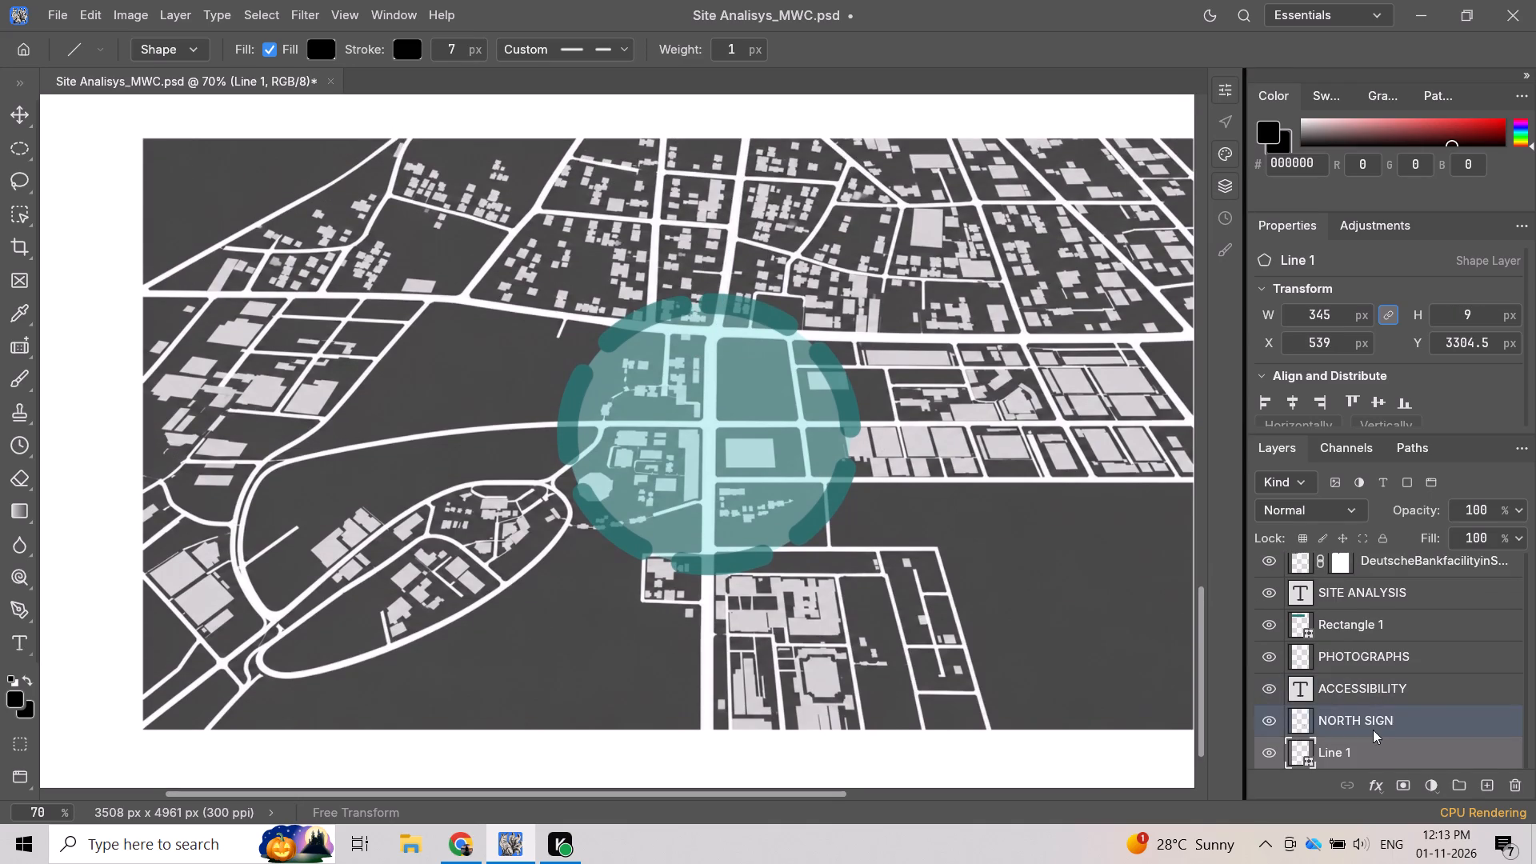
pyautogui.scroll(8, 1373, 730)
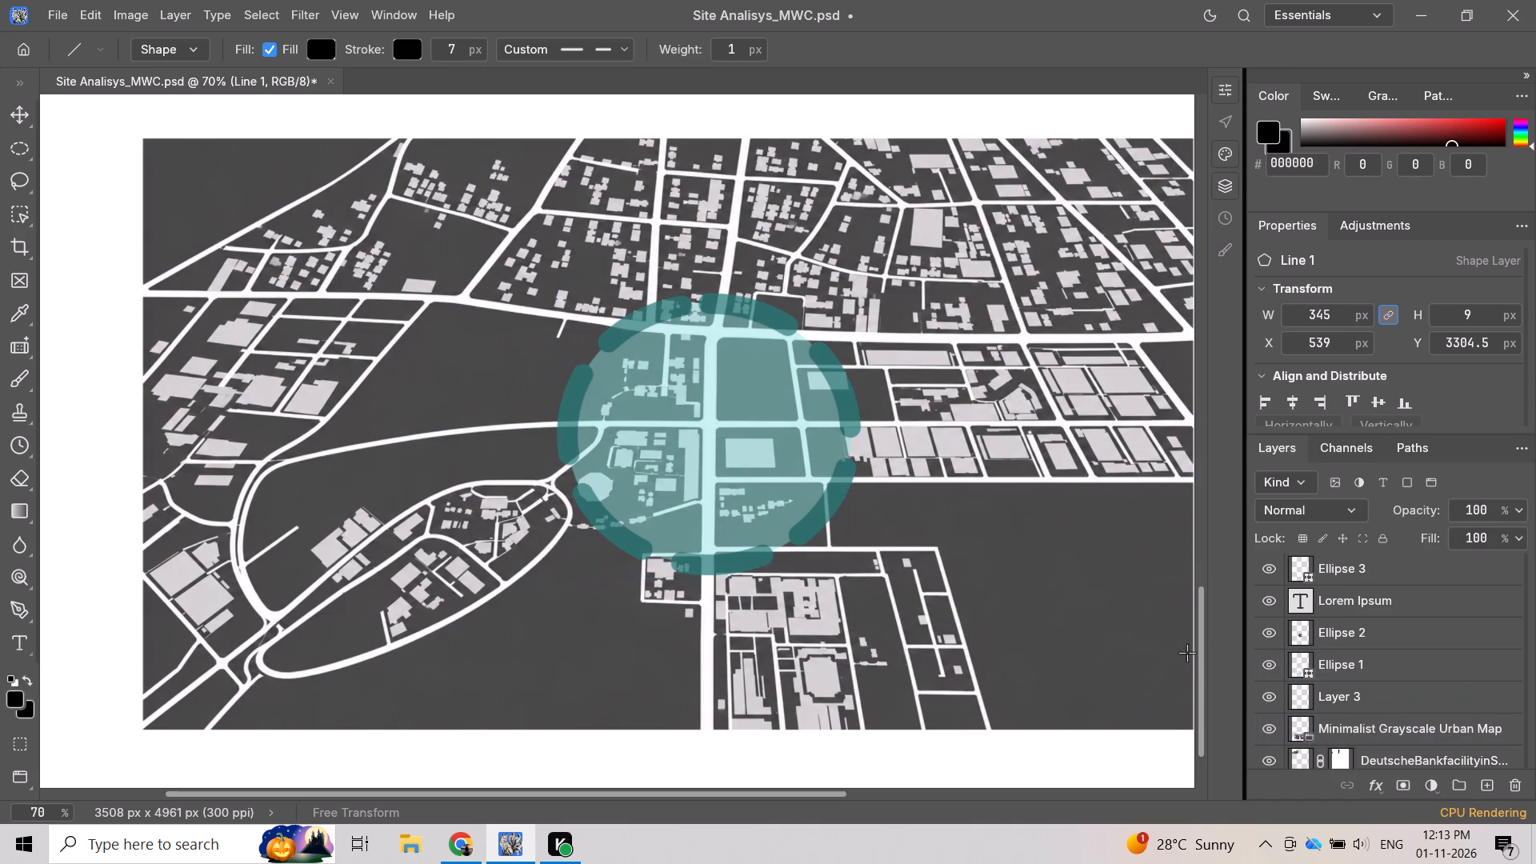
pyautogui.scroll(-4, 1214, 621)
pyautogui.scroll(-6, 1381, 614)
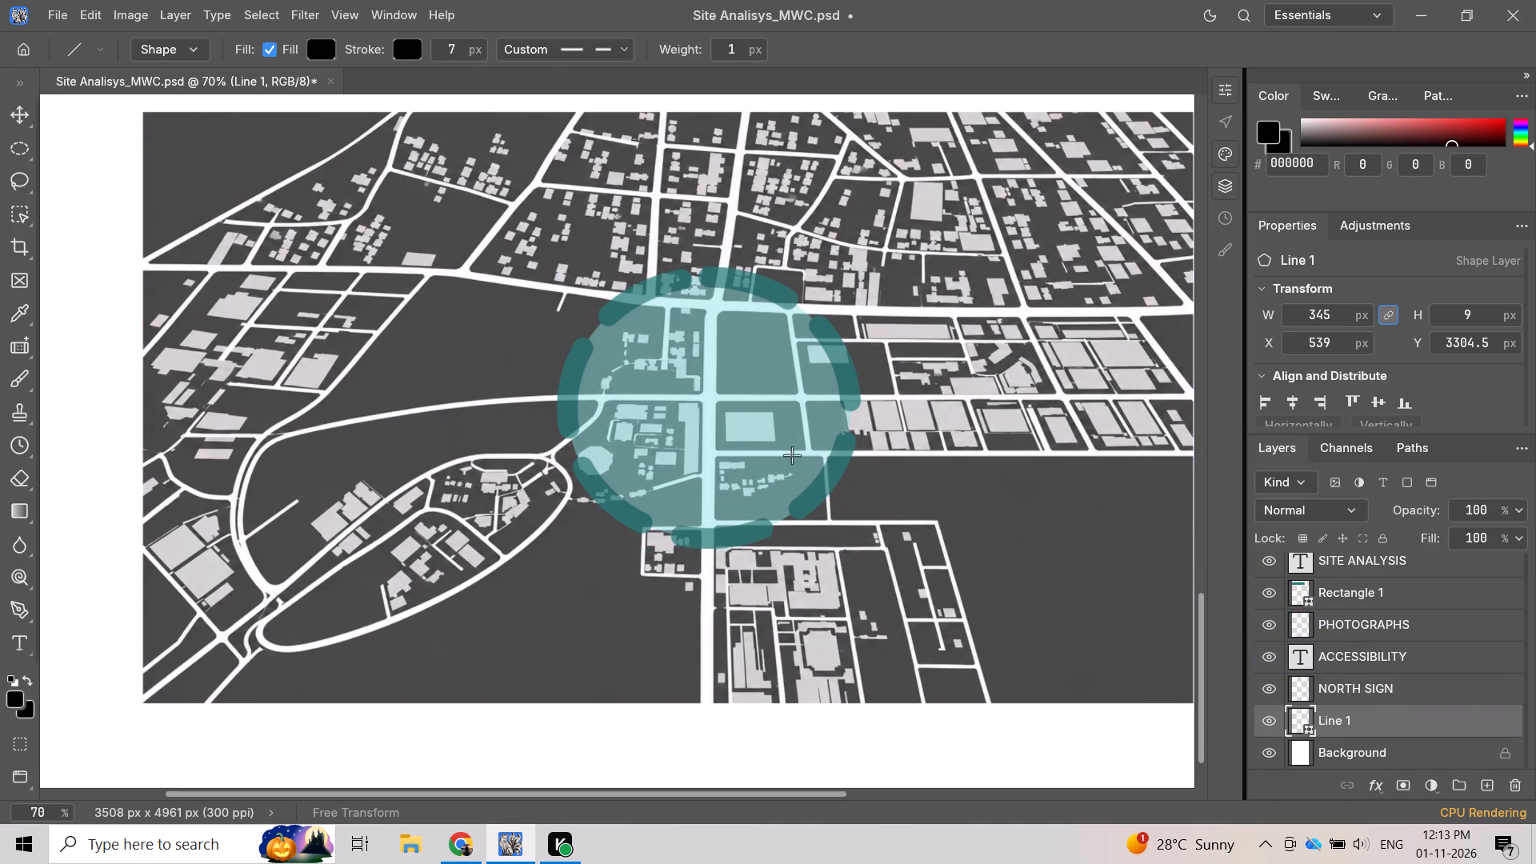
pyautogui.click(10, 114)
pyautogui.click(1061, 458)
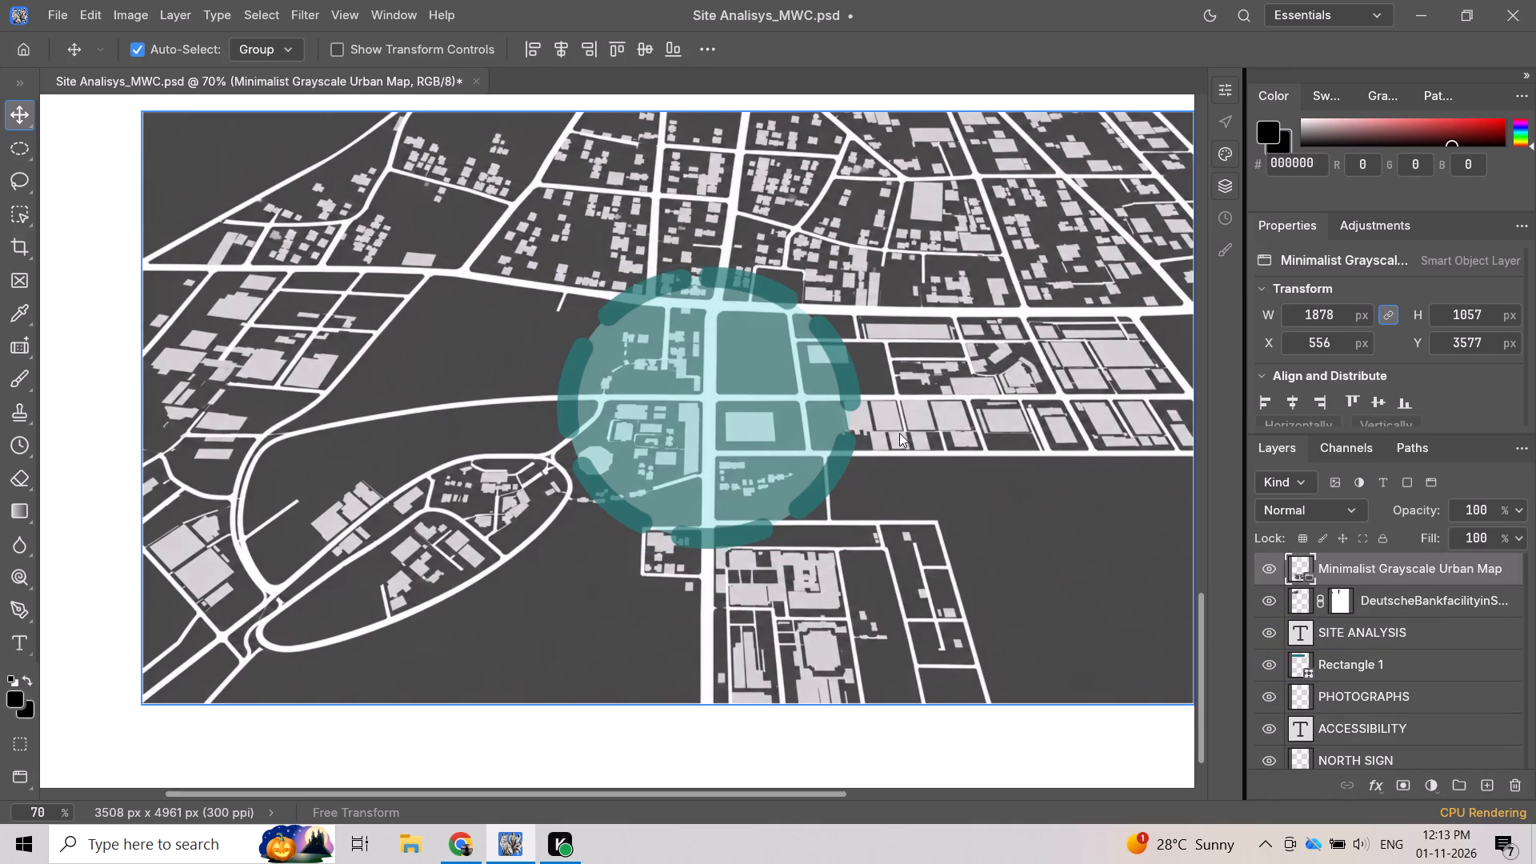
# Toggle the visibility of the Ellipse 1 layer to check which artwork it holds.
pyautogui.scroll(2, 1399, 582)
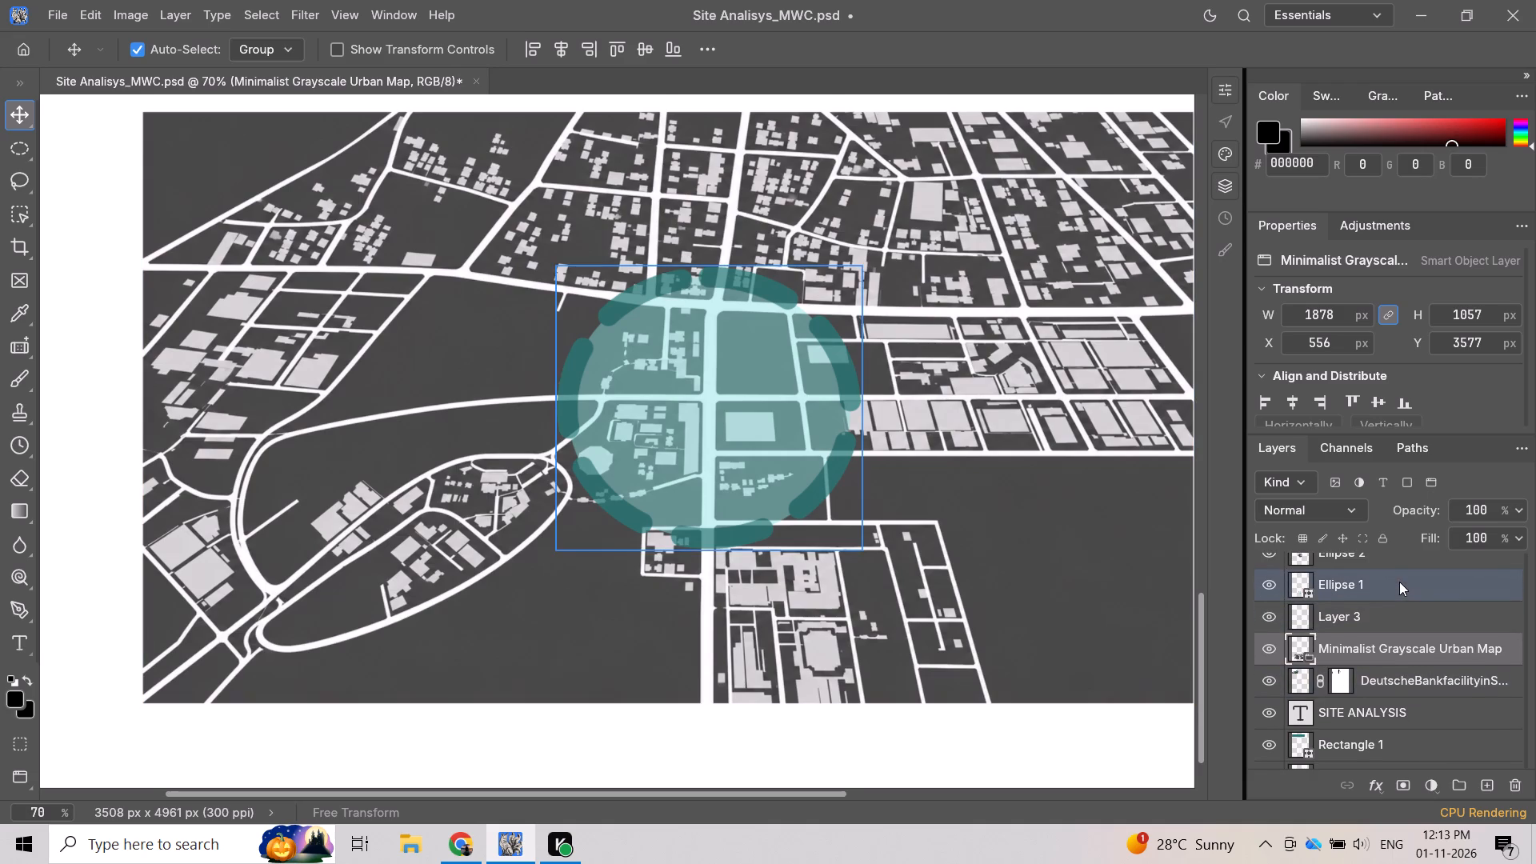
pyautogui.scroll(1, 1399, 582)
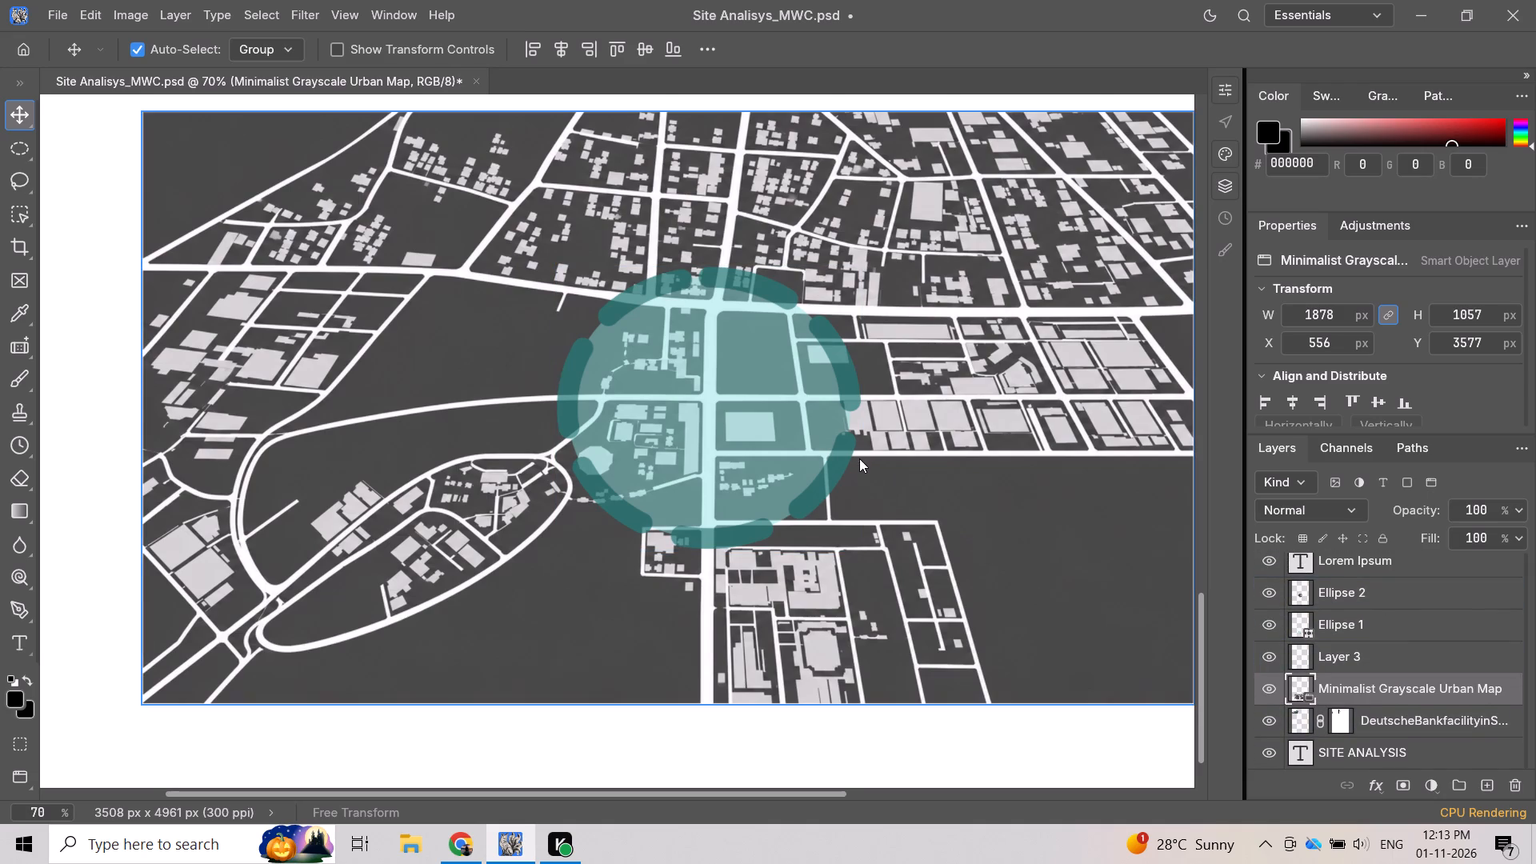
pyautogui.scroll(2, 1397, 634)
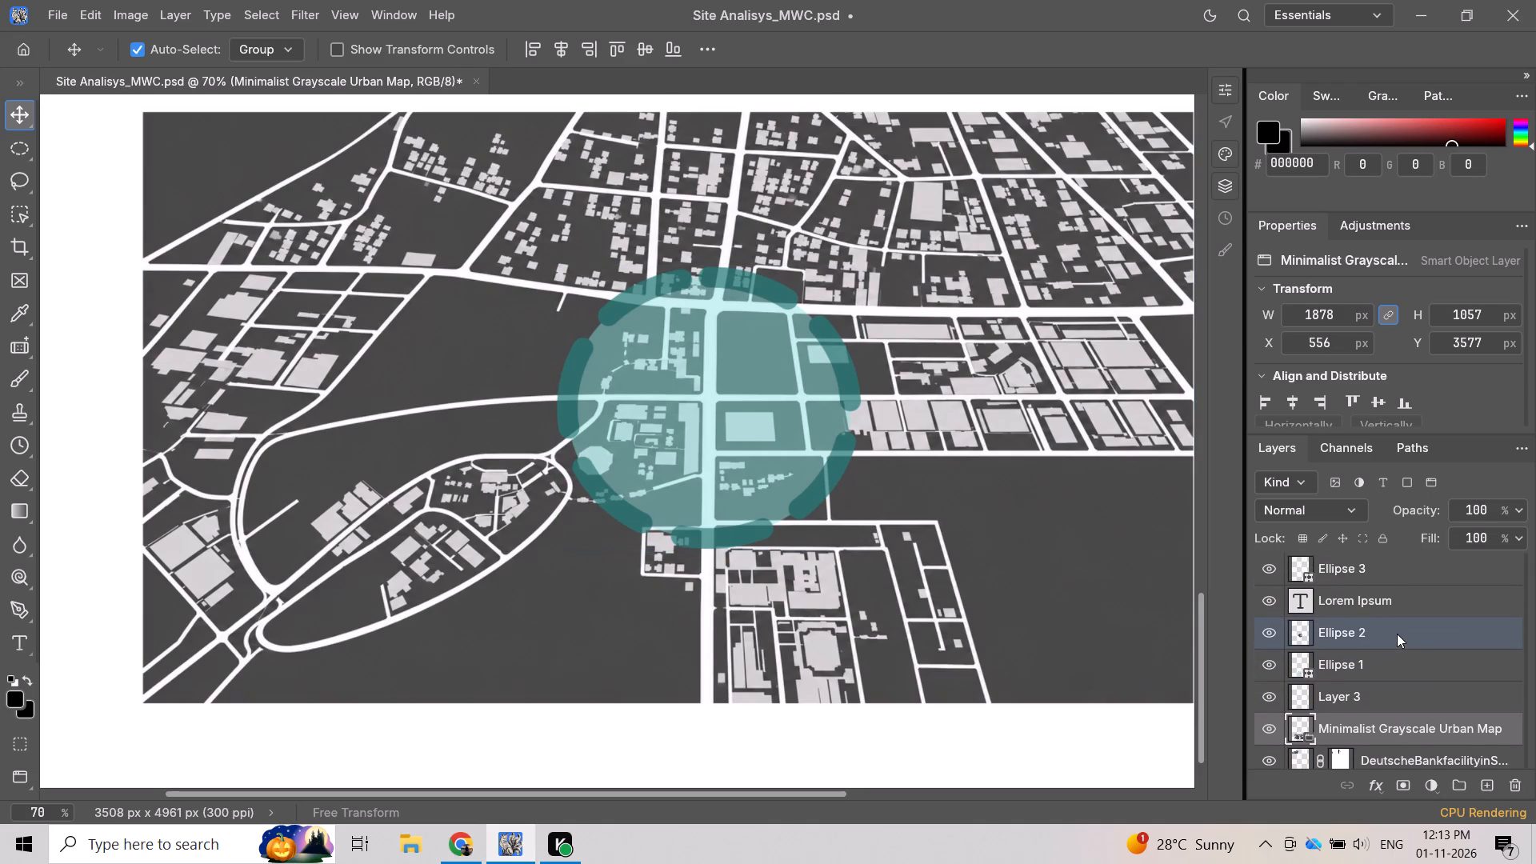
pyautogui.scroll(-1, 1397, 634)
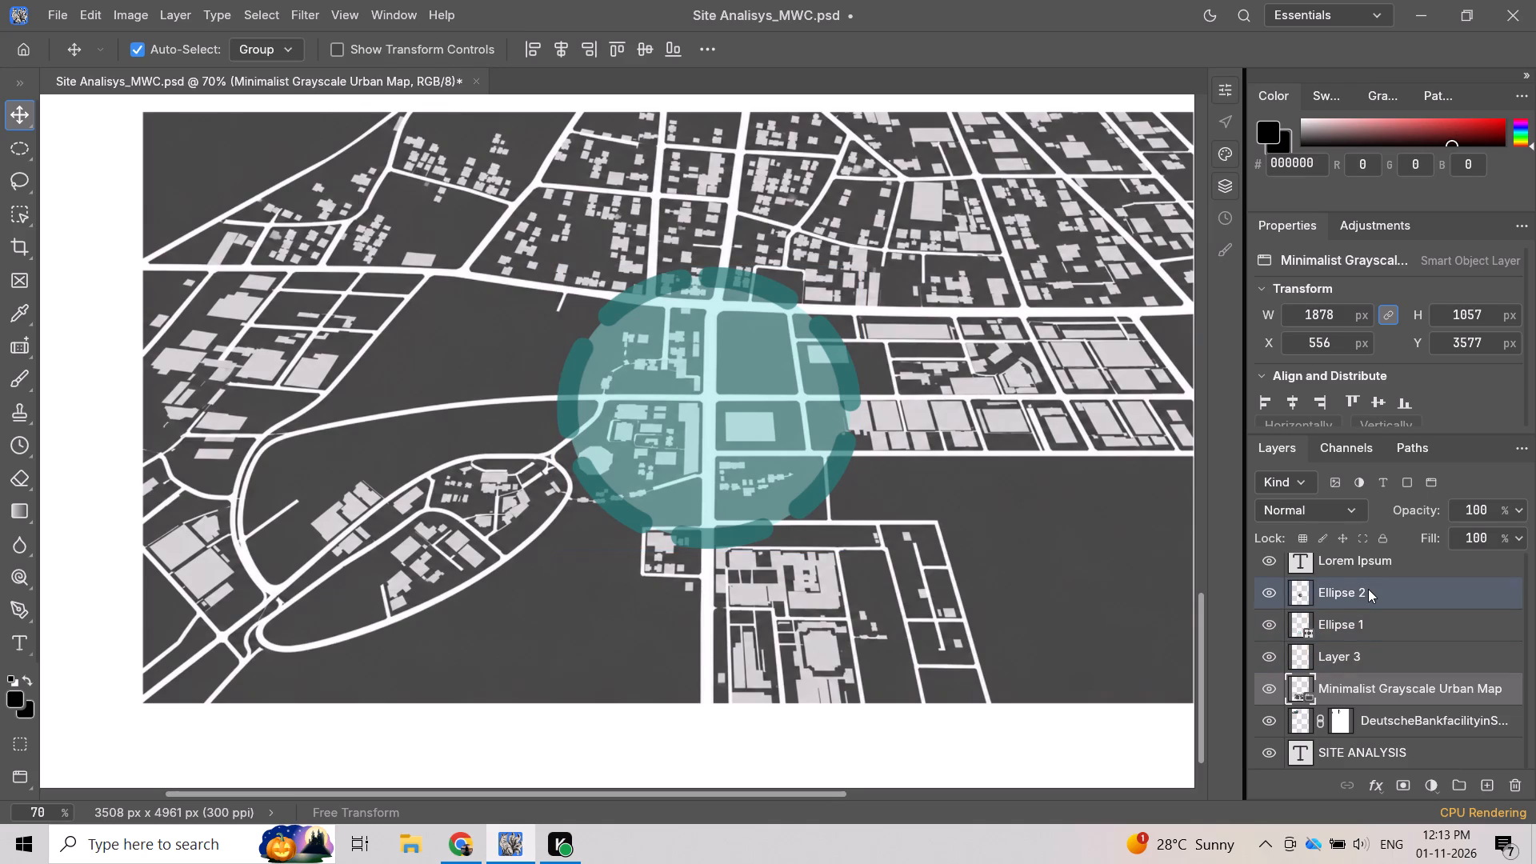
pyautogui.click(1266, 622)
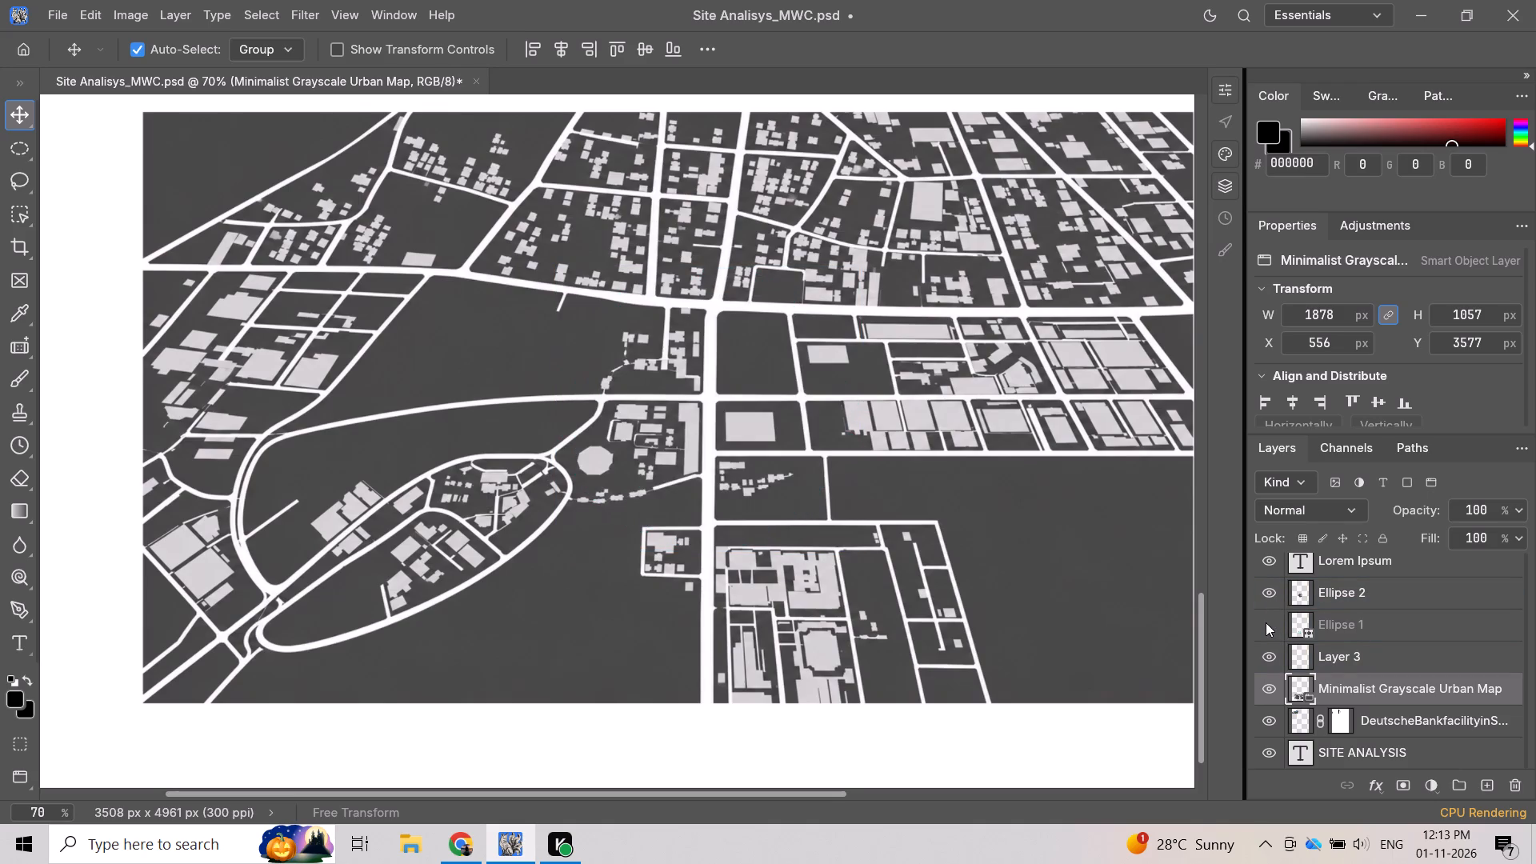
pyautogui.click(1266, 622)
pyautogui.click(1266, 622)
pyautogui.click(1266, 622)
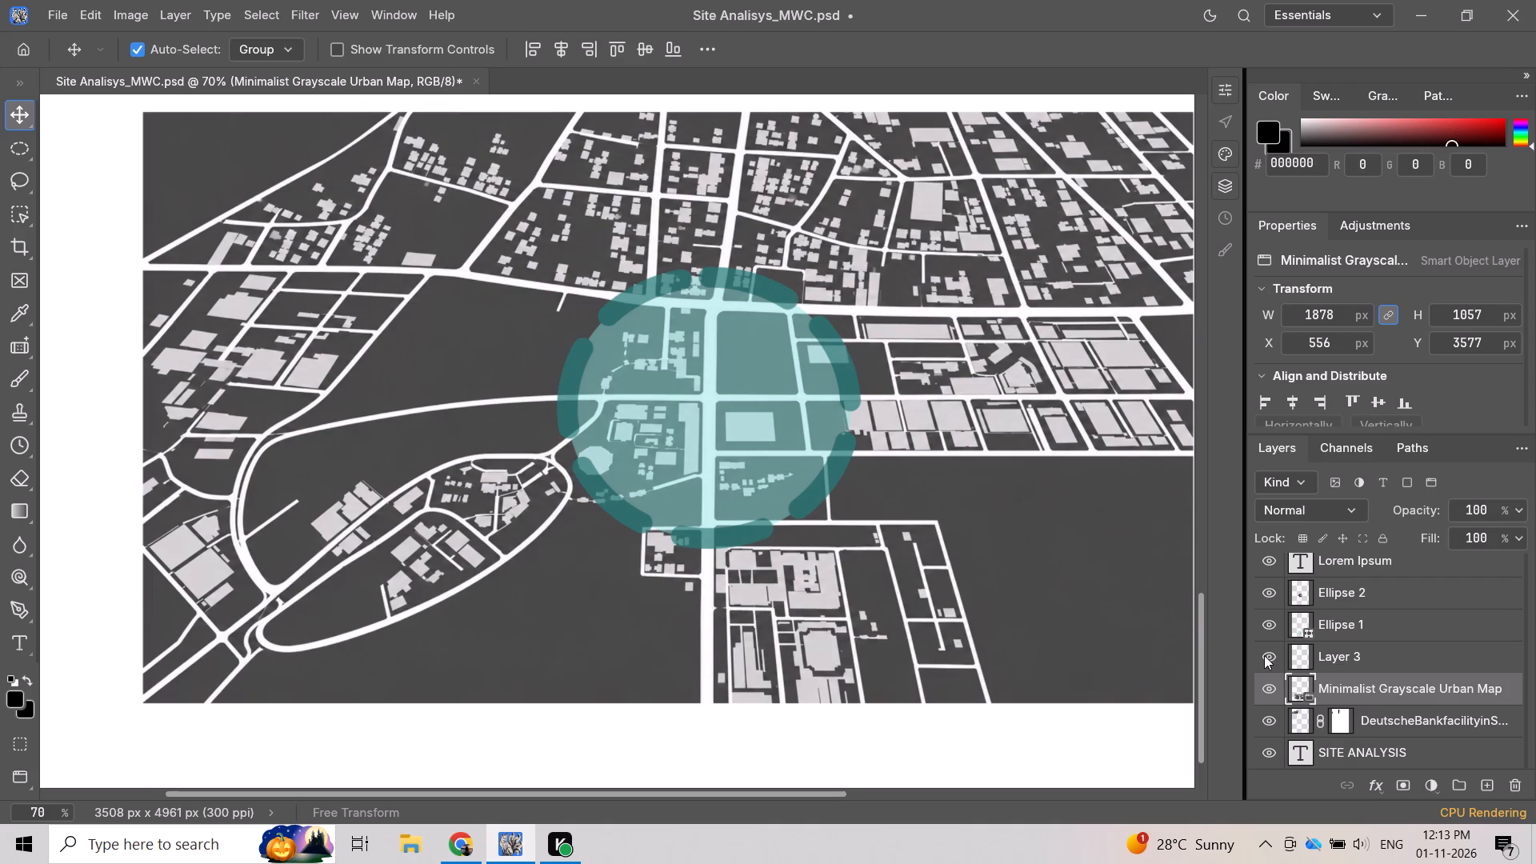
# Toggle the visibility of Layer 3 to check what it contributes to the sheet.
pyautogui.click(1264, 655)
pyautogui.click(1264, 655)
pyautogui.click(1264, 655)
pyautogui.click(1264, 655)
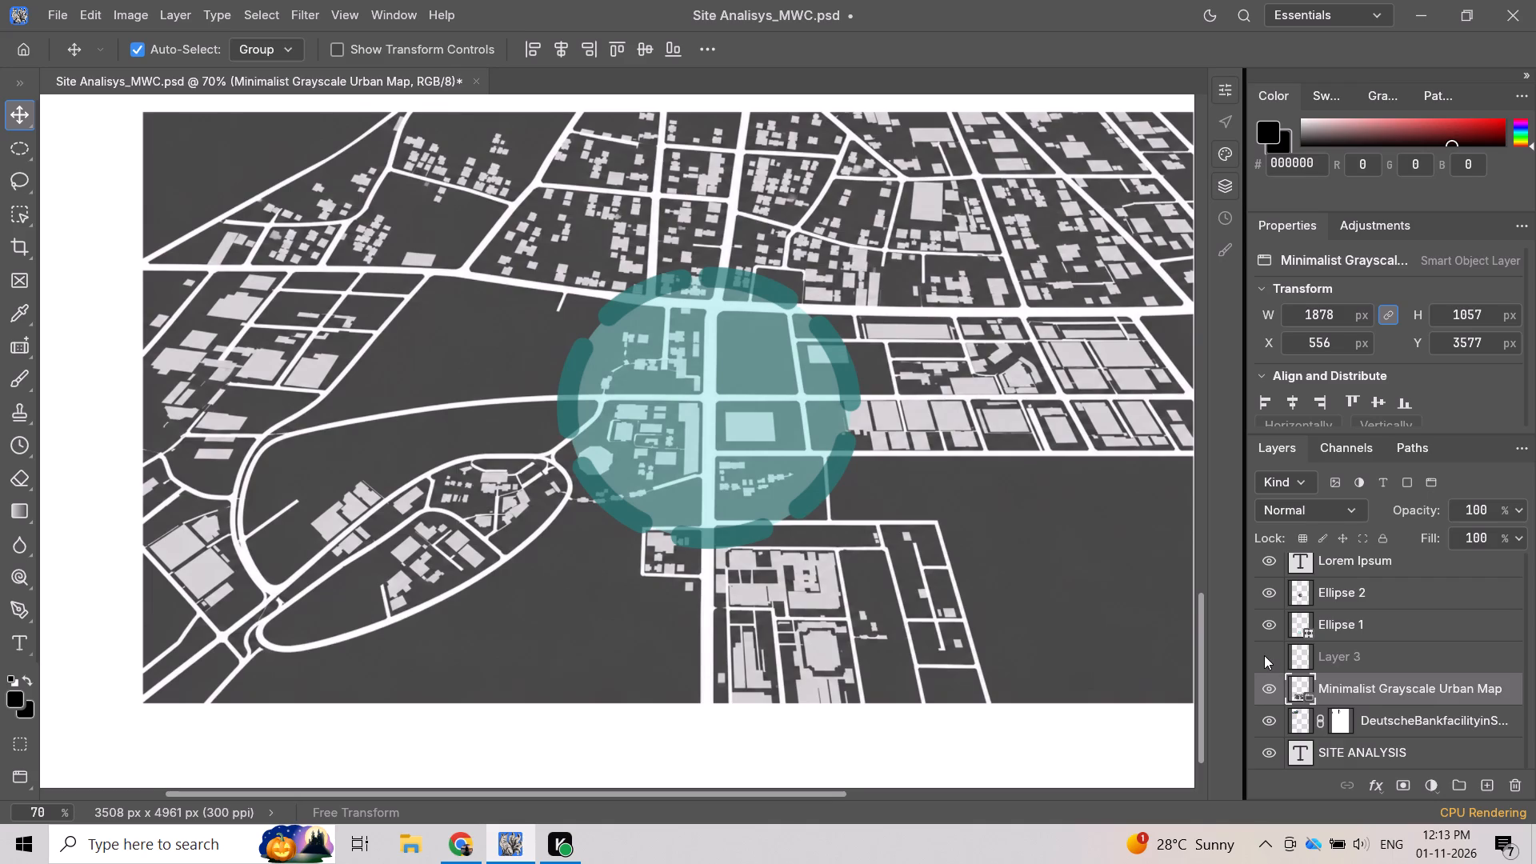
pyautogui.click(1264, 655)
pyautogui.click(1264, 655)
pyautogui.click(1266, 658)
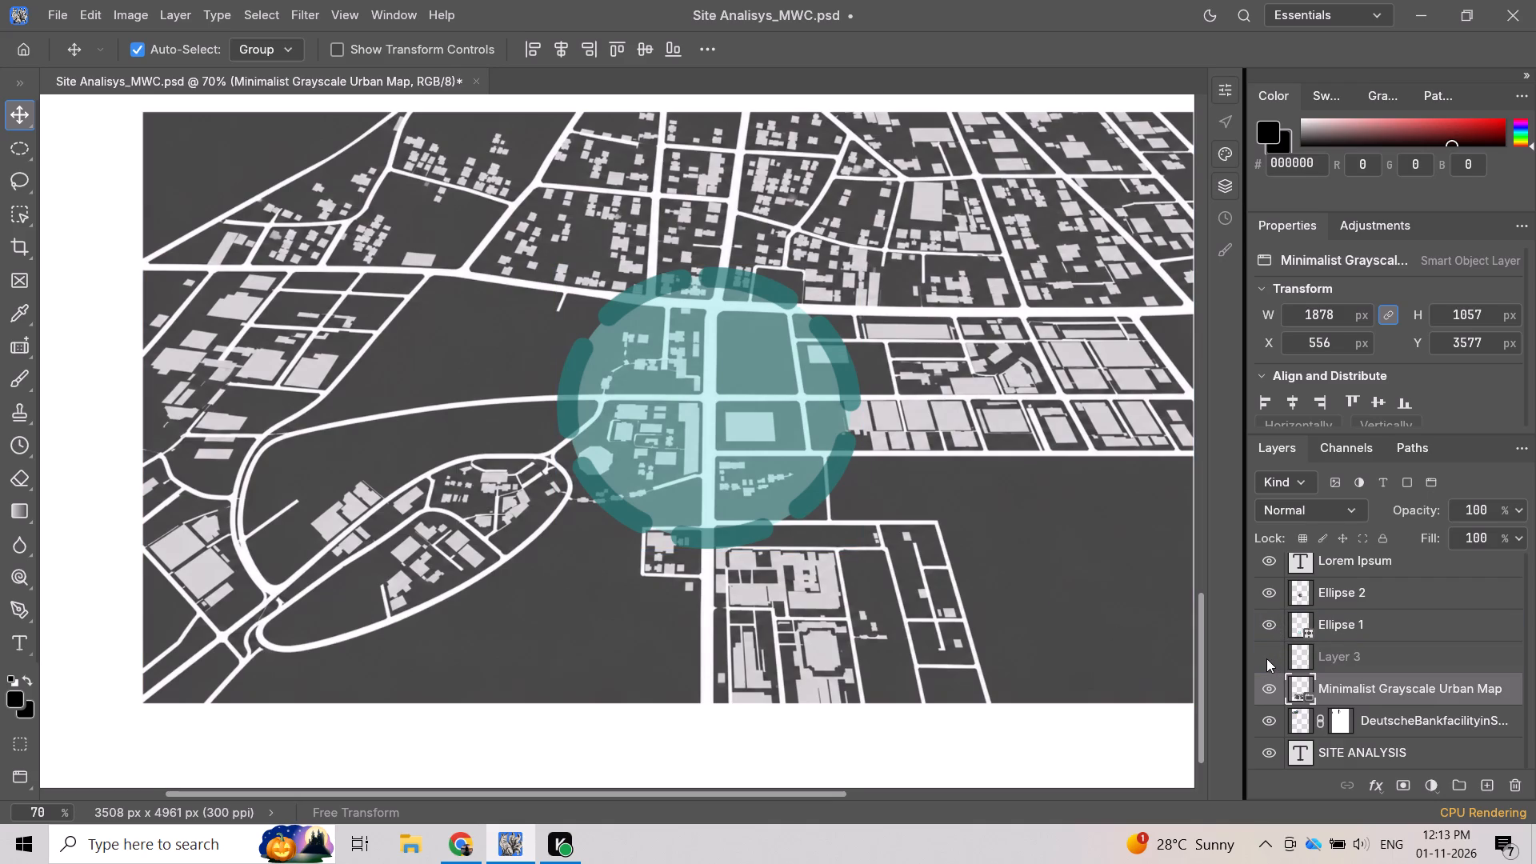
pyautogui.click(1266, 658)
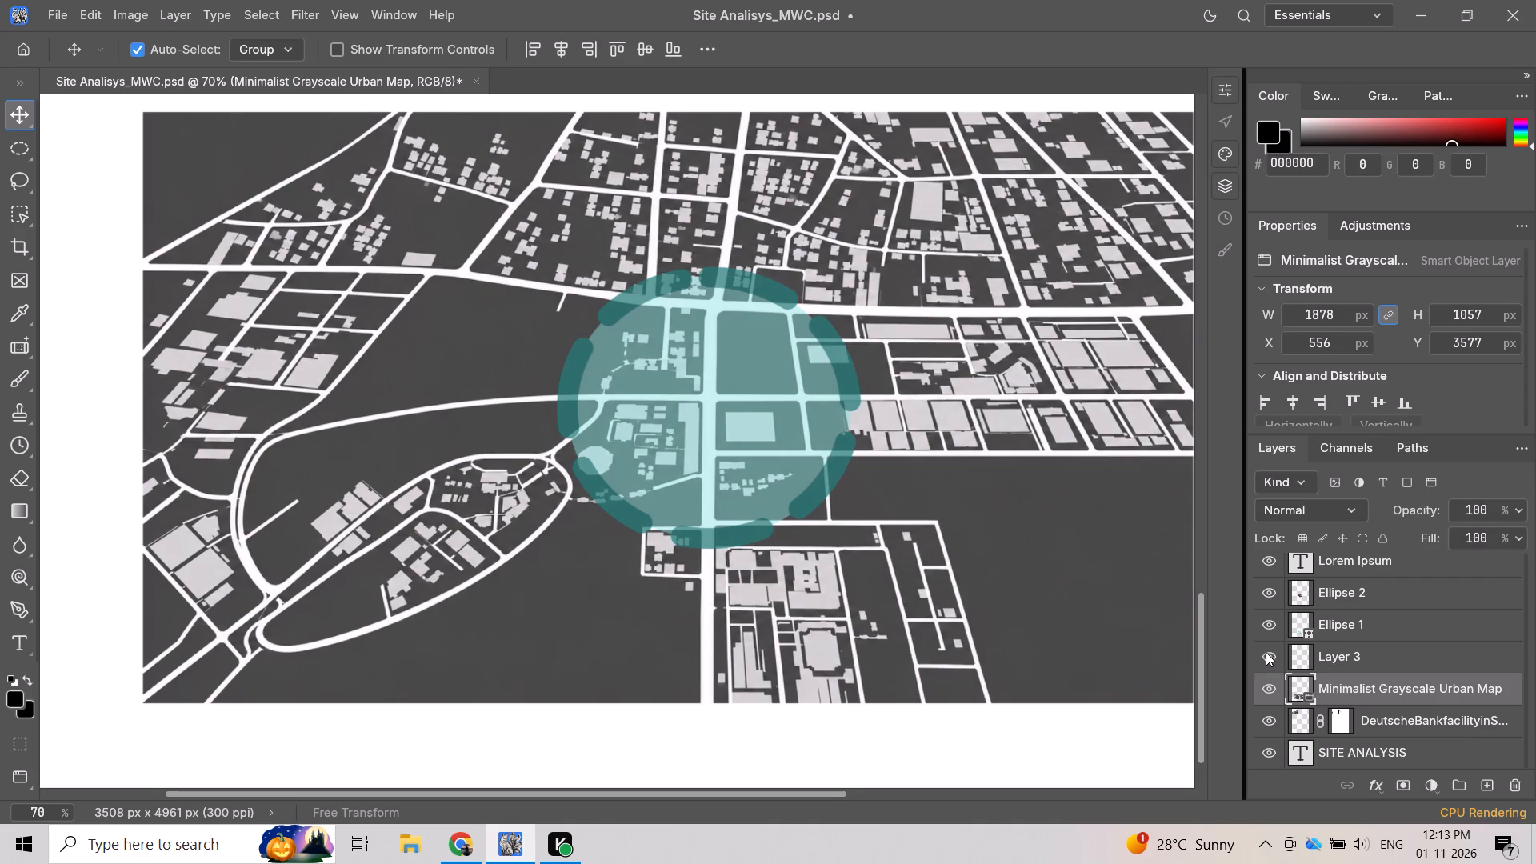
# Hide the Ellipse 1 and Layer 3 layers so the grayscale urban map is uncovered.
pyautogui.click(1271, 625)
pyautogui.click(1272, 653)
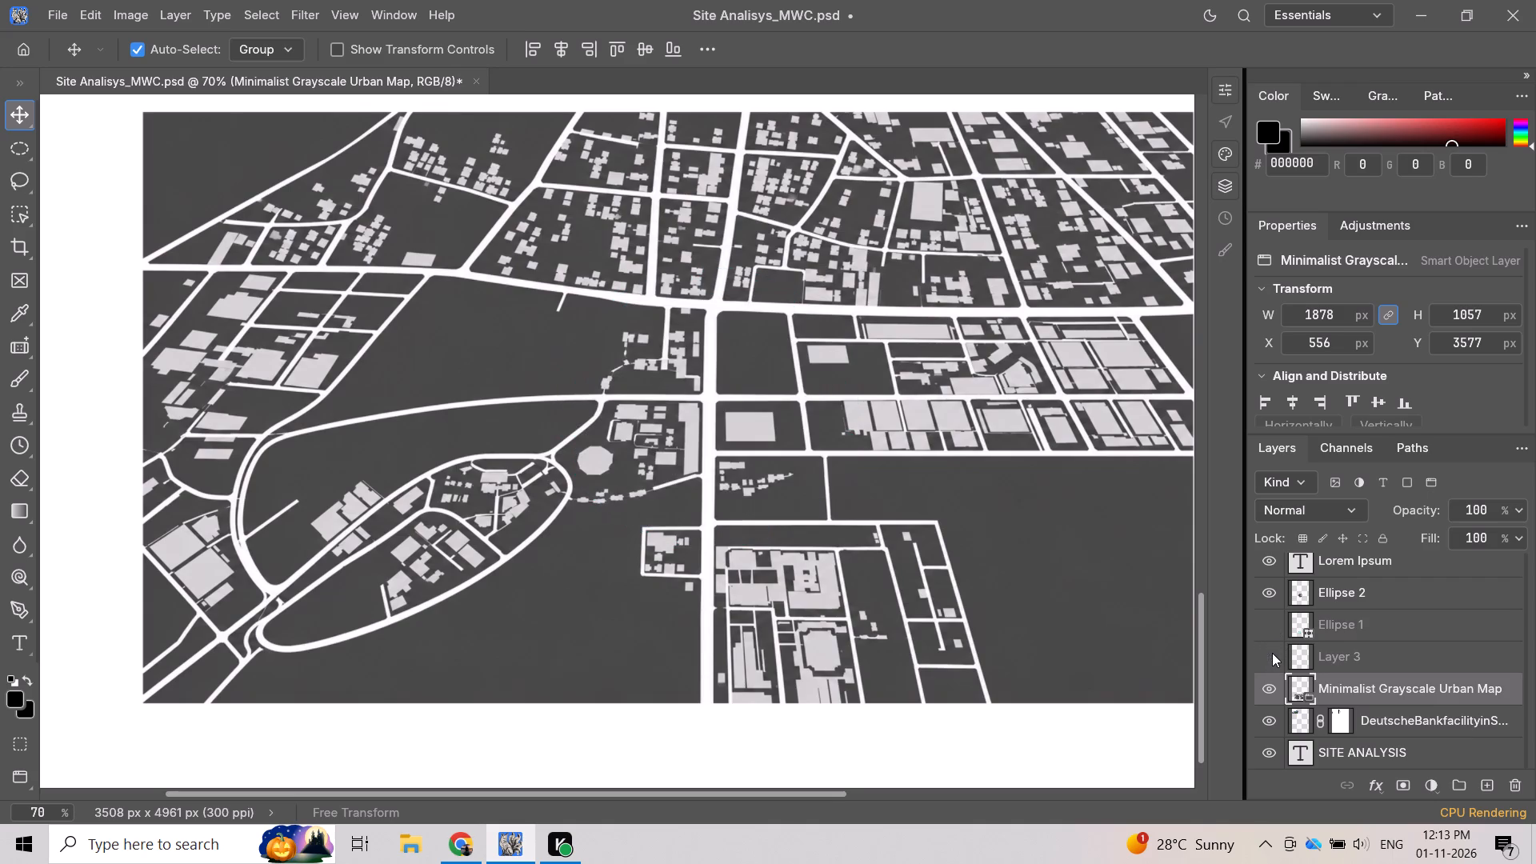
# Examine the road layout across the grayscale urban map below the ACCESSIBILITY heading.
pyautogui.scroll(-1, 1373, 632)
pyautogui.scroll(1, 1373, 632)
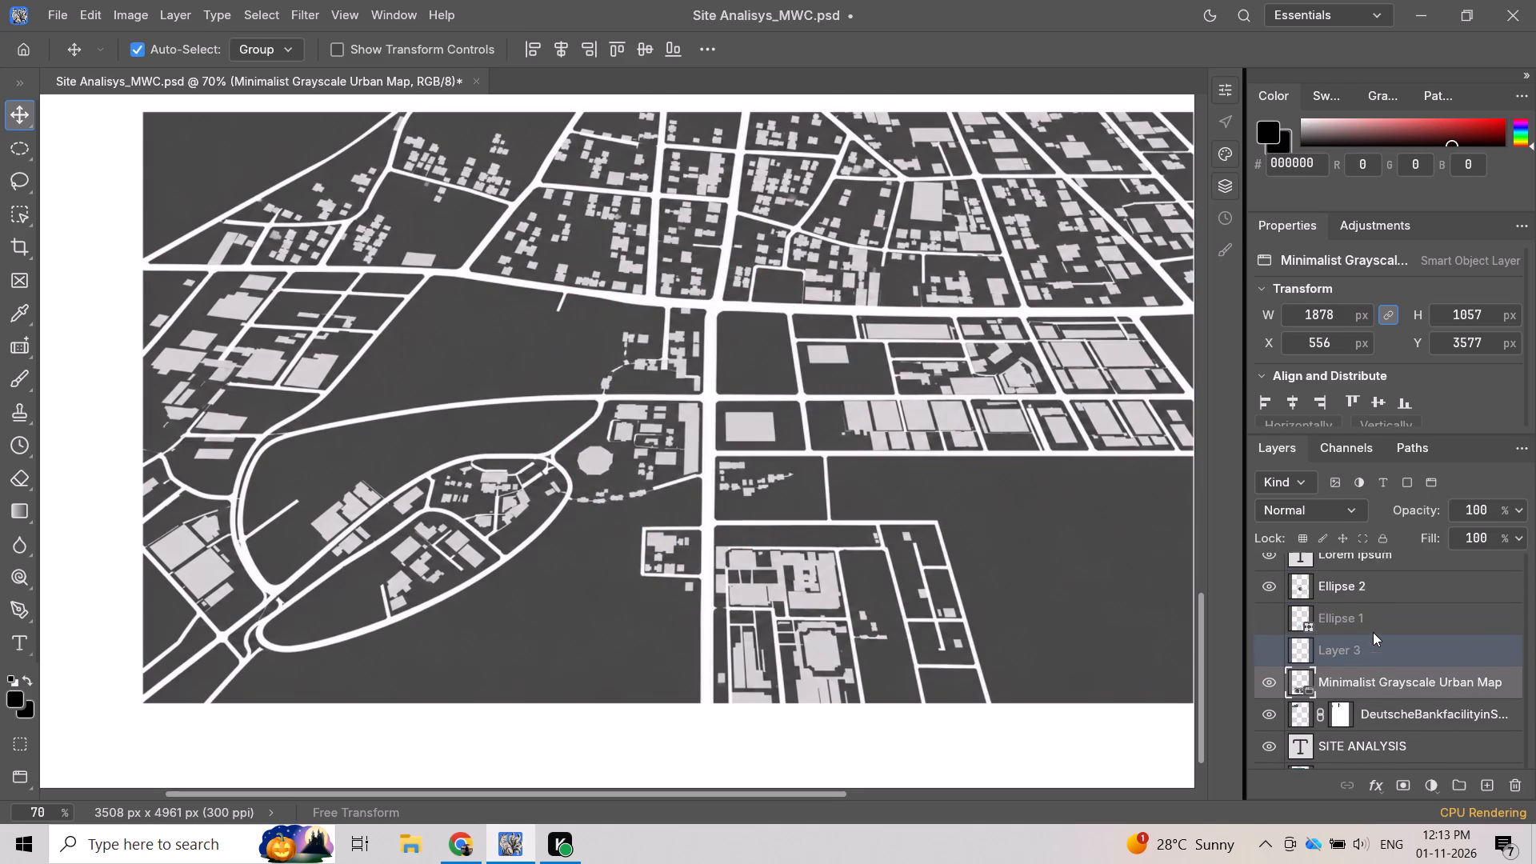
pyautogui.scroll(3, 846, 470)
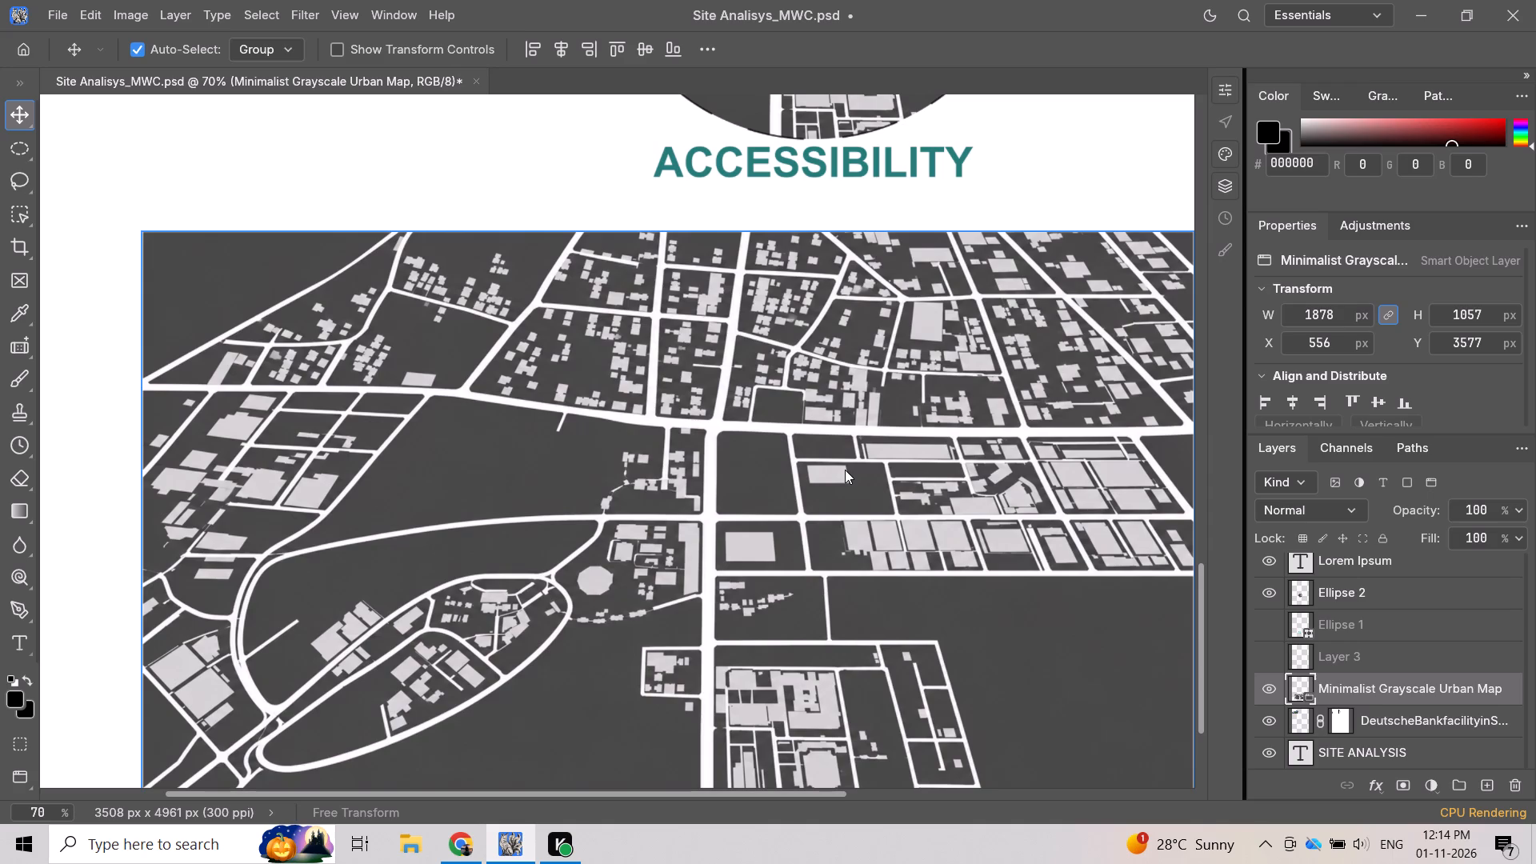
pyautogui.scroll(-1, 630, 169)
pyautogui.scroll(-1, 608, 242)
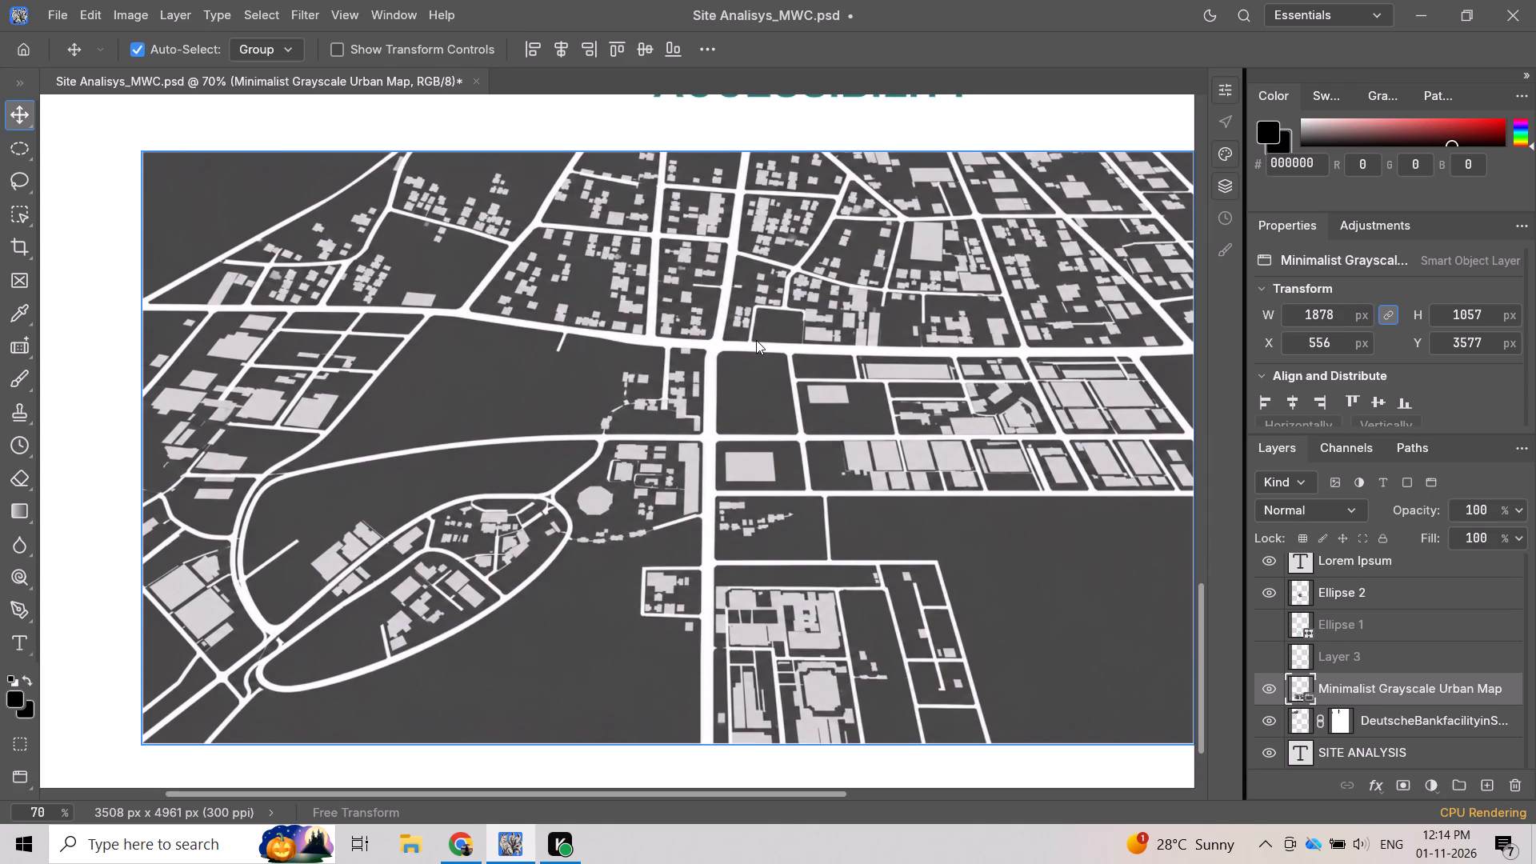
pyautogui.keyDown('shift'); pyautogui.scroll(1, 756, 340); pyautogui.keyUp('shift')
pyautogui.keyDown('shift'); pyautogui.scroll(-2, 756, 340); pyautogui.keyUp('shift')
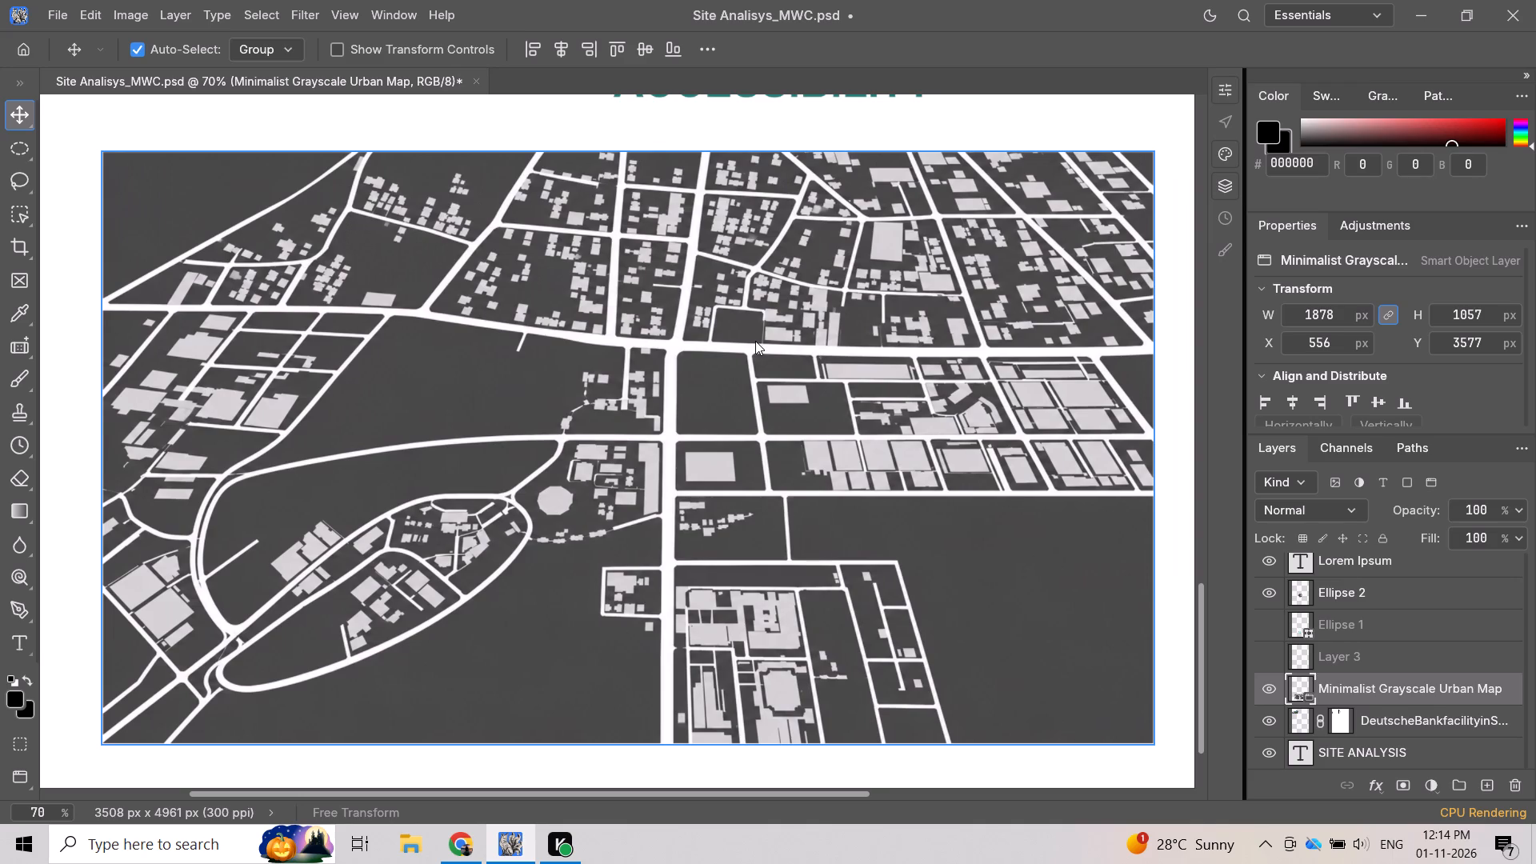
pyautogui.scroll(-1, 738, 303)
pyautogui.scroll(1, 738, 303)
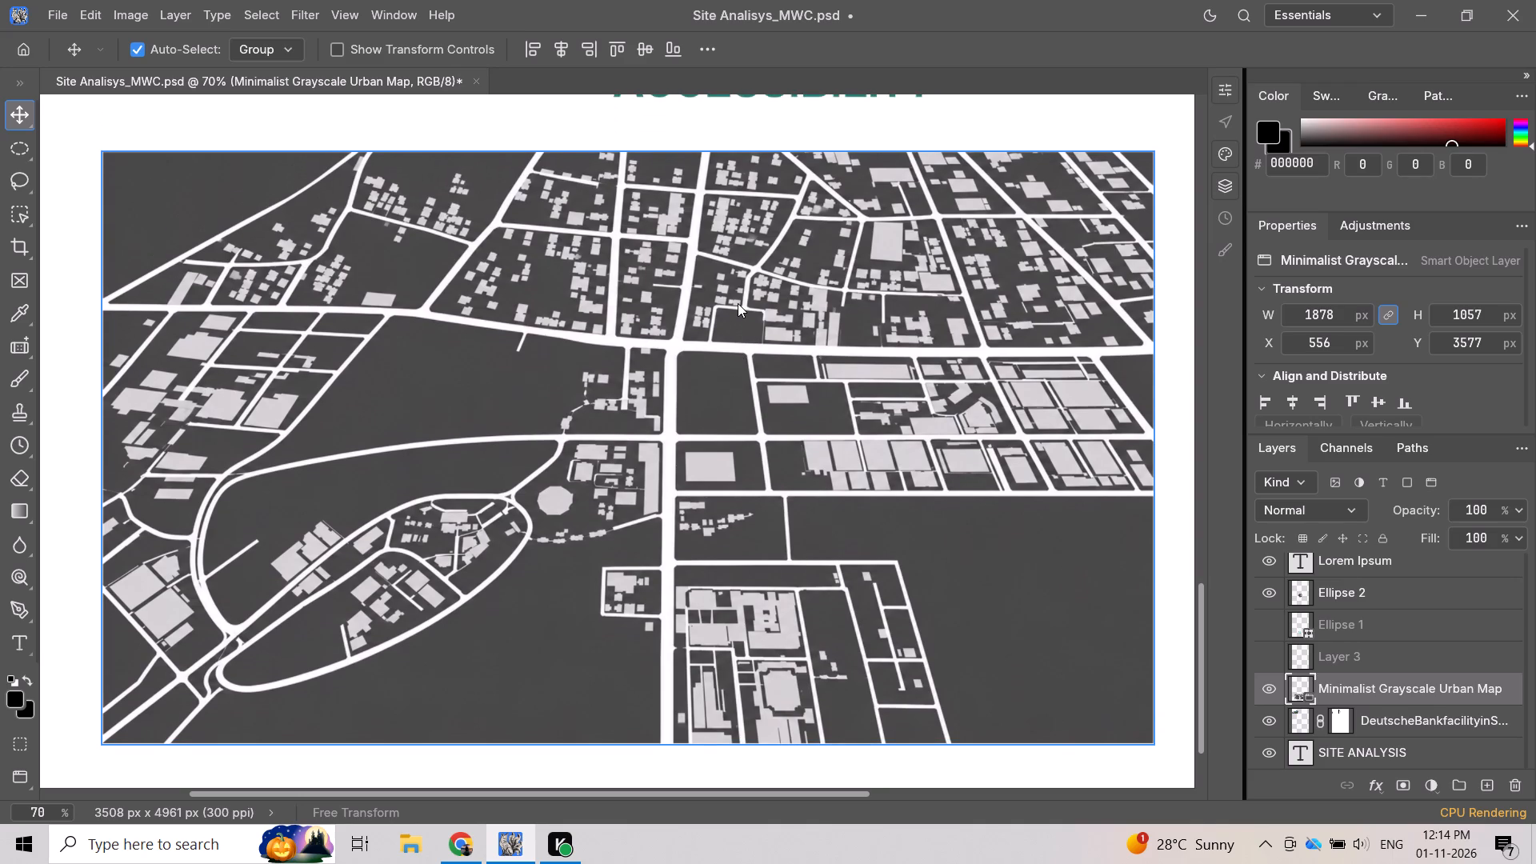
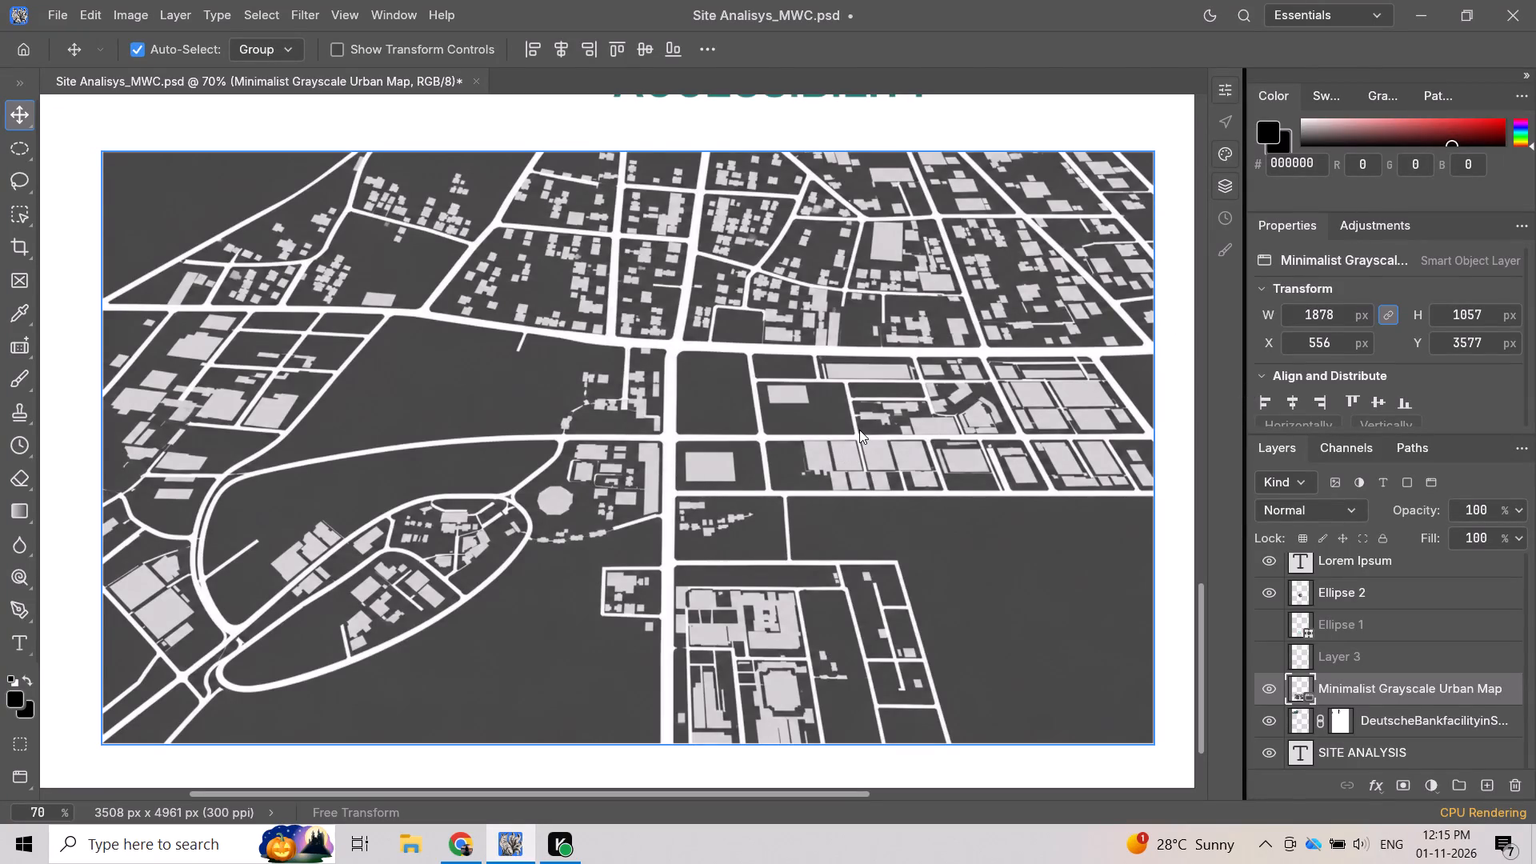
# Draw a Pen path along the central north–south road, from just above the urban map to below its lower edge.
pyautogui.press('p')
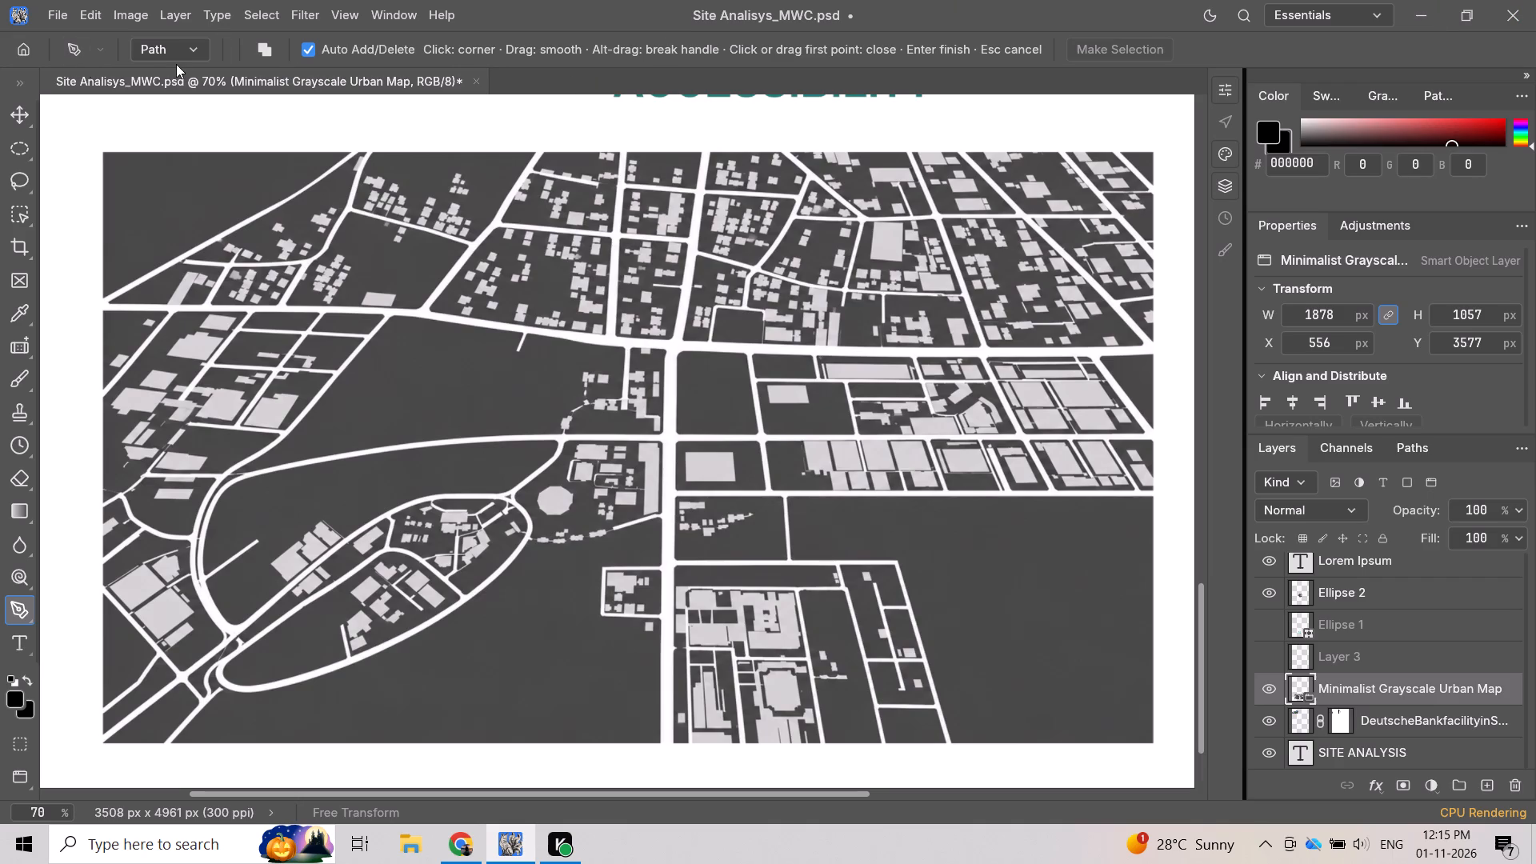
pyautogui.click(196, 40)
pyautogui.click(196, 40)
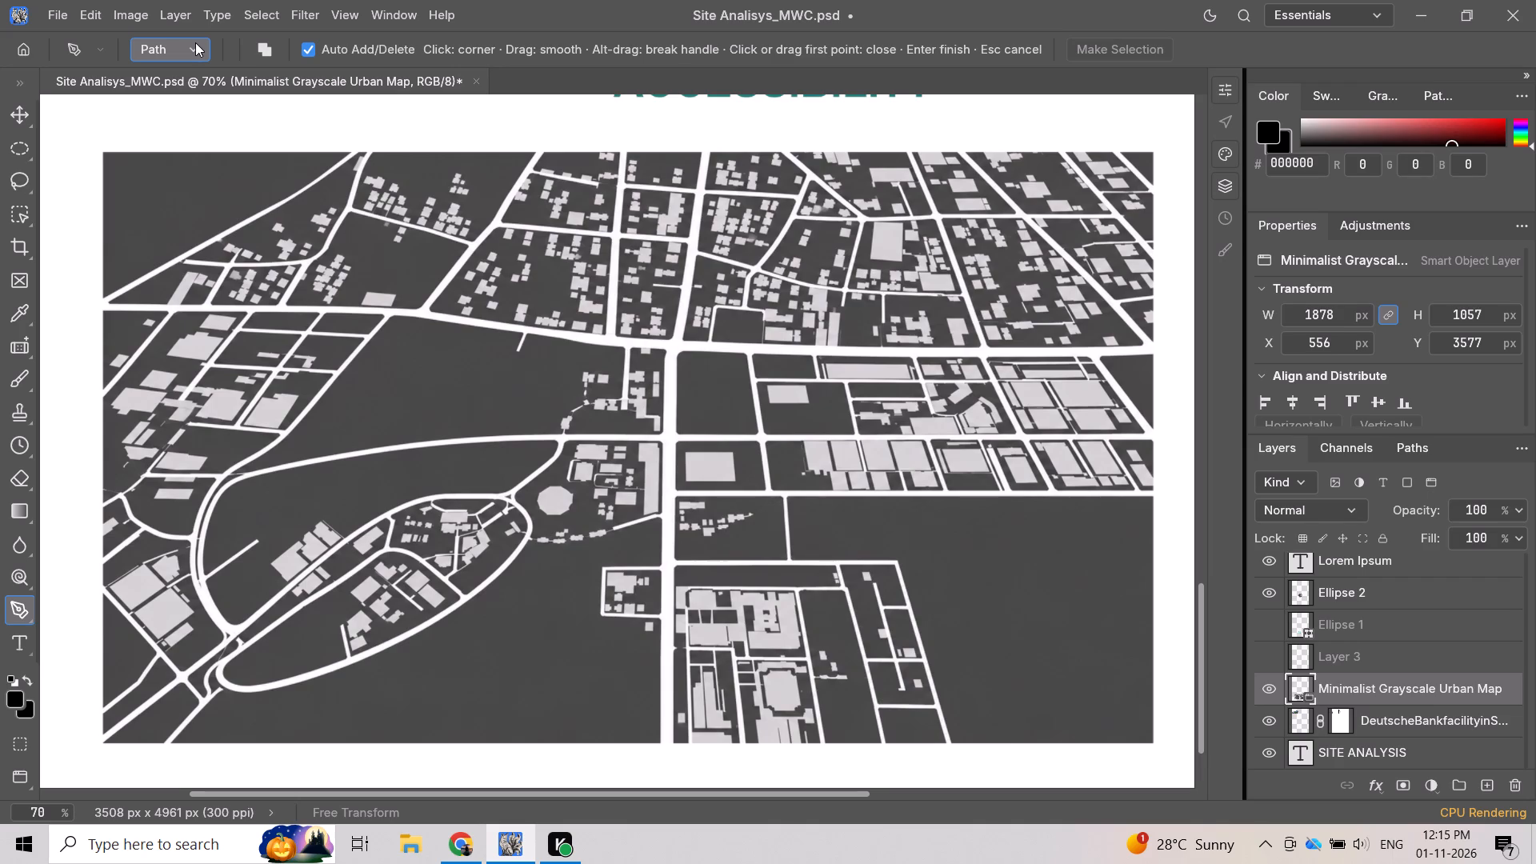
pyautogui.click(707, 142)
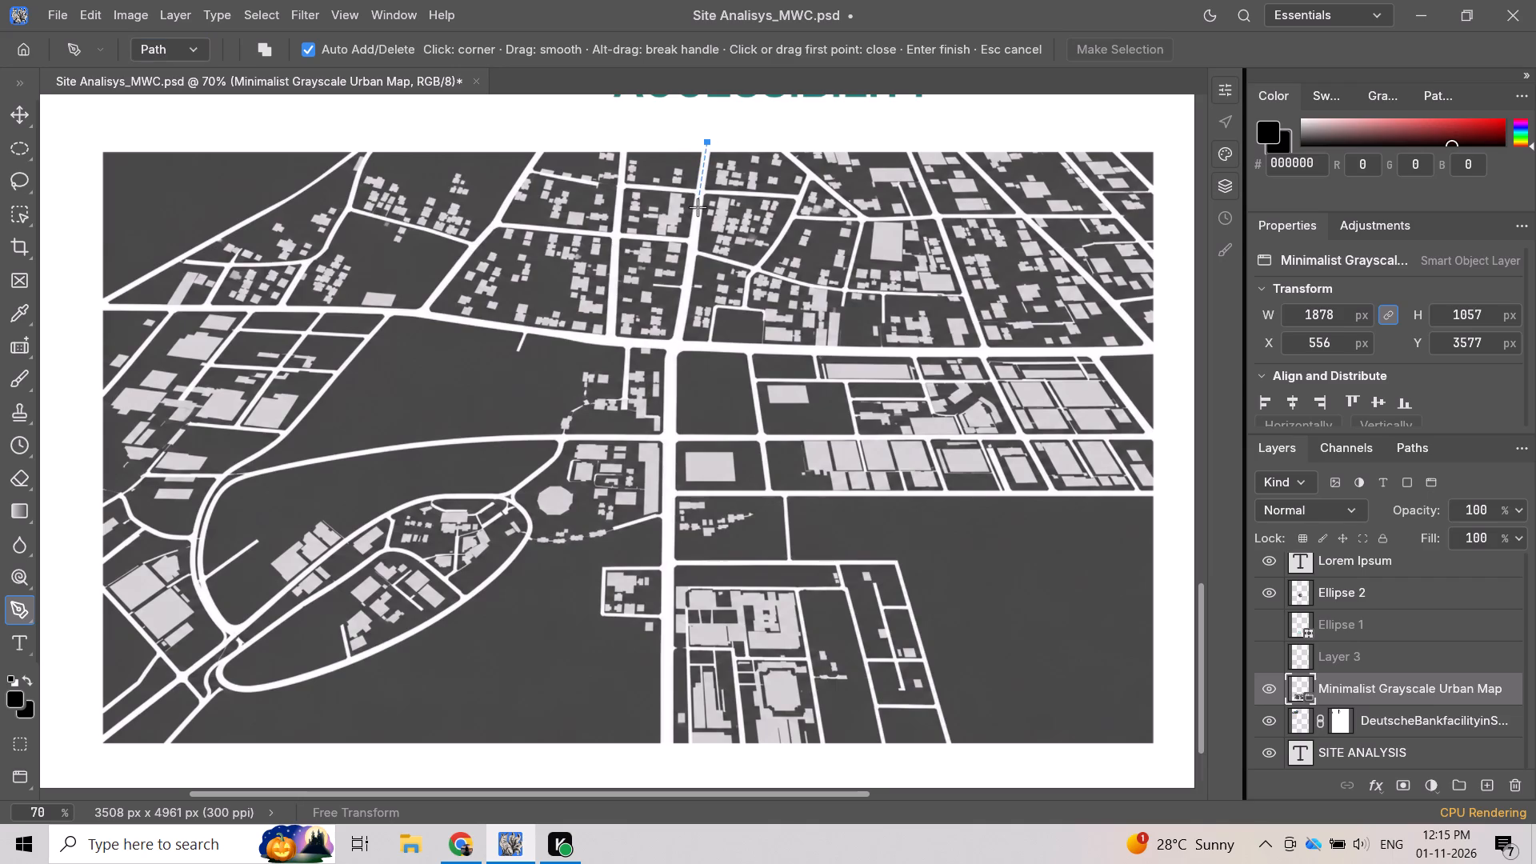
pyautogui.click(698, 207)
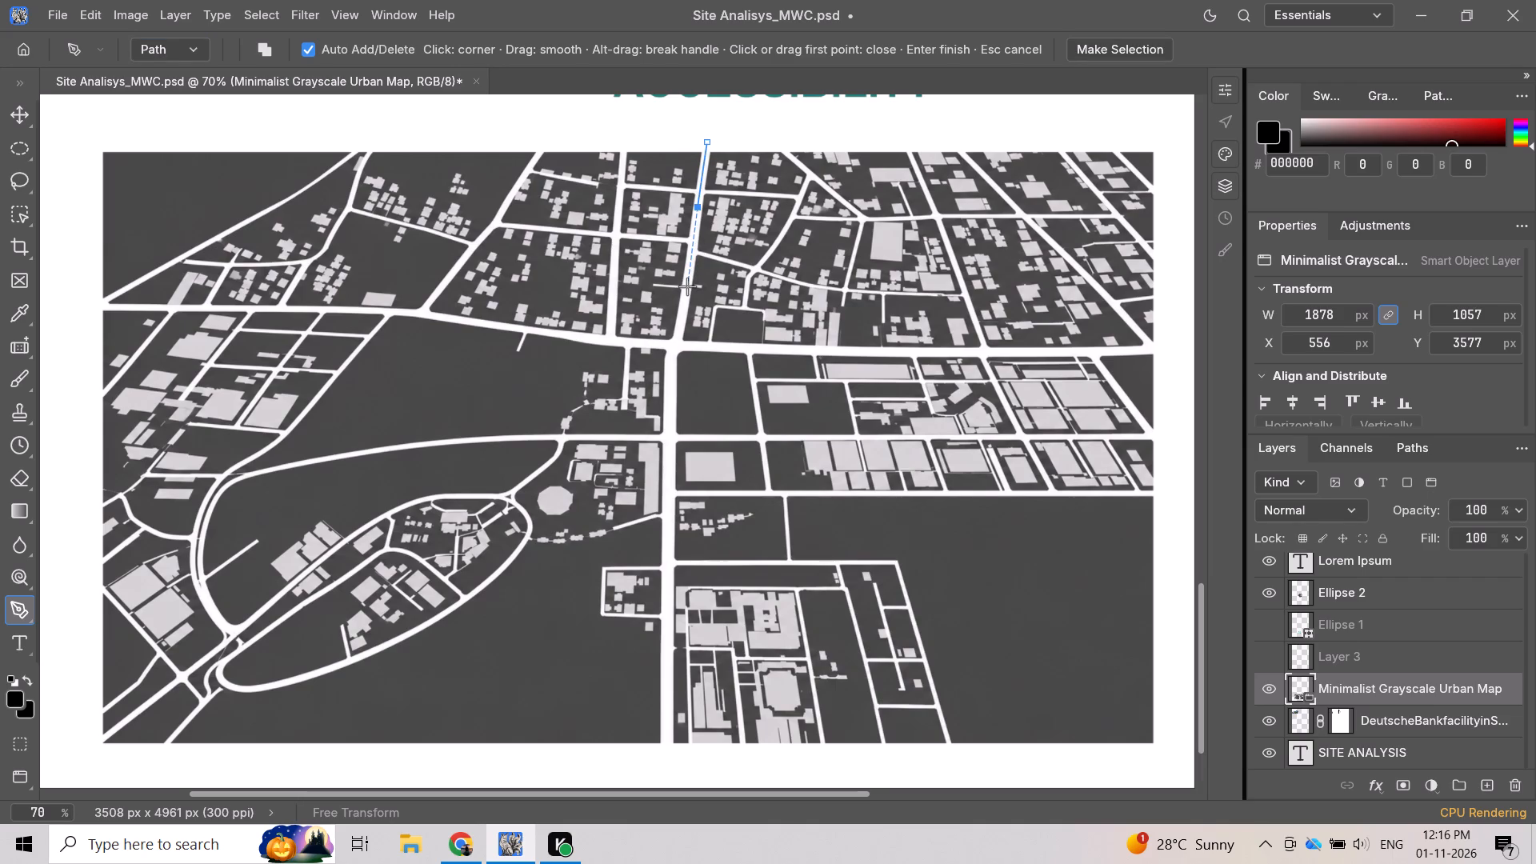
pyautogui.click(687, 288)
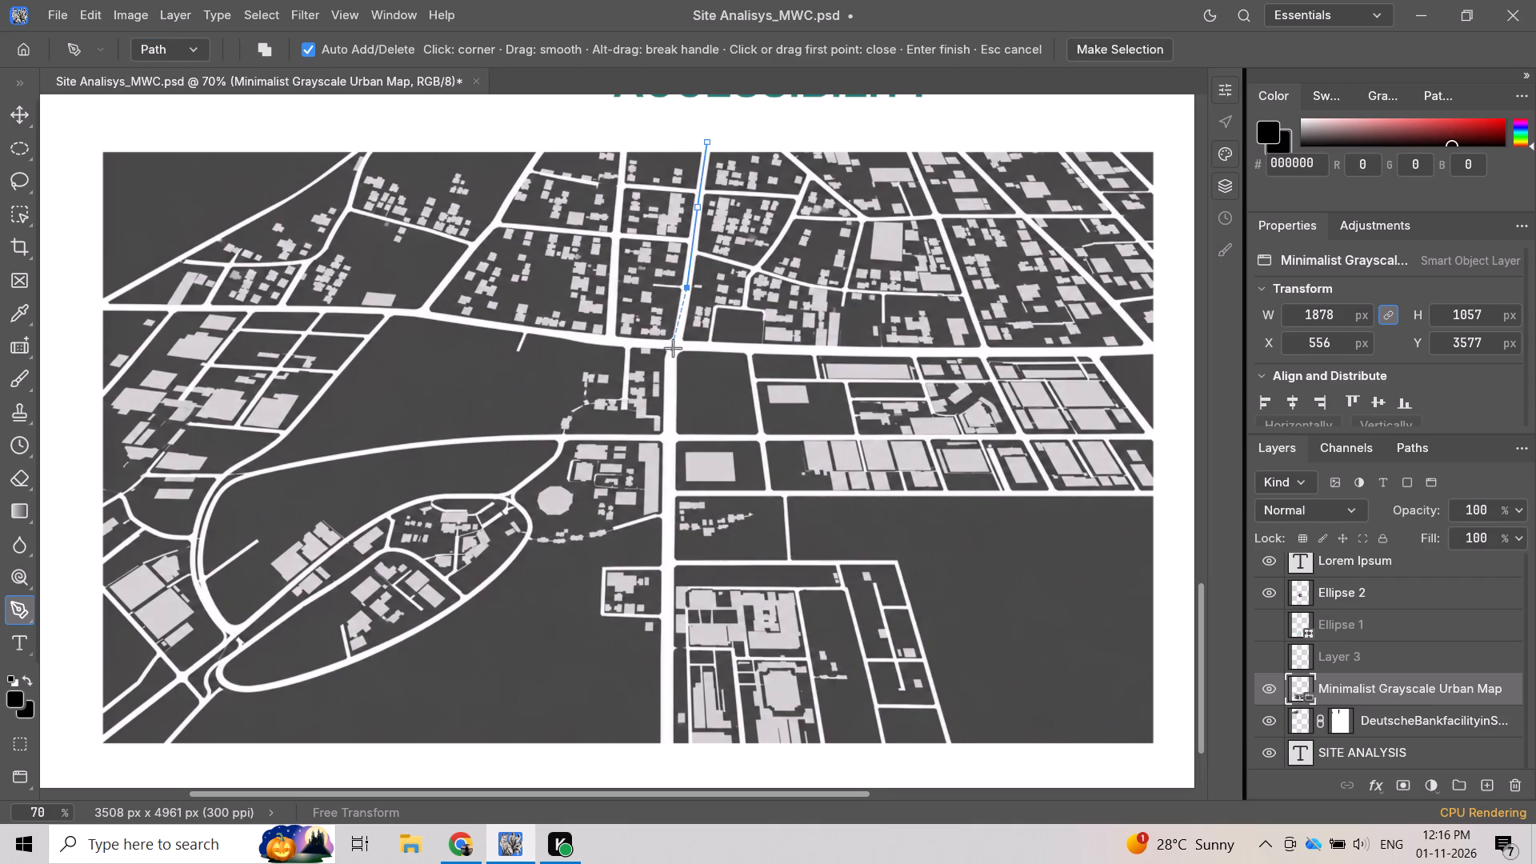
pyautogui.click(673, 353)
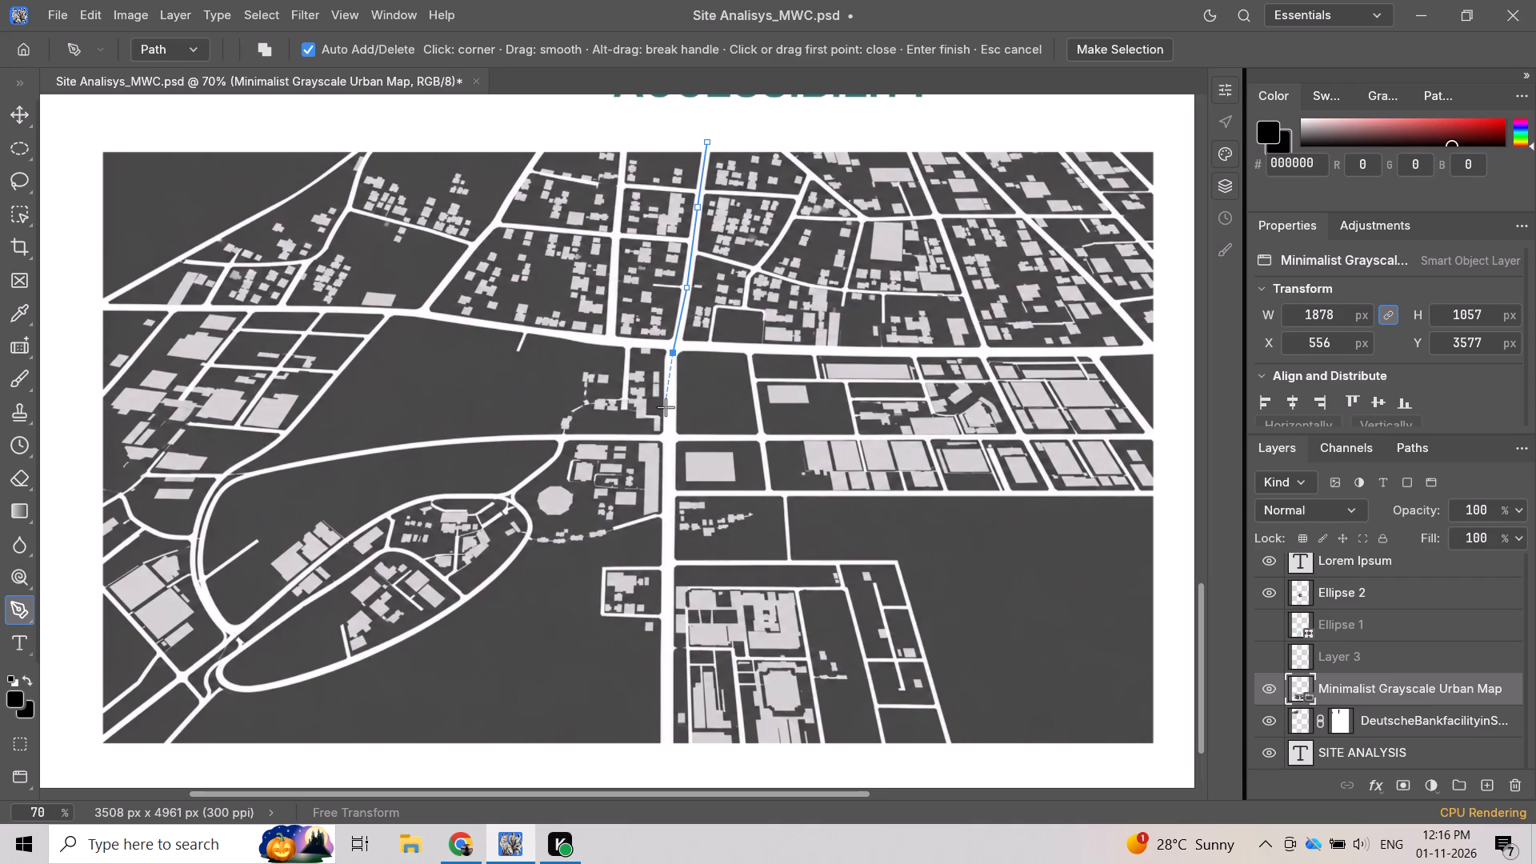
pyautogui.click(669, 424)
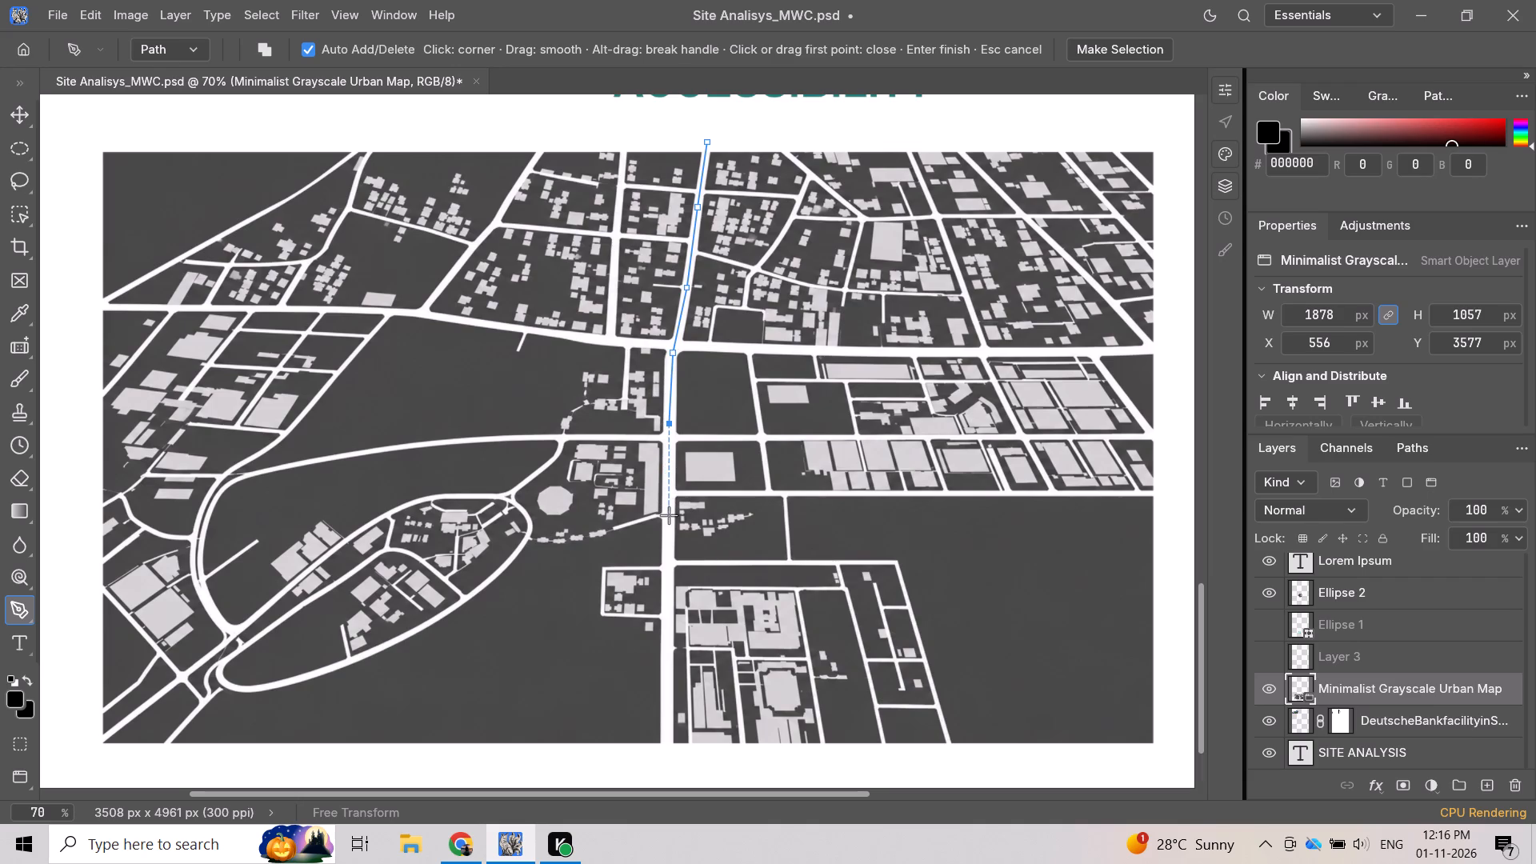
pyautogui.click(669, 515)
pyautogui.scroll(-2, 666, 550)
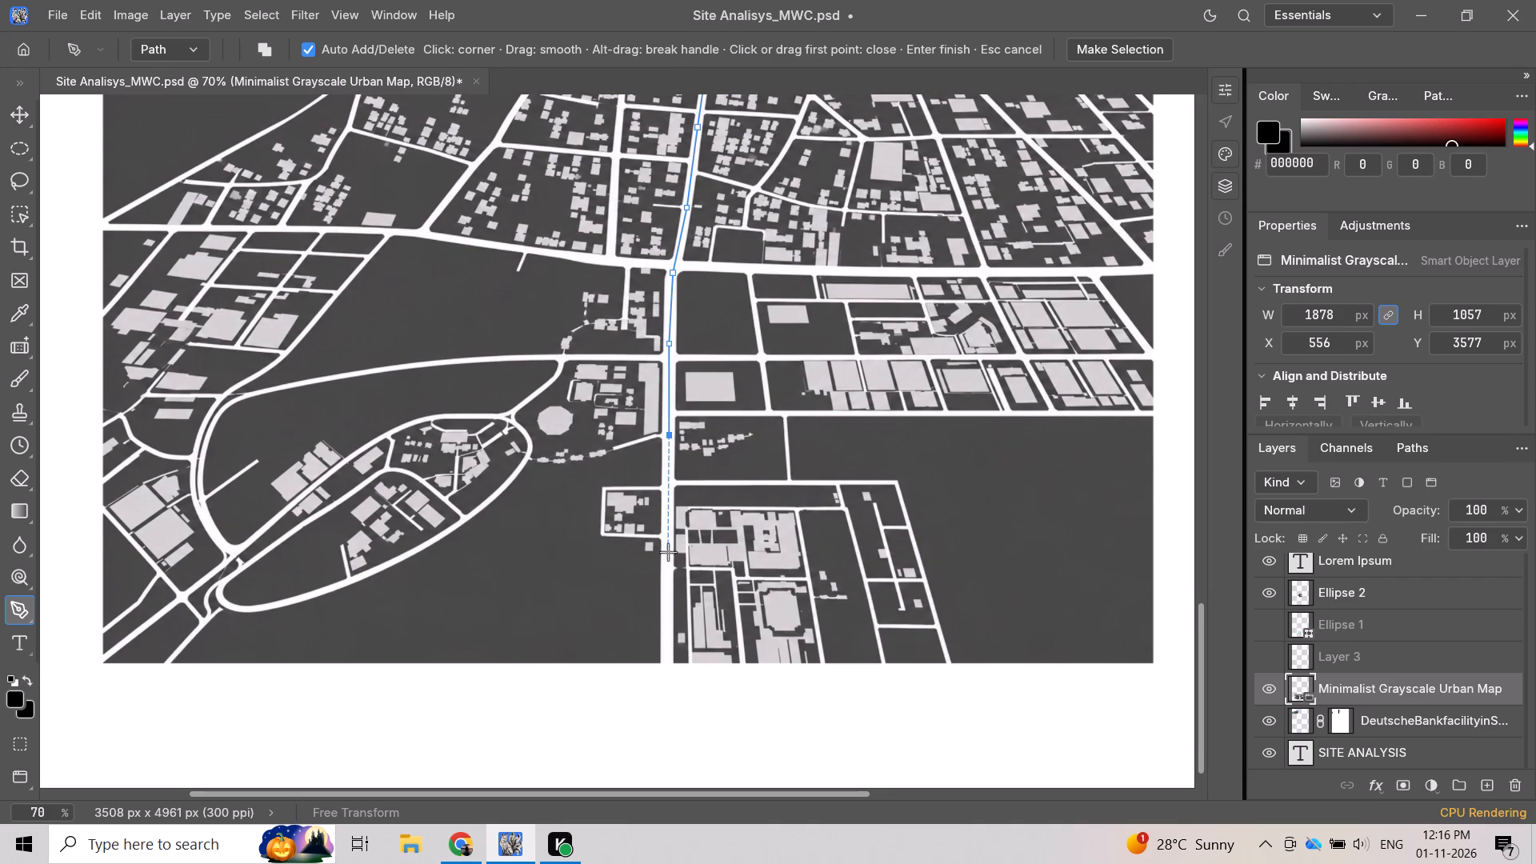
pyautogui.click(668, 553)
pyautogui.click(666, 706)
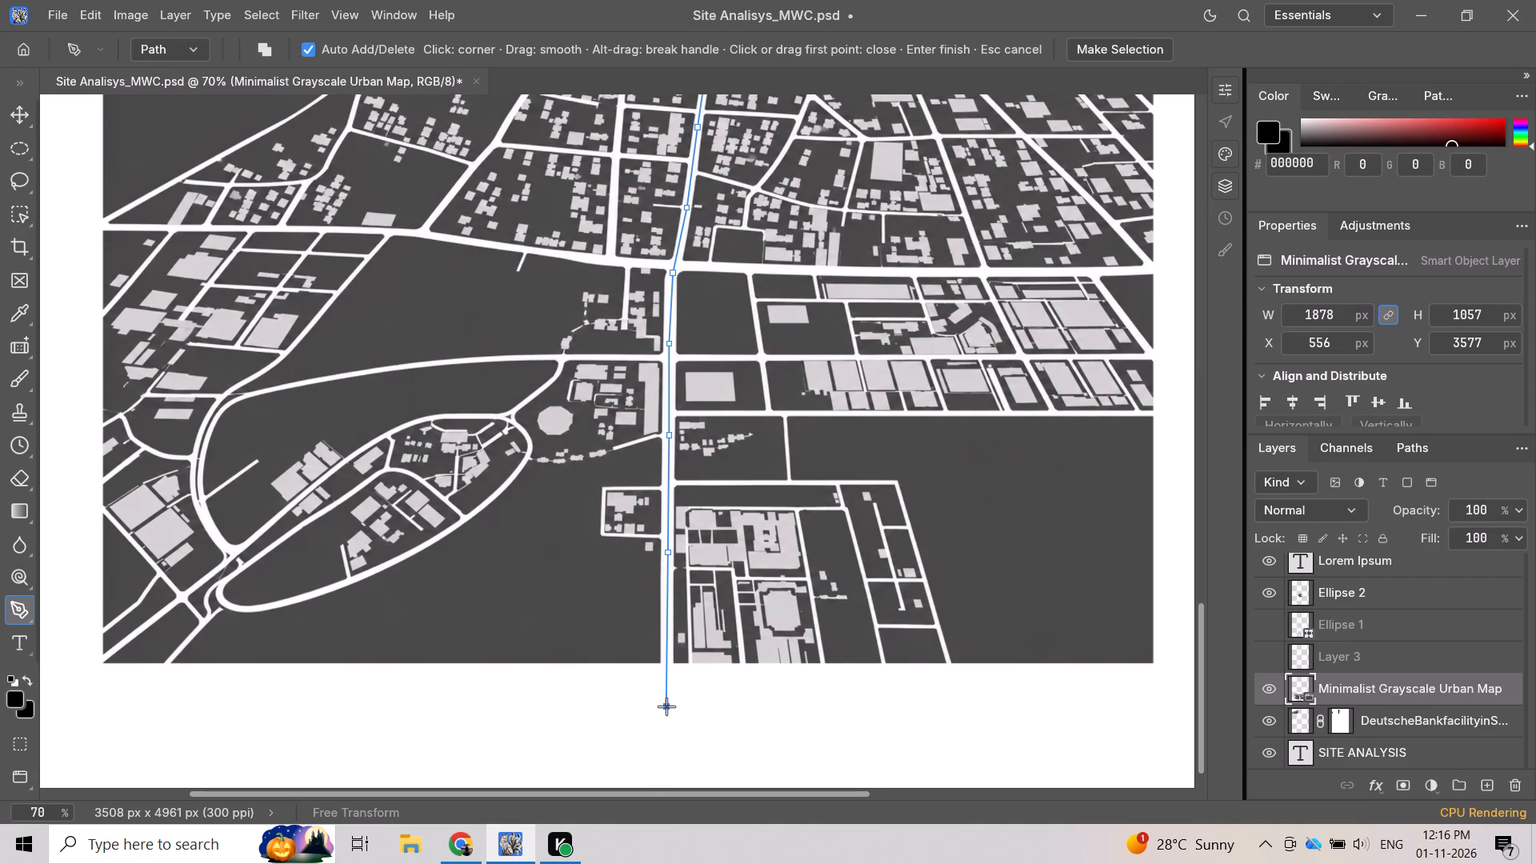
pyautogui.scroll(-1, 670, 718)
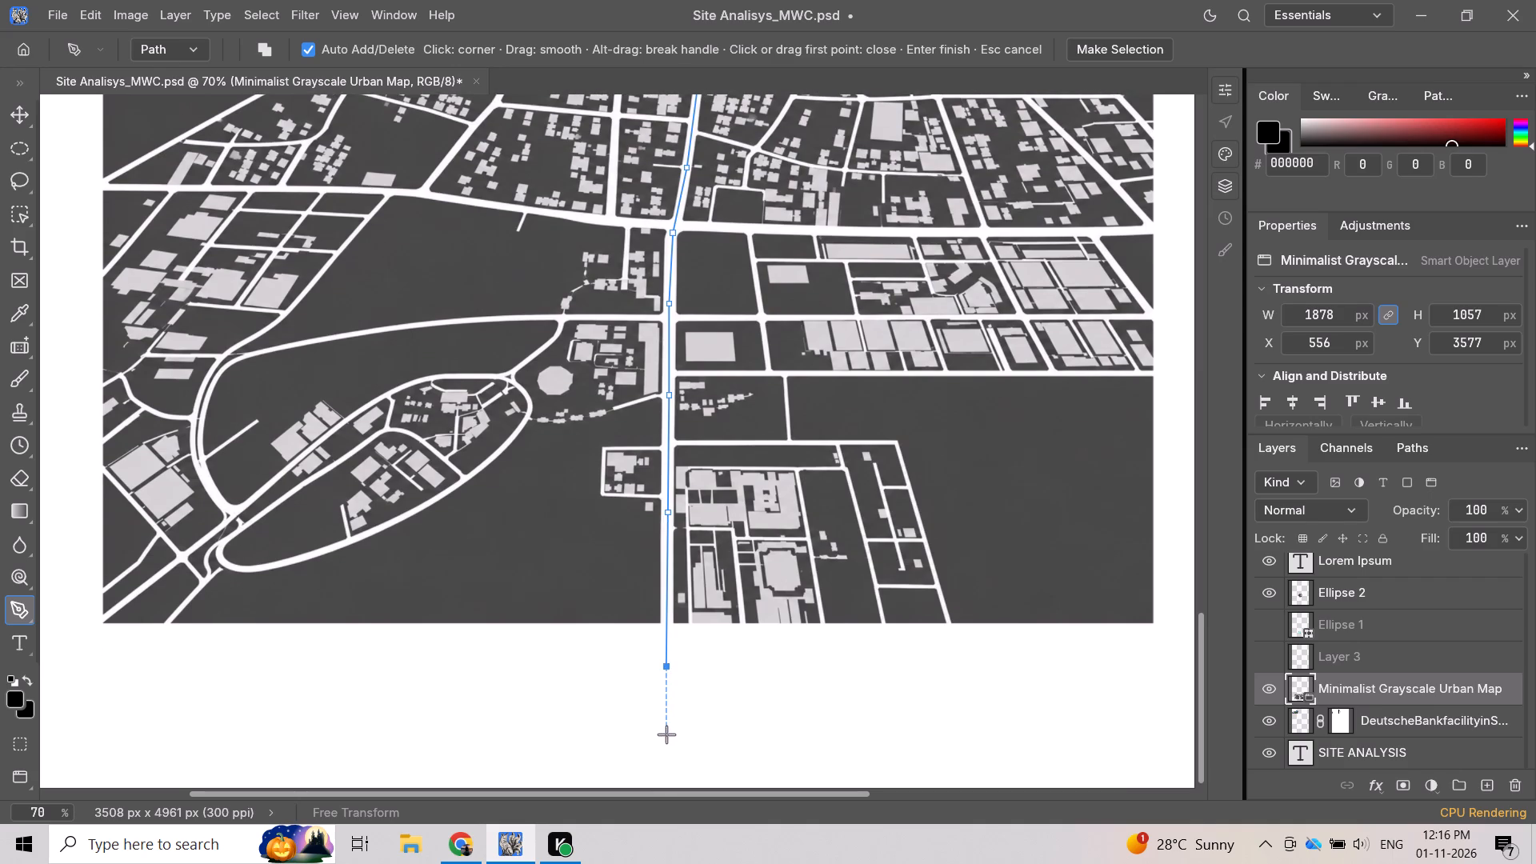
pyautogui.click(666, 715)
# Set the Brush to 4 px size and 100% hardness.
pyautogui.press('b')
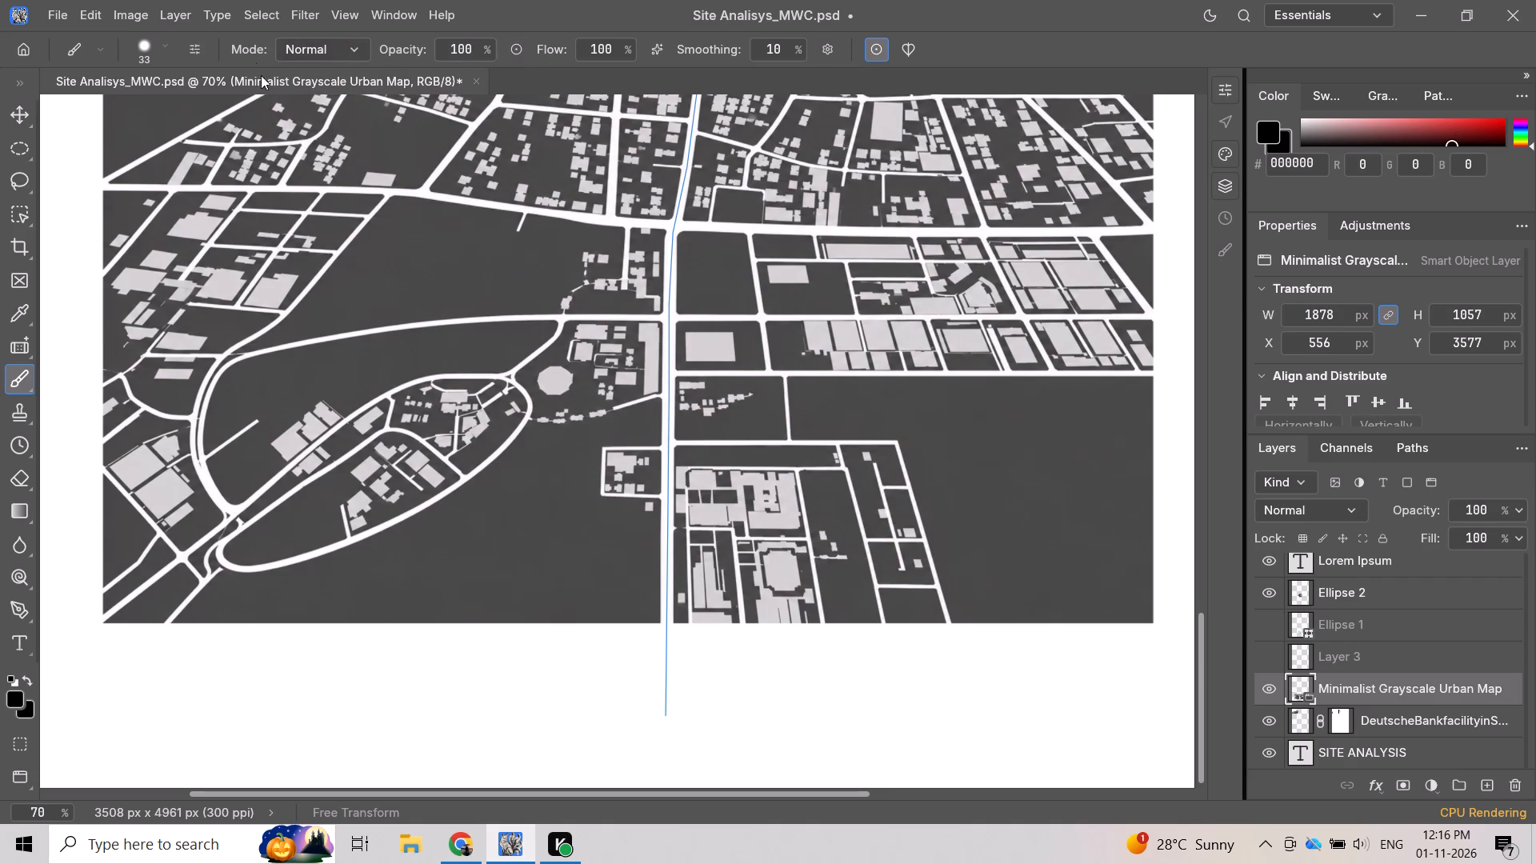
pyautogui.click(166, 50)
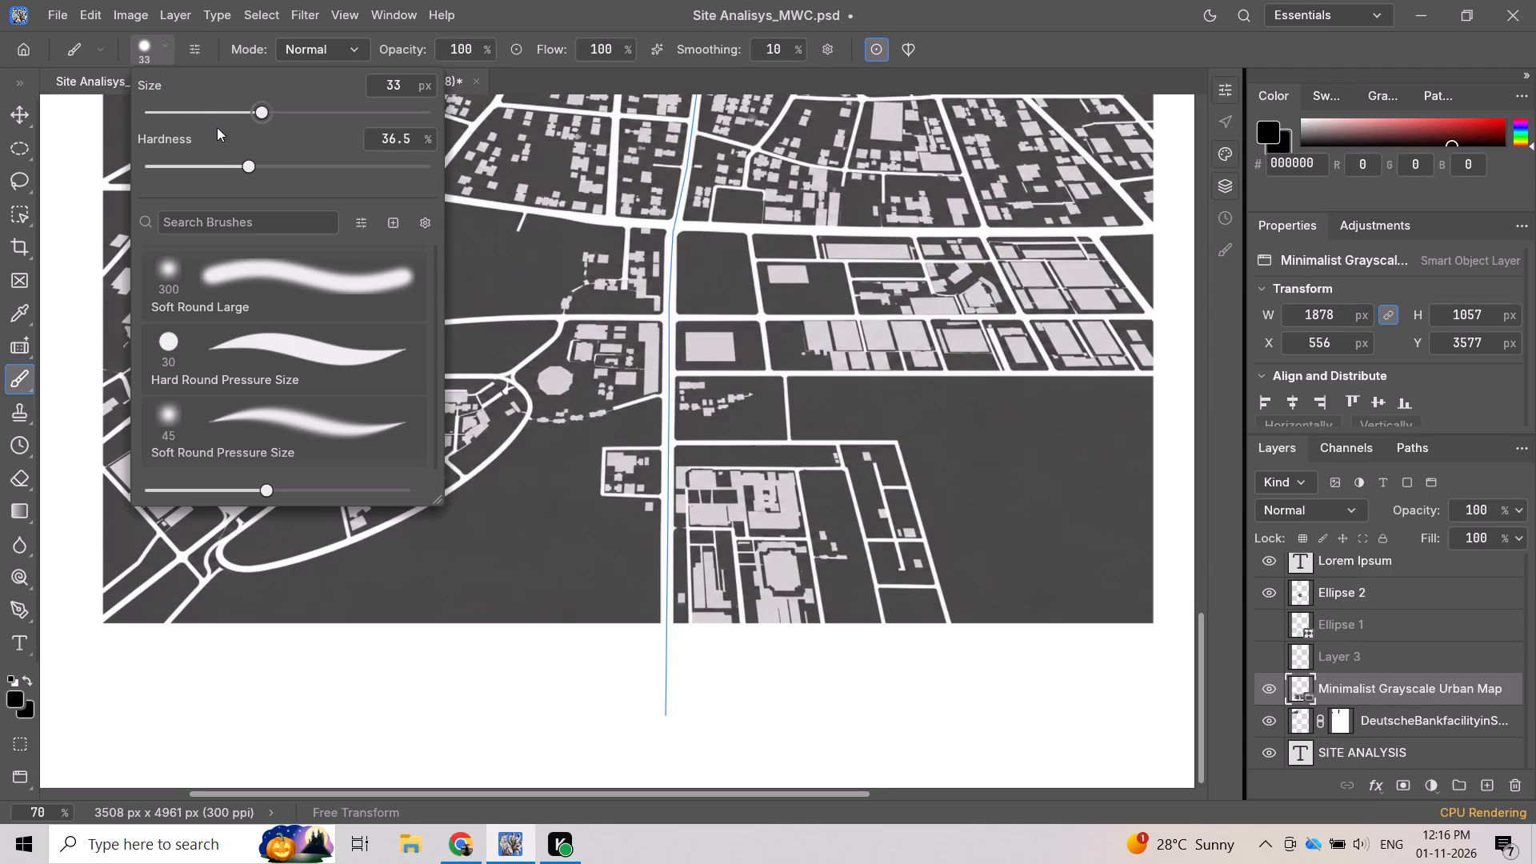
pyautogui.moveTo(245, 166); pyautogui.dragTo(474, 168)
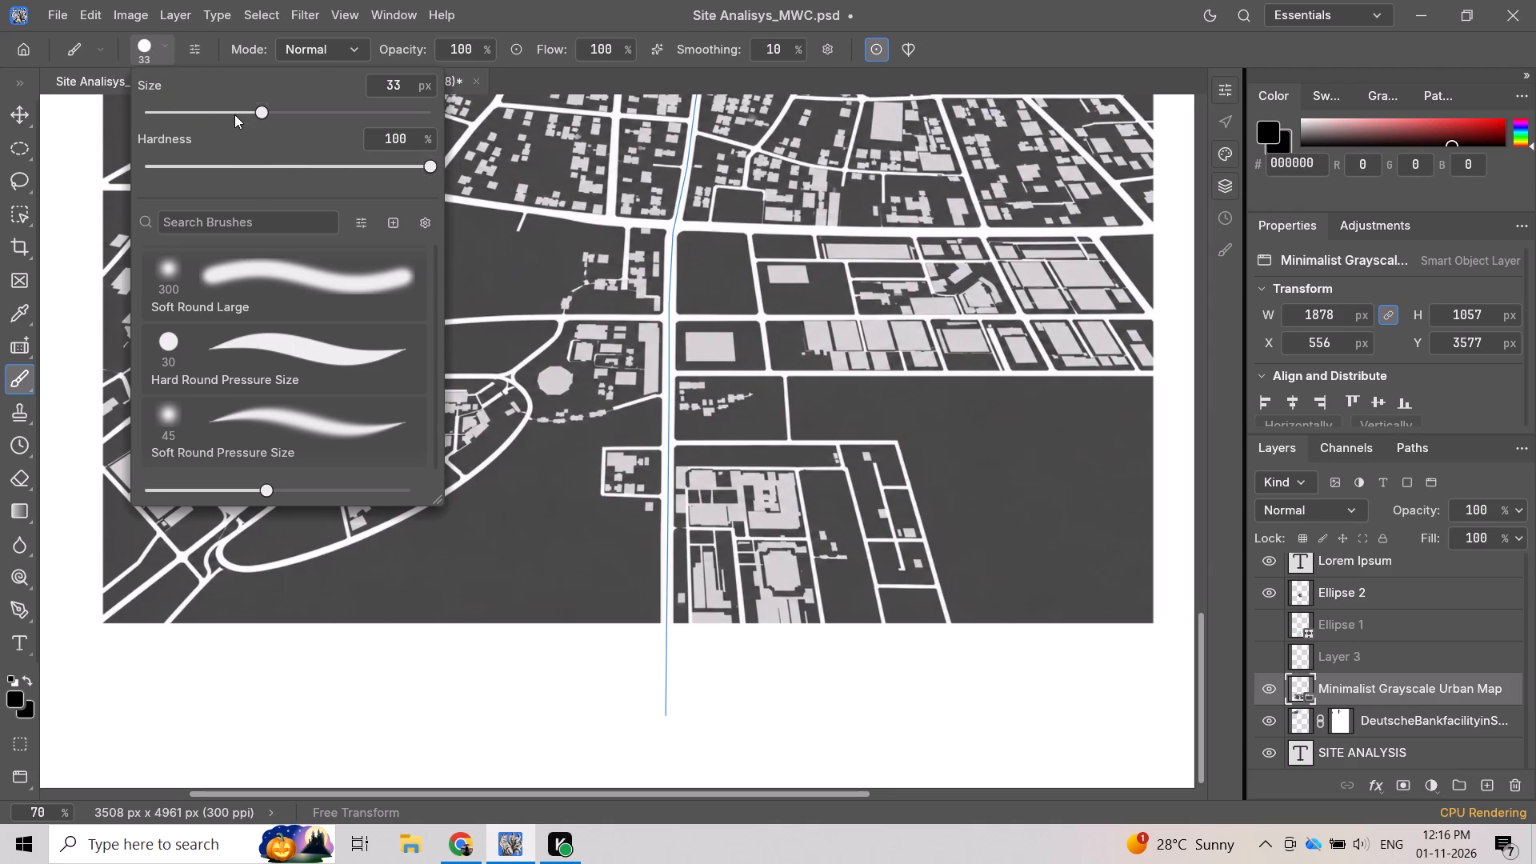
pyautogui.moveTo(263, 111); pyautogui.dragTo(178, 123)
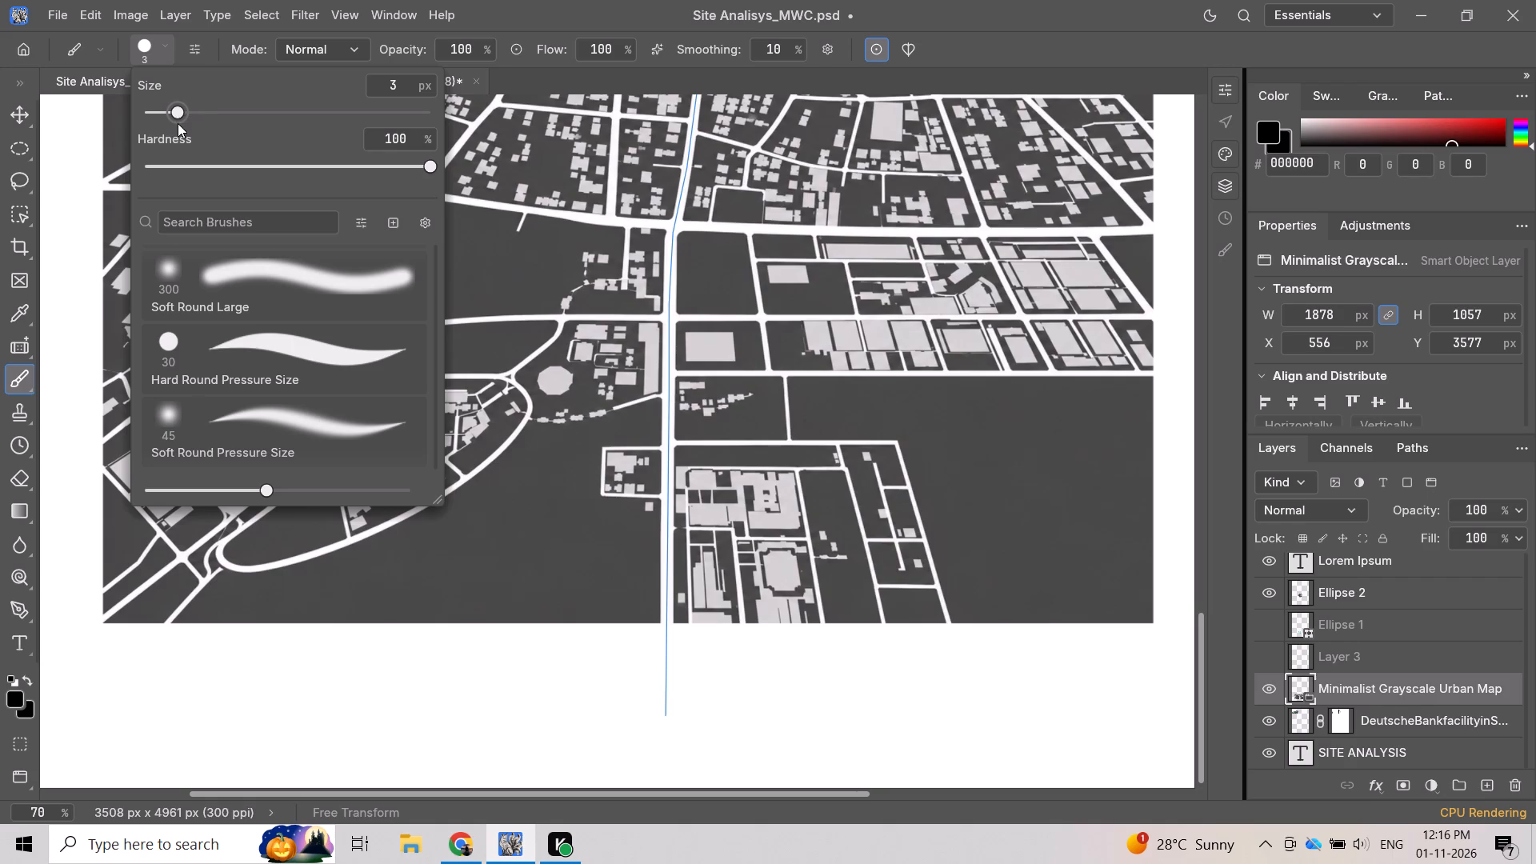
pyautogui.moveTo(178, 123); pyautogui.dragTo(185, 122)
pyautogui.click(186, 122)
pyautogui.click(189, 120)
pyautogui.doubleClick(194, 118)
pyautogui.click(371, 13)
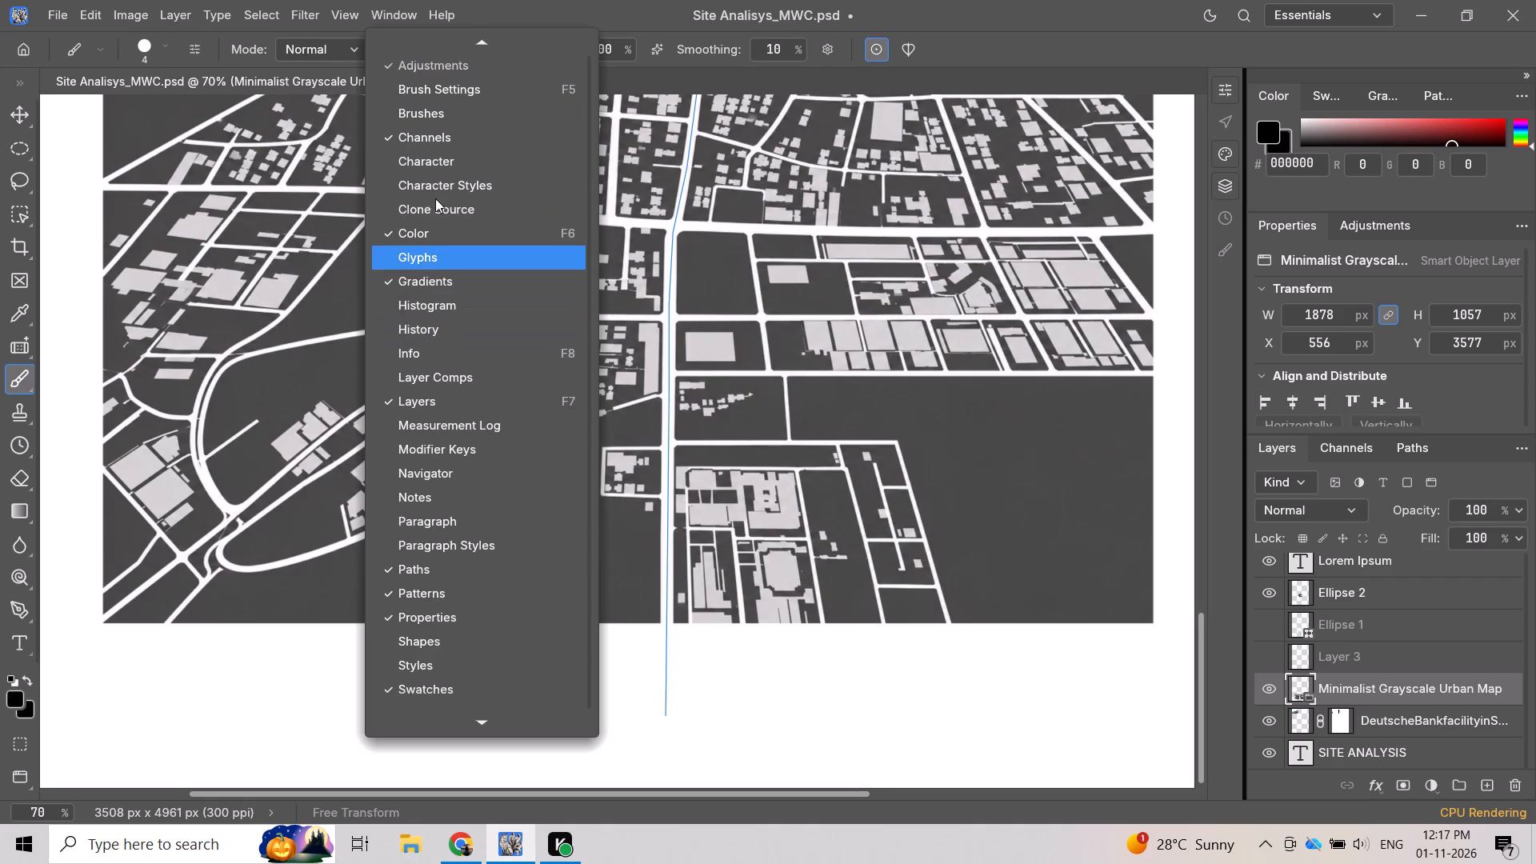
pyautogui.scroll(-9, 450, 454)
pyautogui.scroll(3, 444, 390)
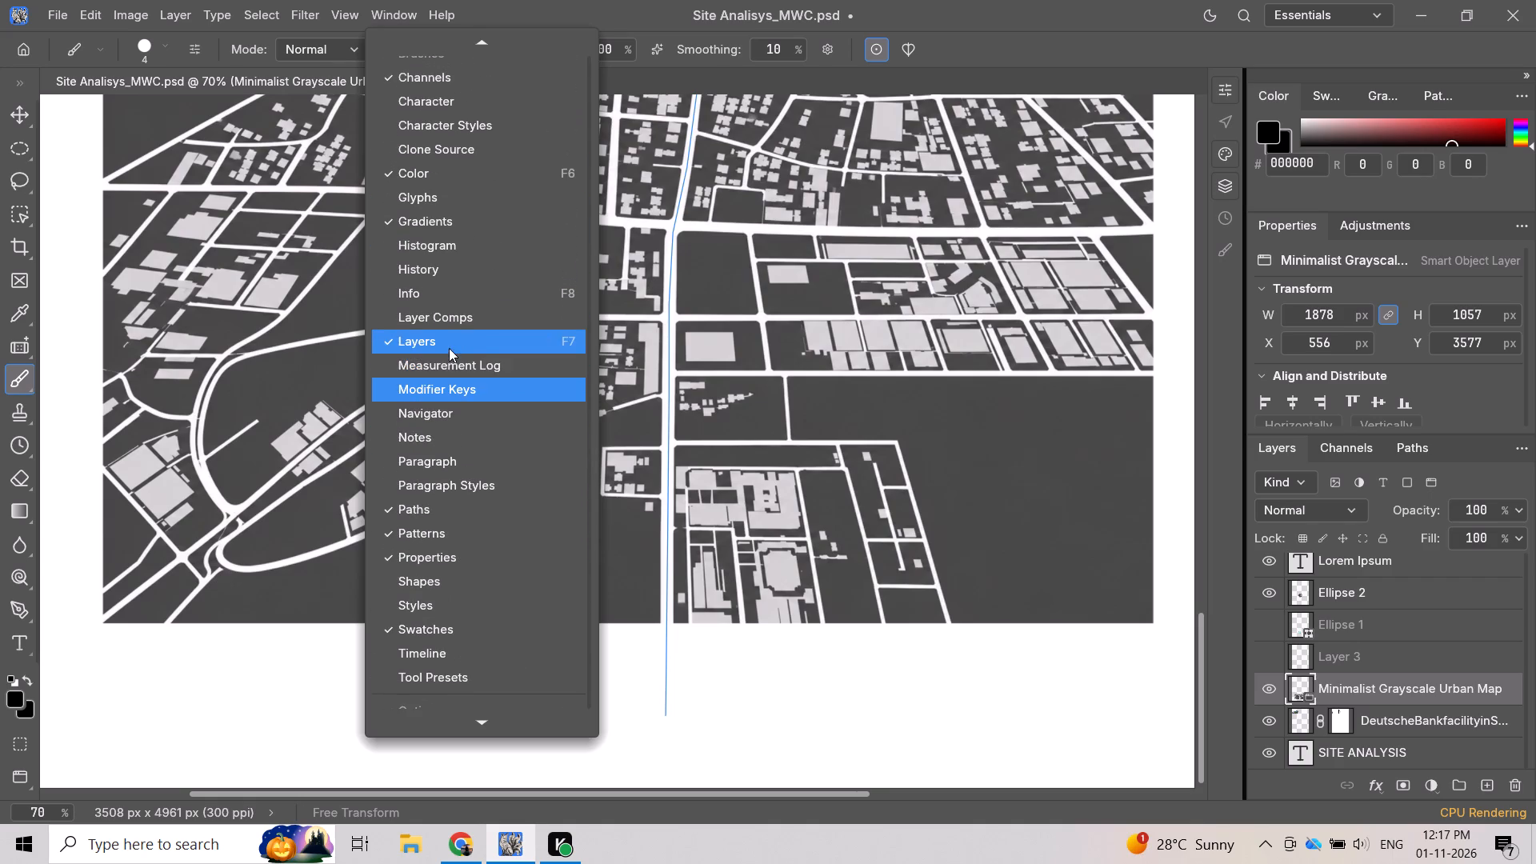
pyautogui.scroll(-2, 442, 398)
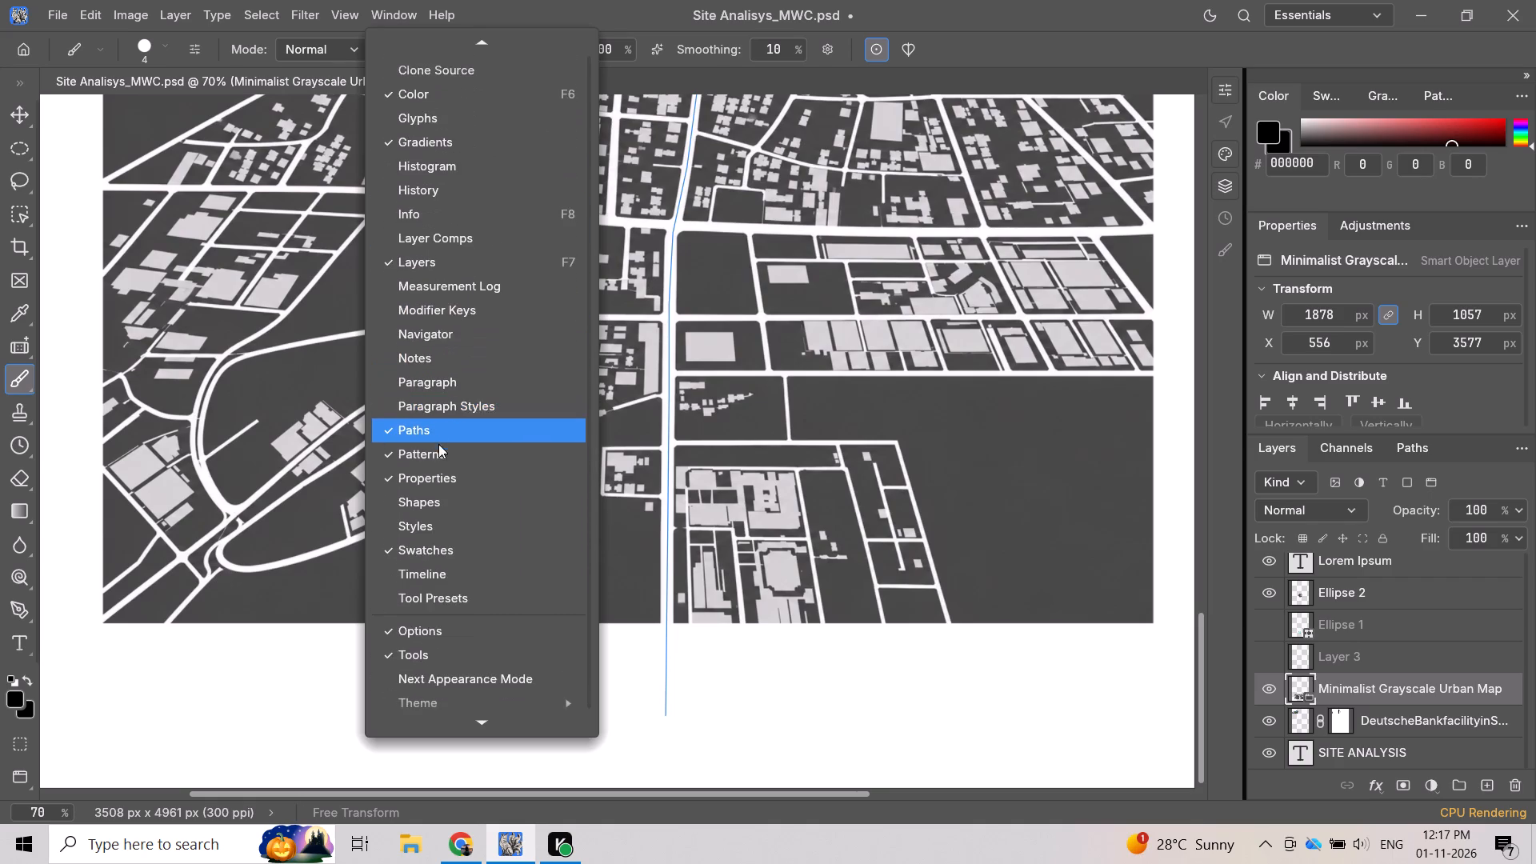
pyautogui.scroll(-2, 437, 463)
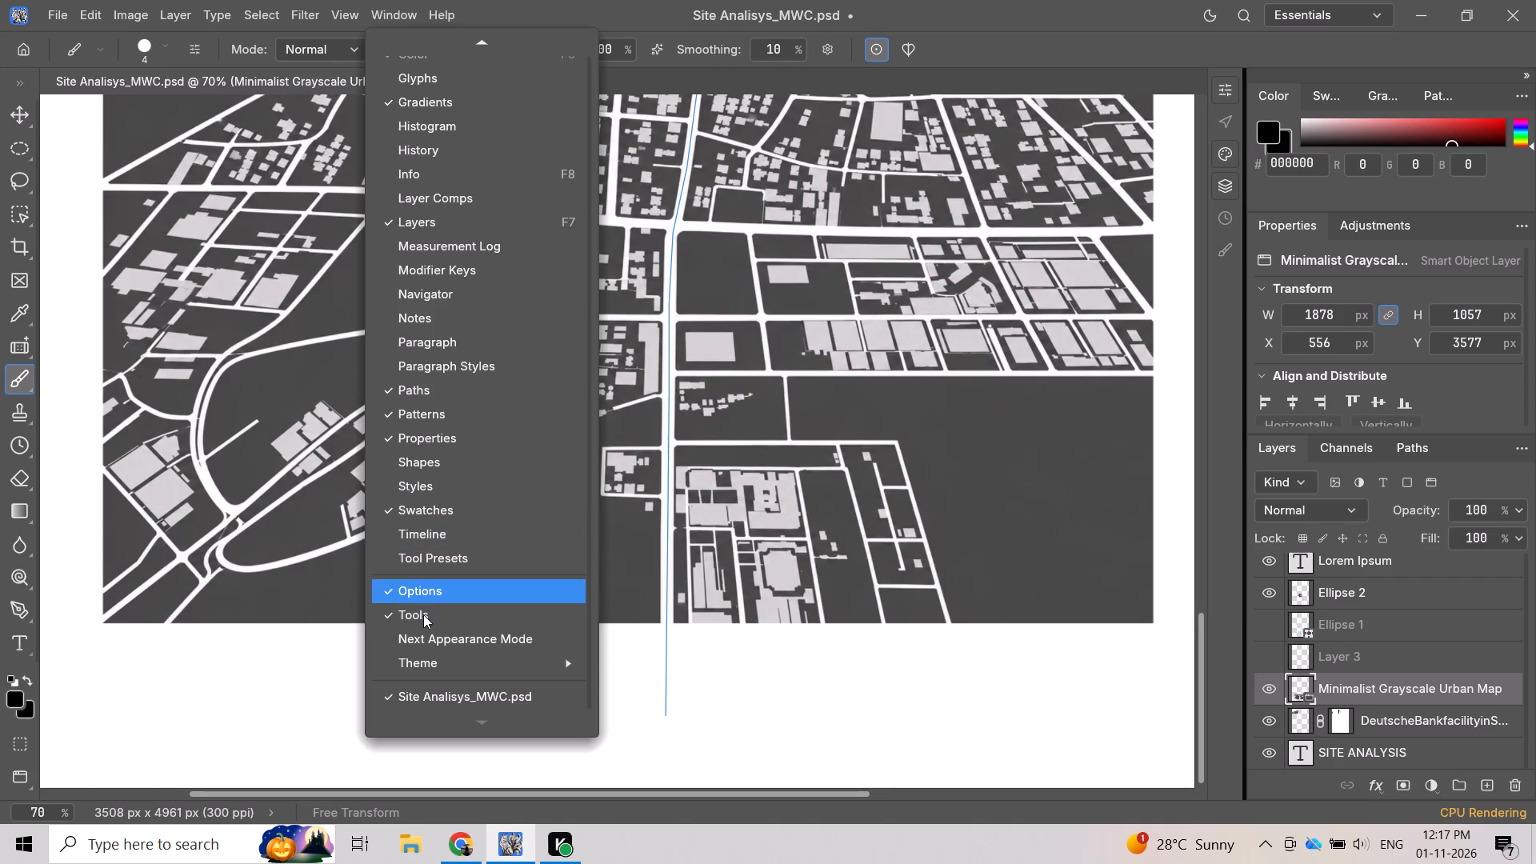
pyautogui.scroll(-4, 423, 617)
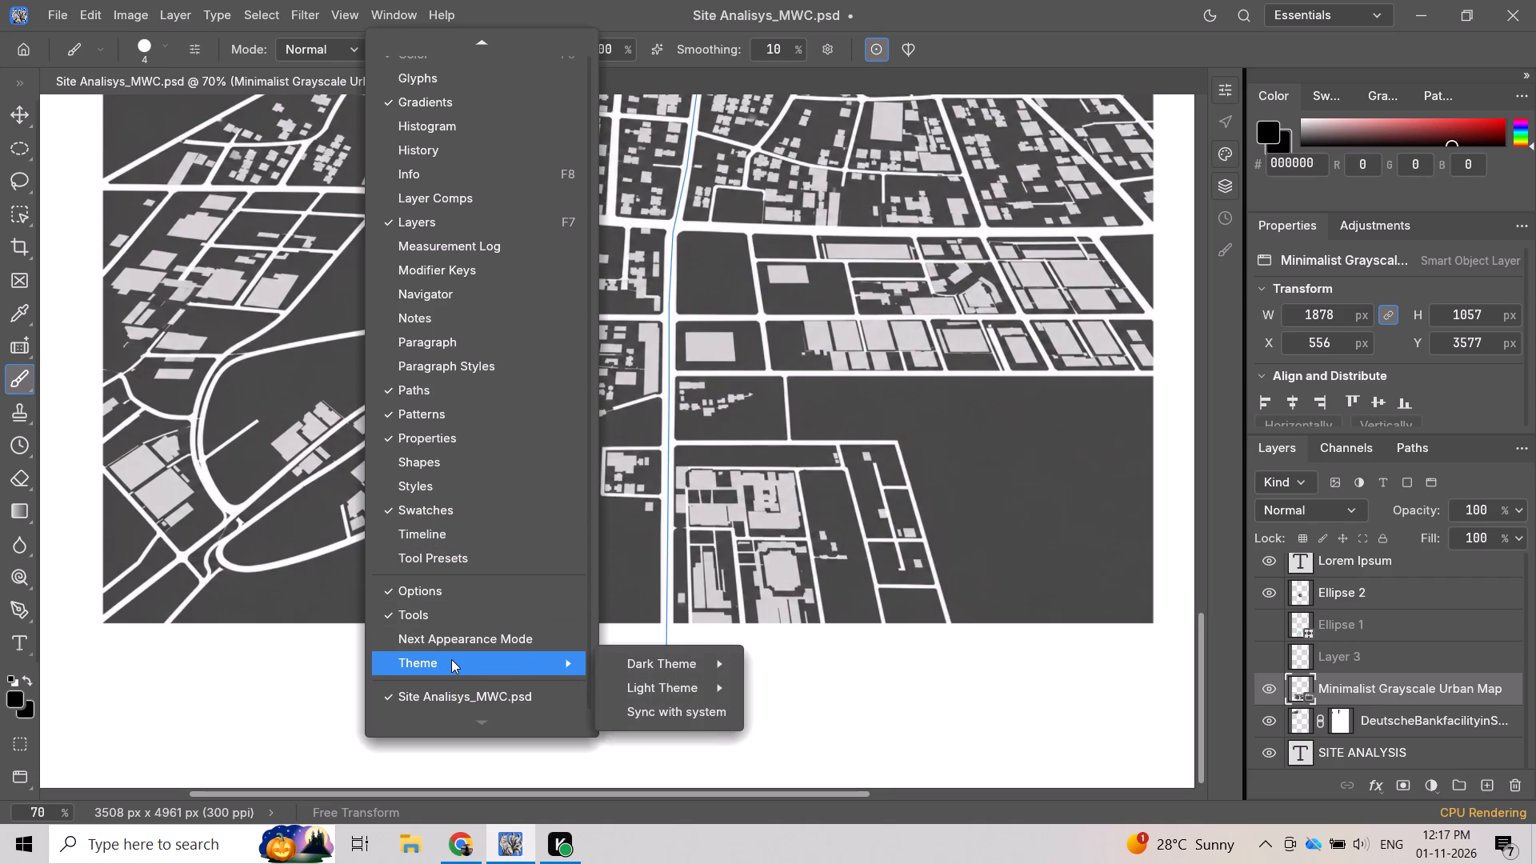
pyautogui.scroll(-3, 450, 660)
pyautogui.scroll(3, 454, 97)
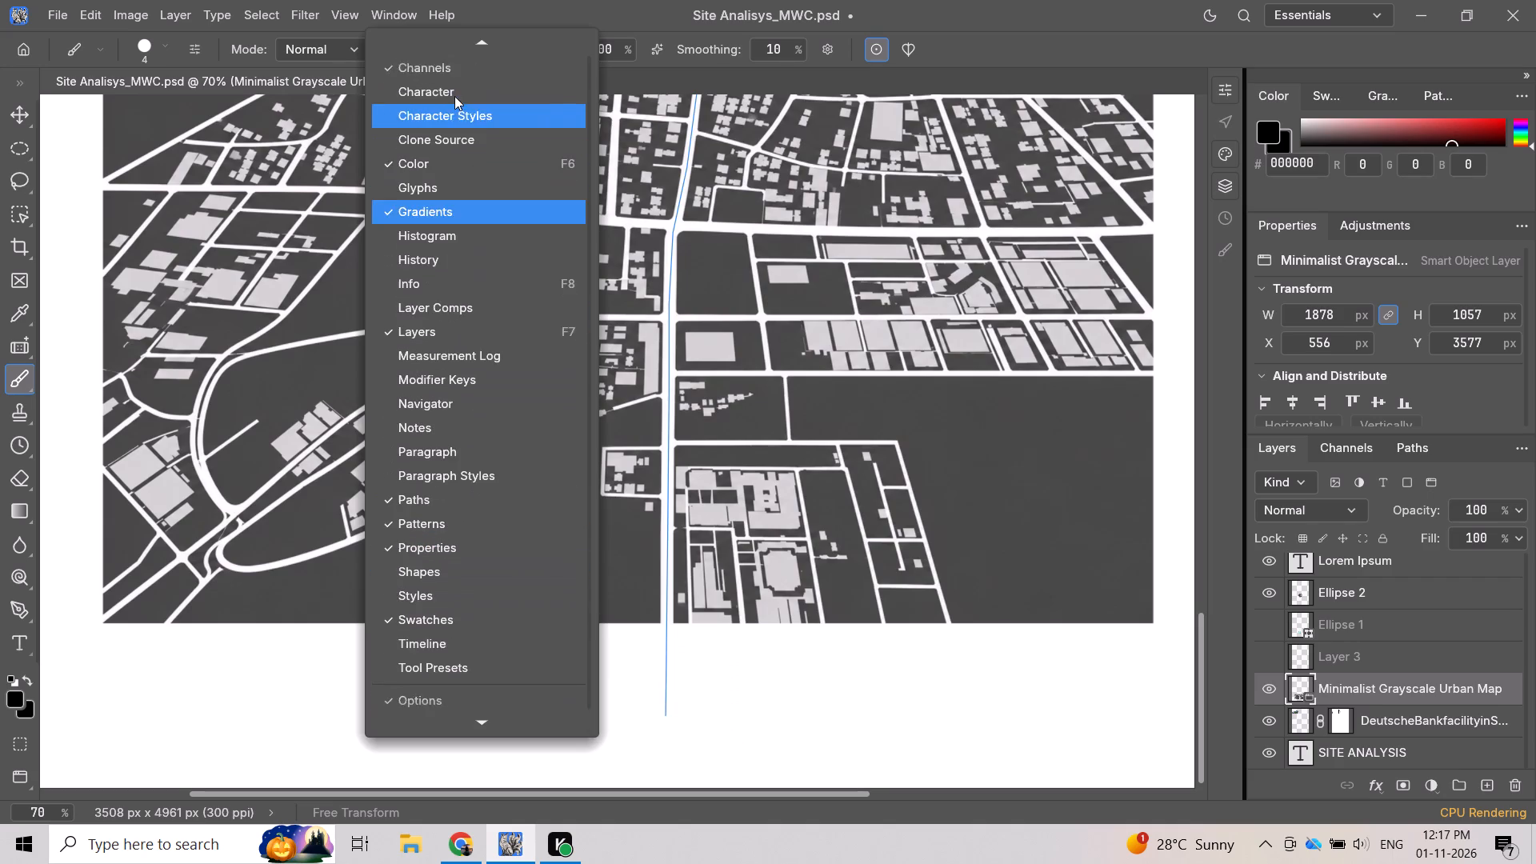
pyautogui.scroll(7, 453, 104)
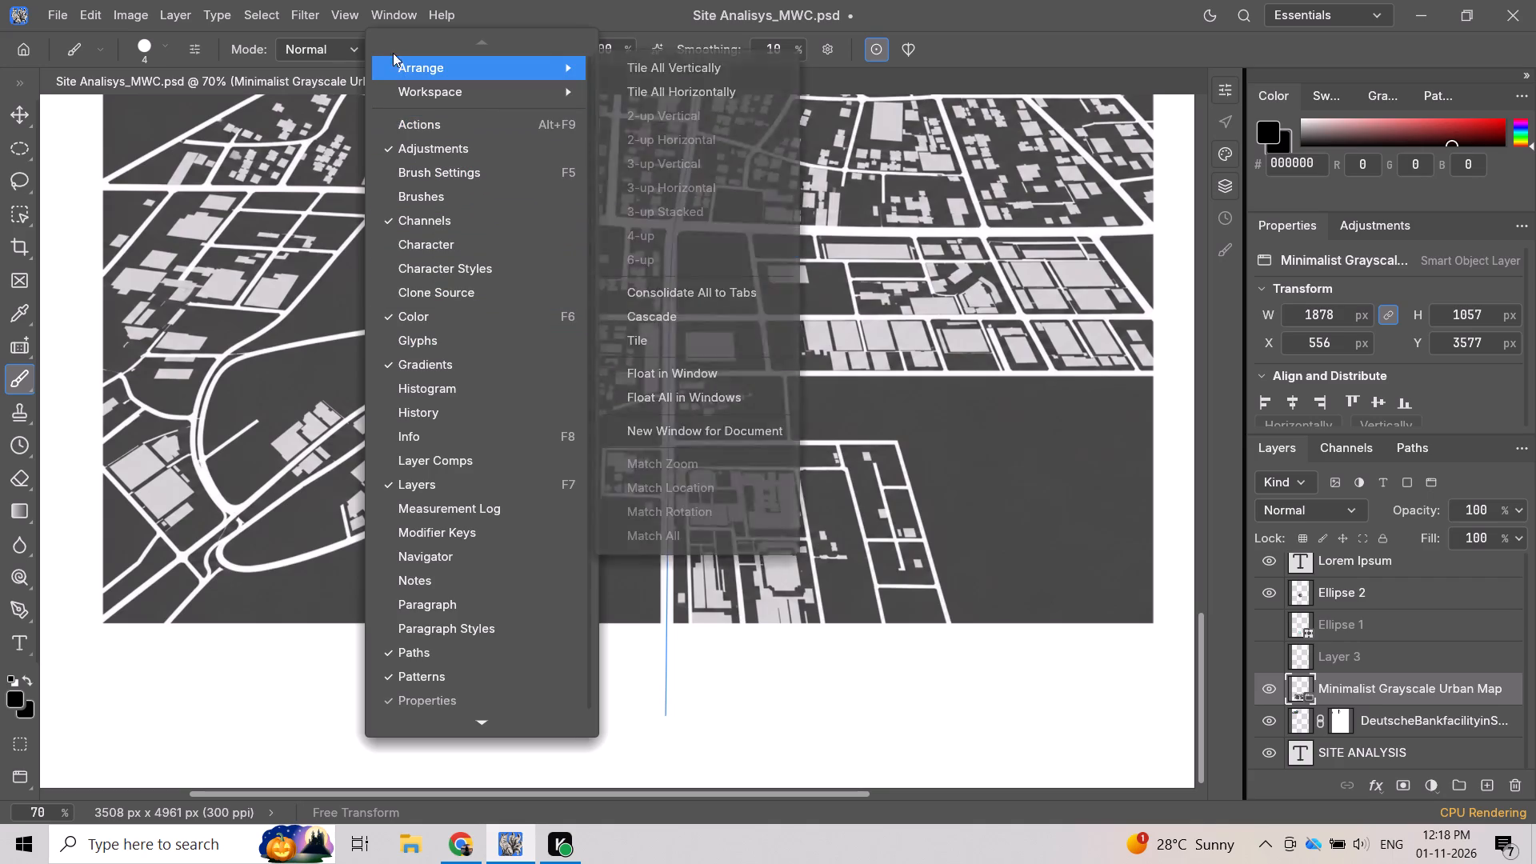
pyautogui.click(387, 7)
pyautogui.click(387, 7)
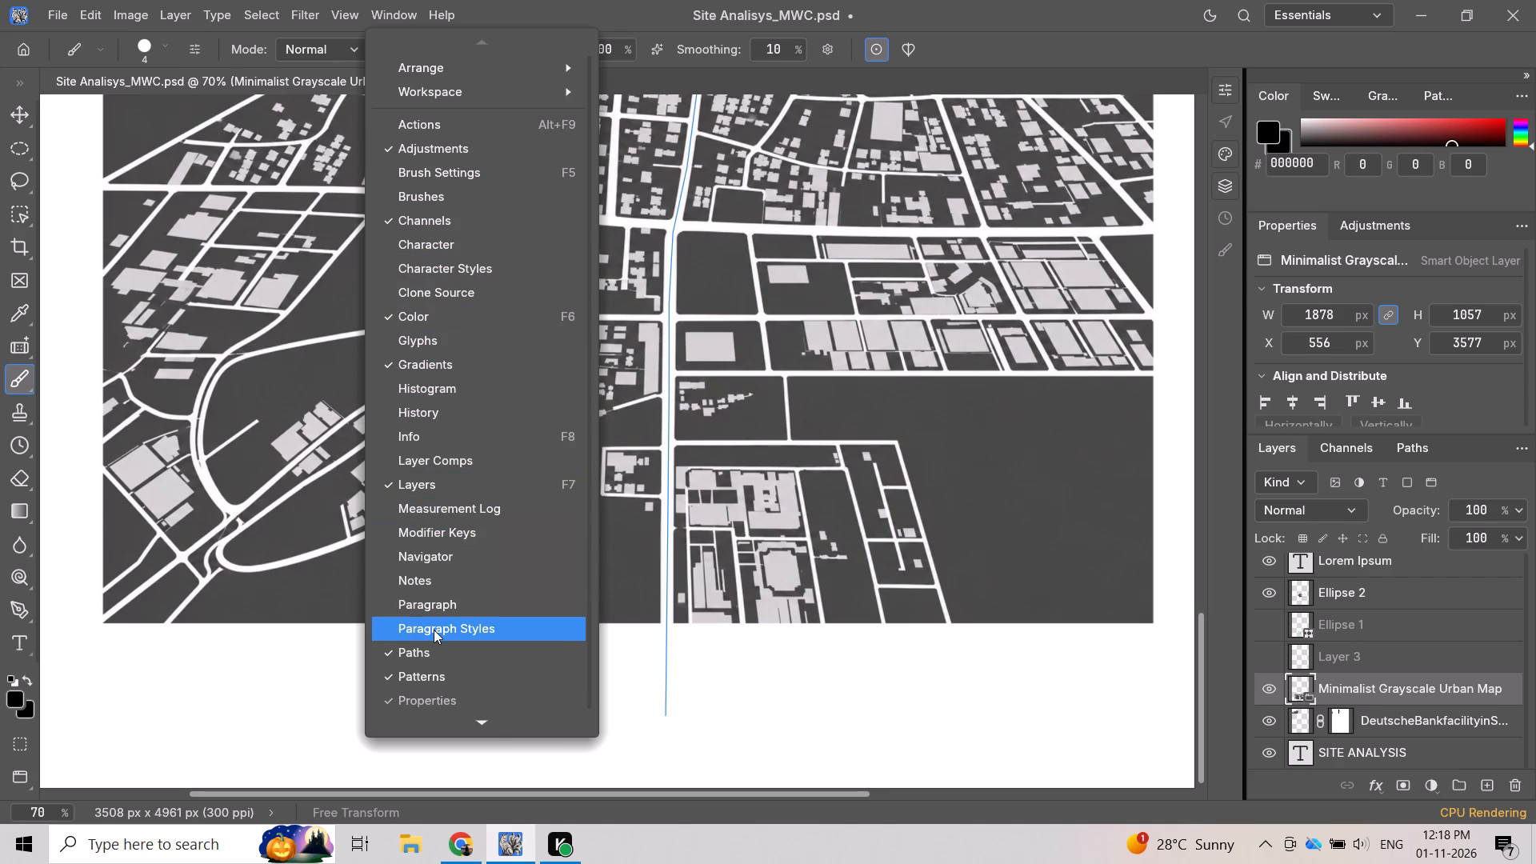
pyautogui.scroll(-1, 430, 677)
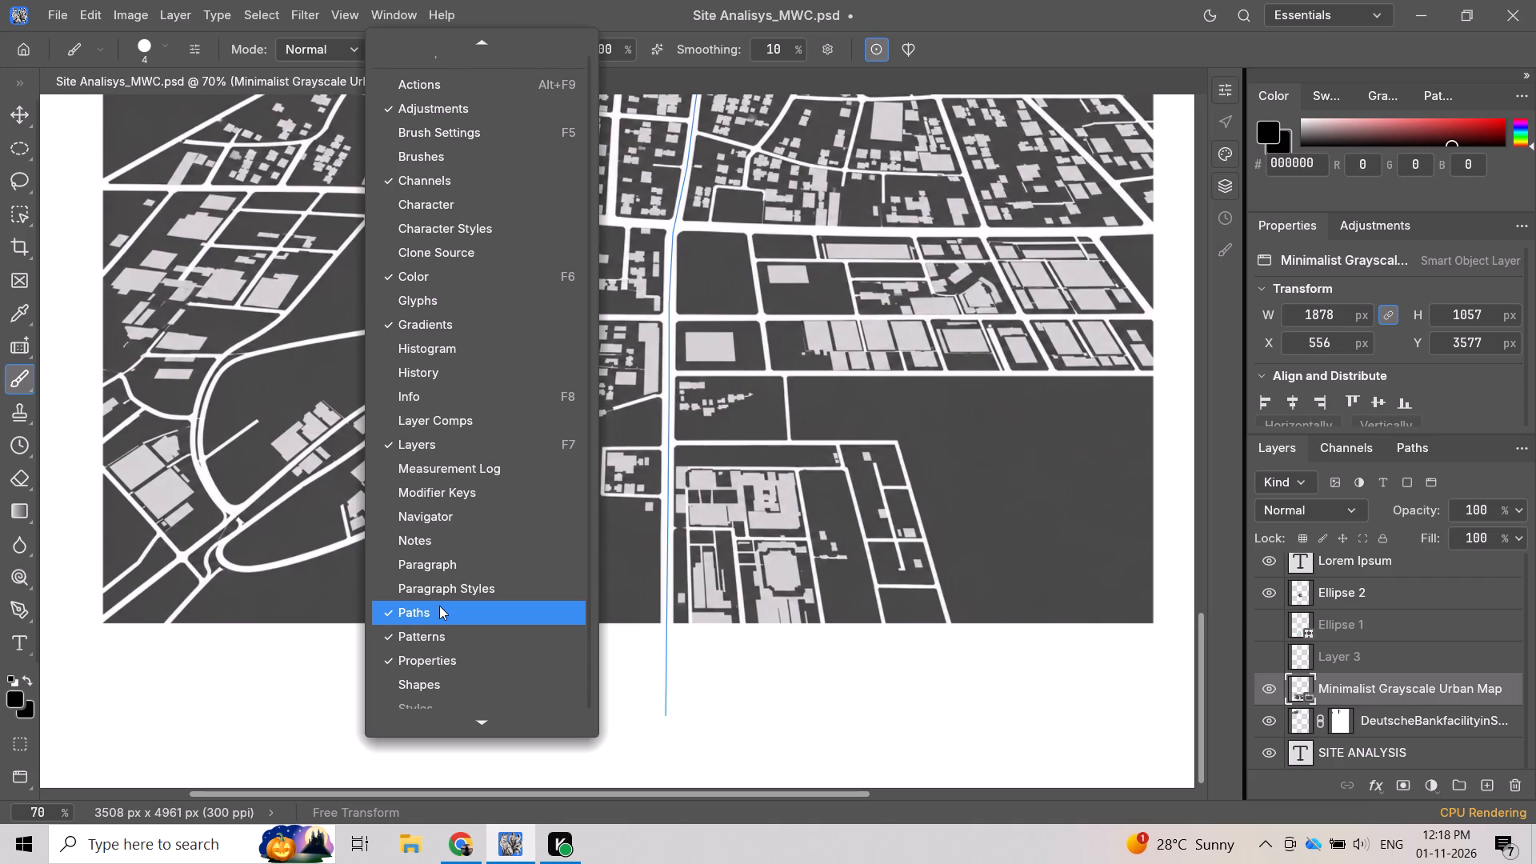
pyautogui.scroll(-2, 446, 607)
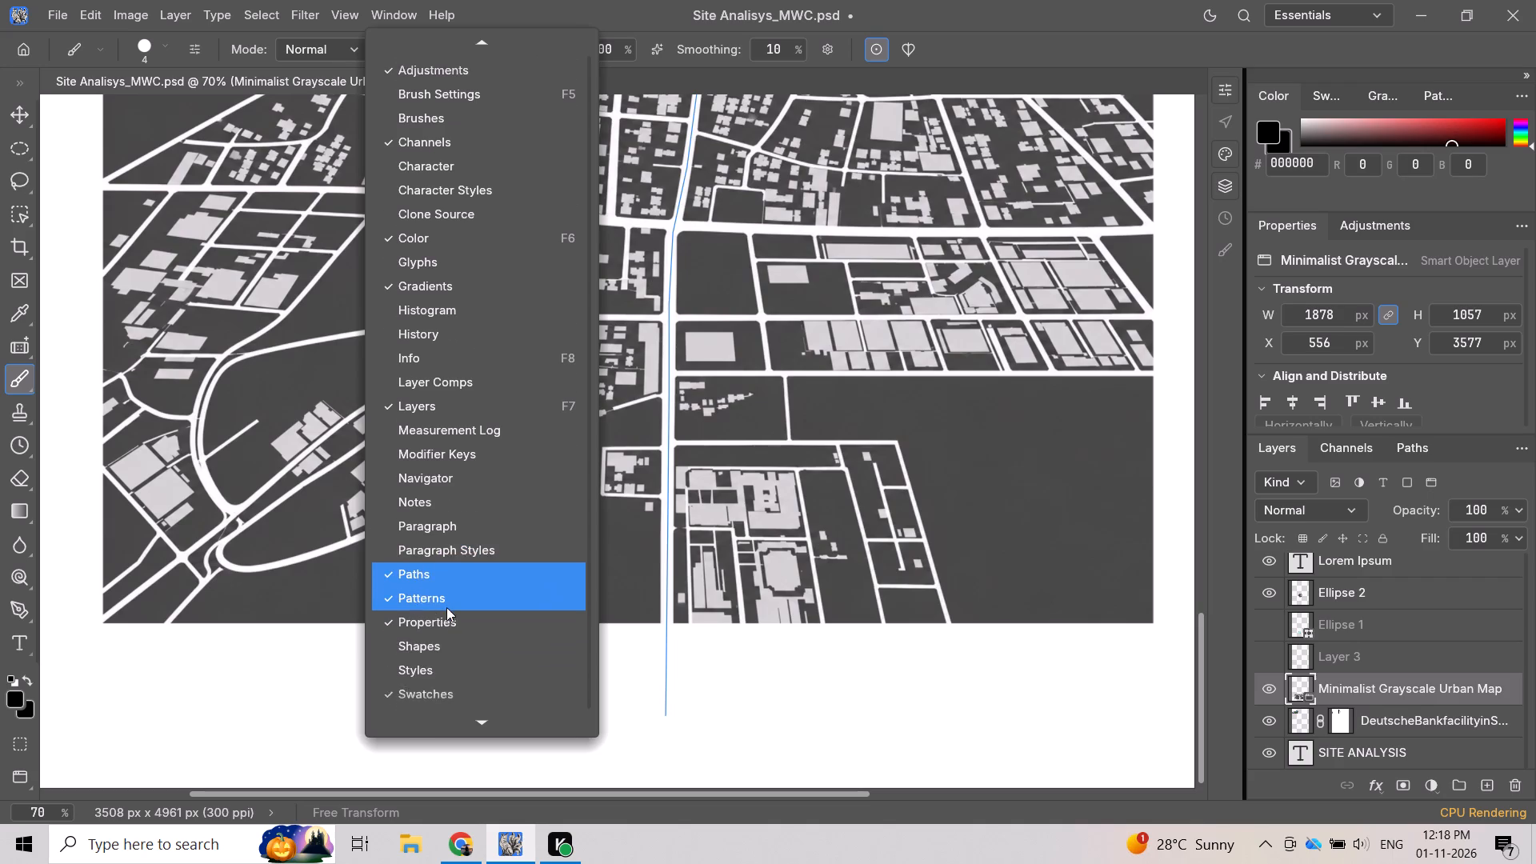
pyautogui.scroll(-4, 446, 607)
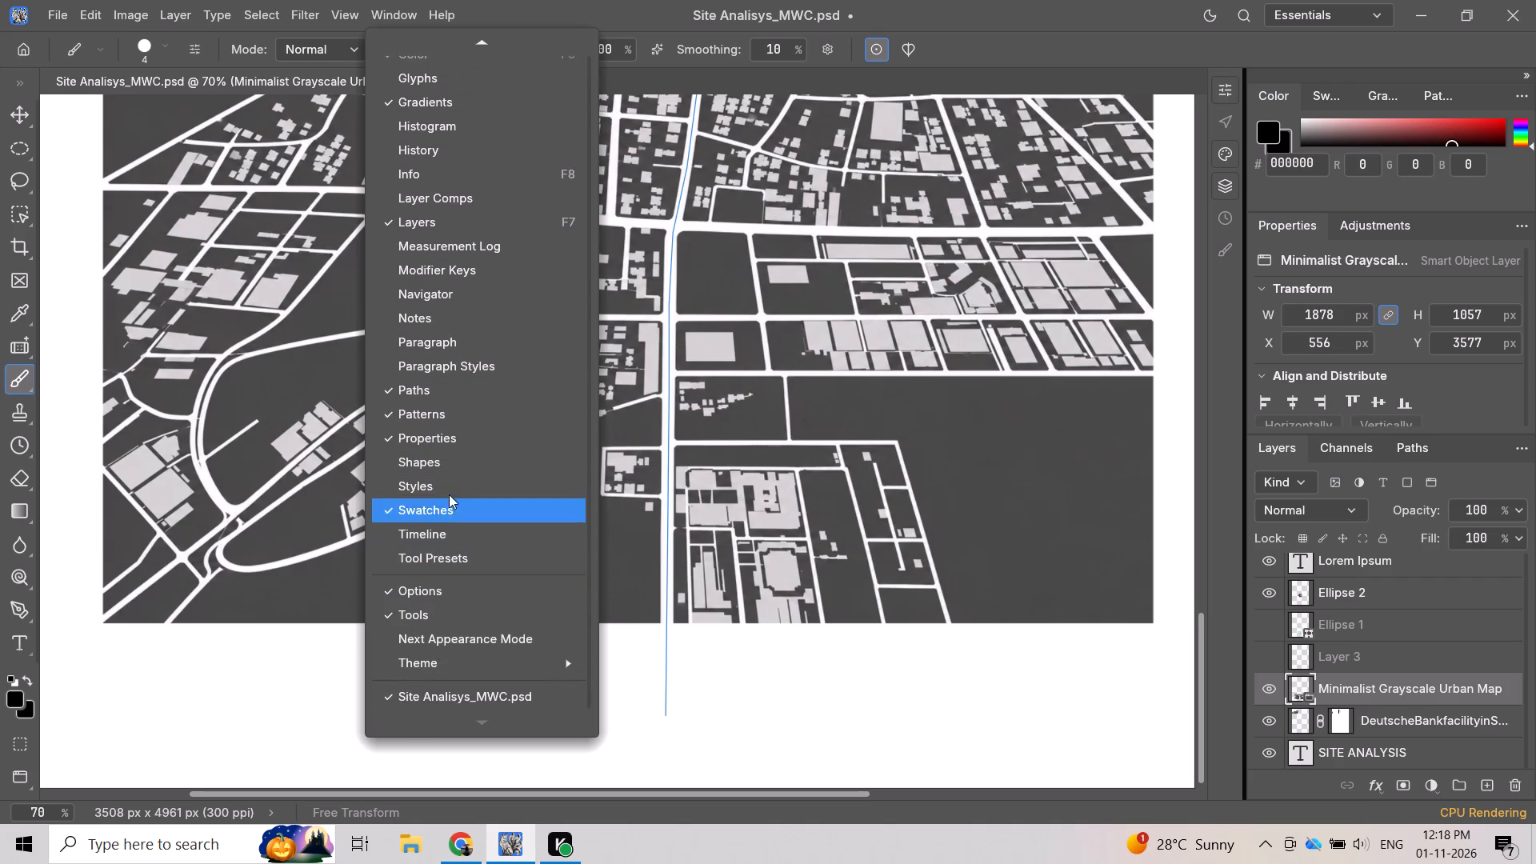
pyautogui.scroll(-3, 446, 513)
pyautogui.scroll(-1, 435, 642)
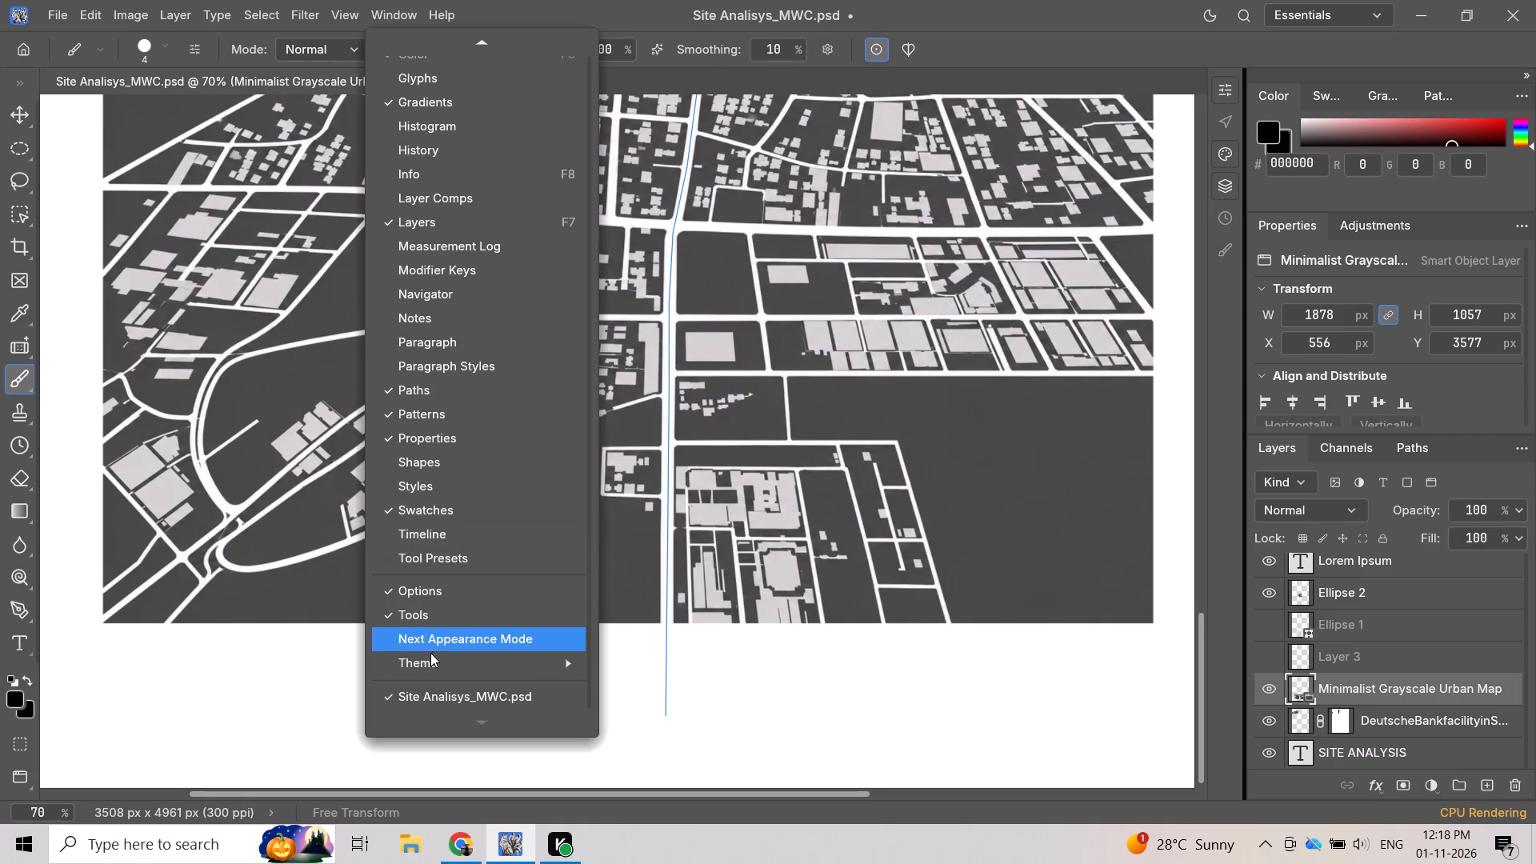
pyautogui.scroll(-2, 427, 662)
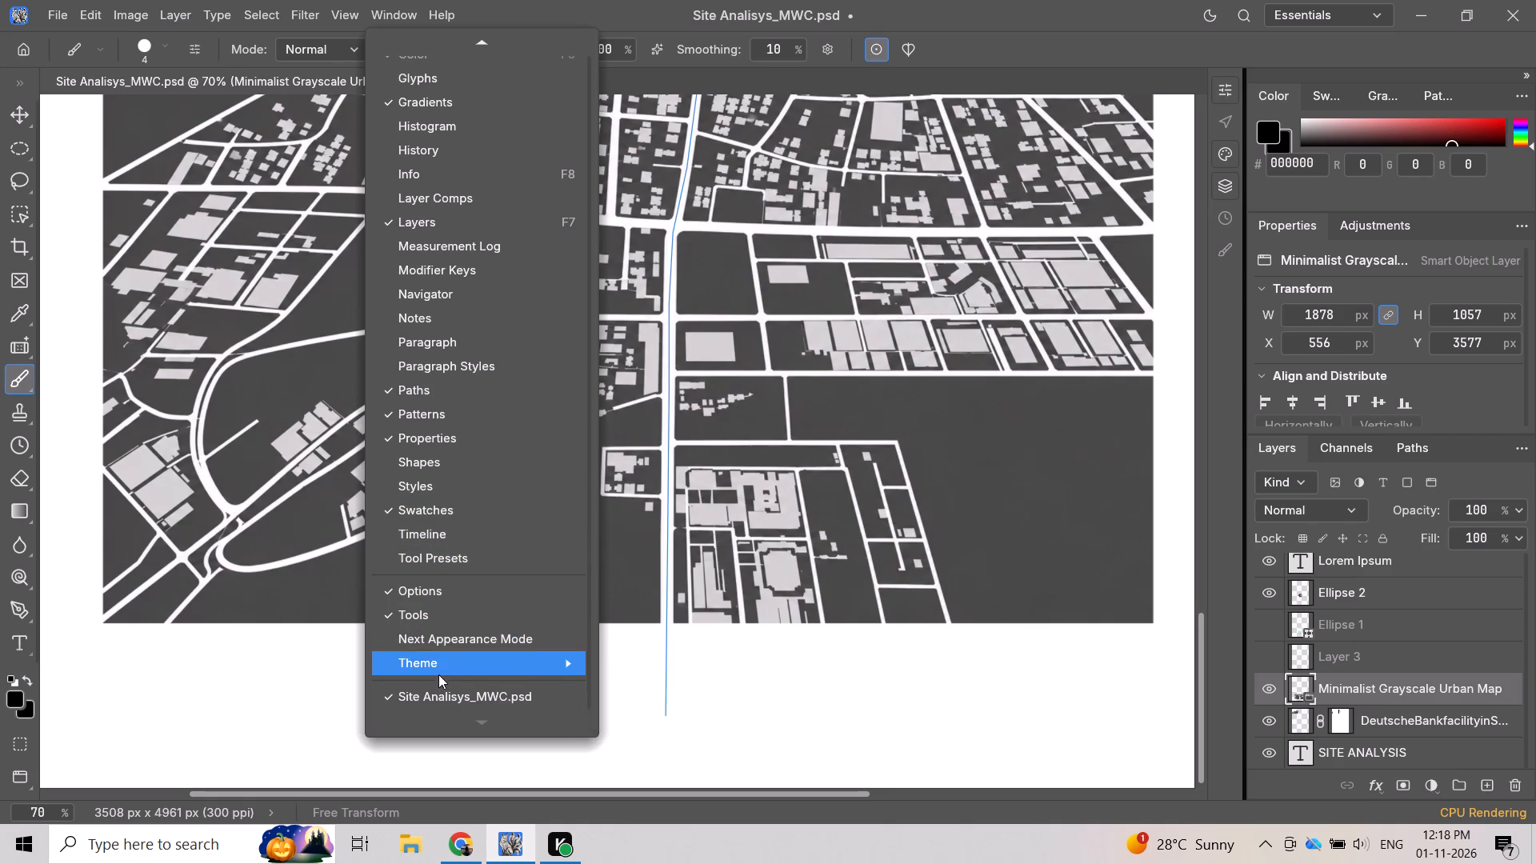
# Rasterize the Minimalist Grayscale Urban Map smart object while placing a brush dot in the white area below the map.
pyautogui.click(758, 761)
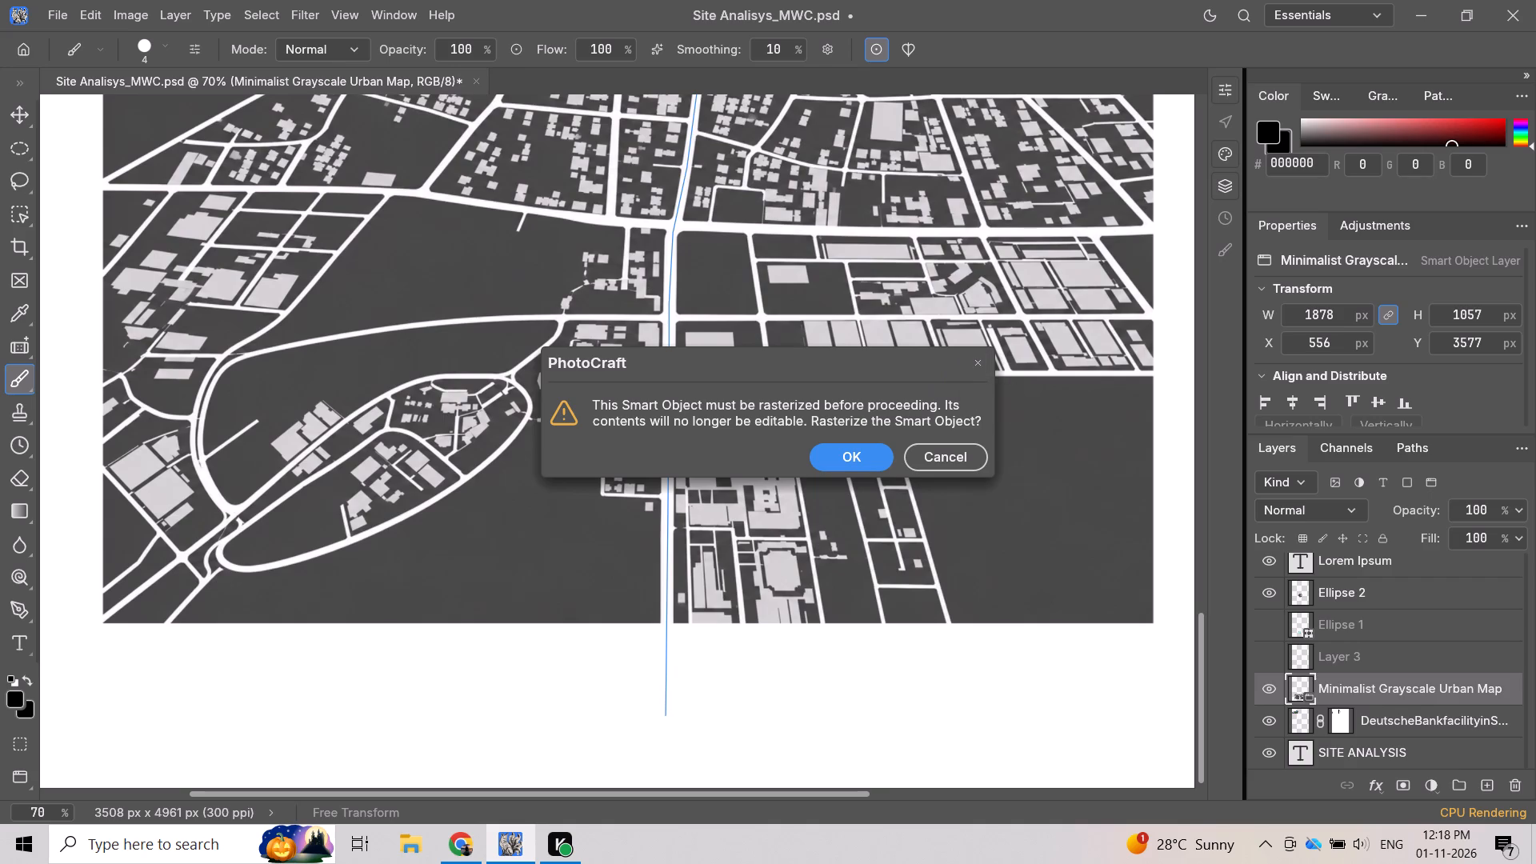
pyautogui.click(850, 459)
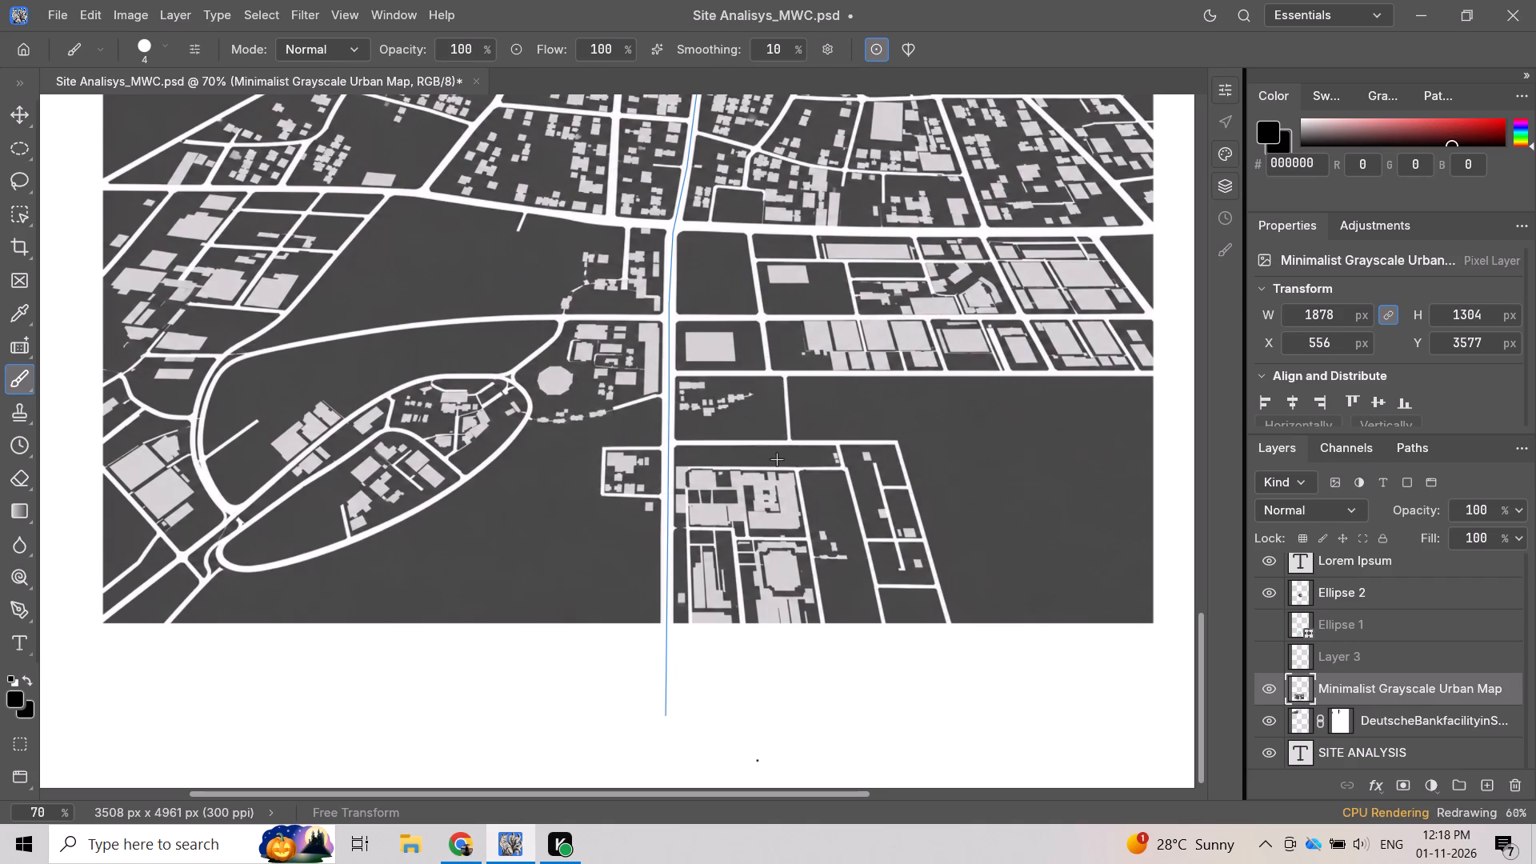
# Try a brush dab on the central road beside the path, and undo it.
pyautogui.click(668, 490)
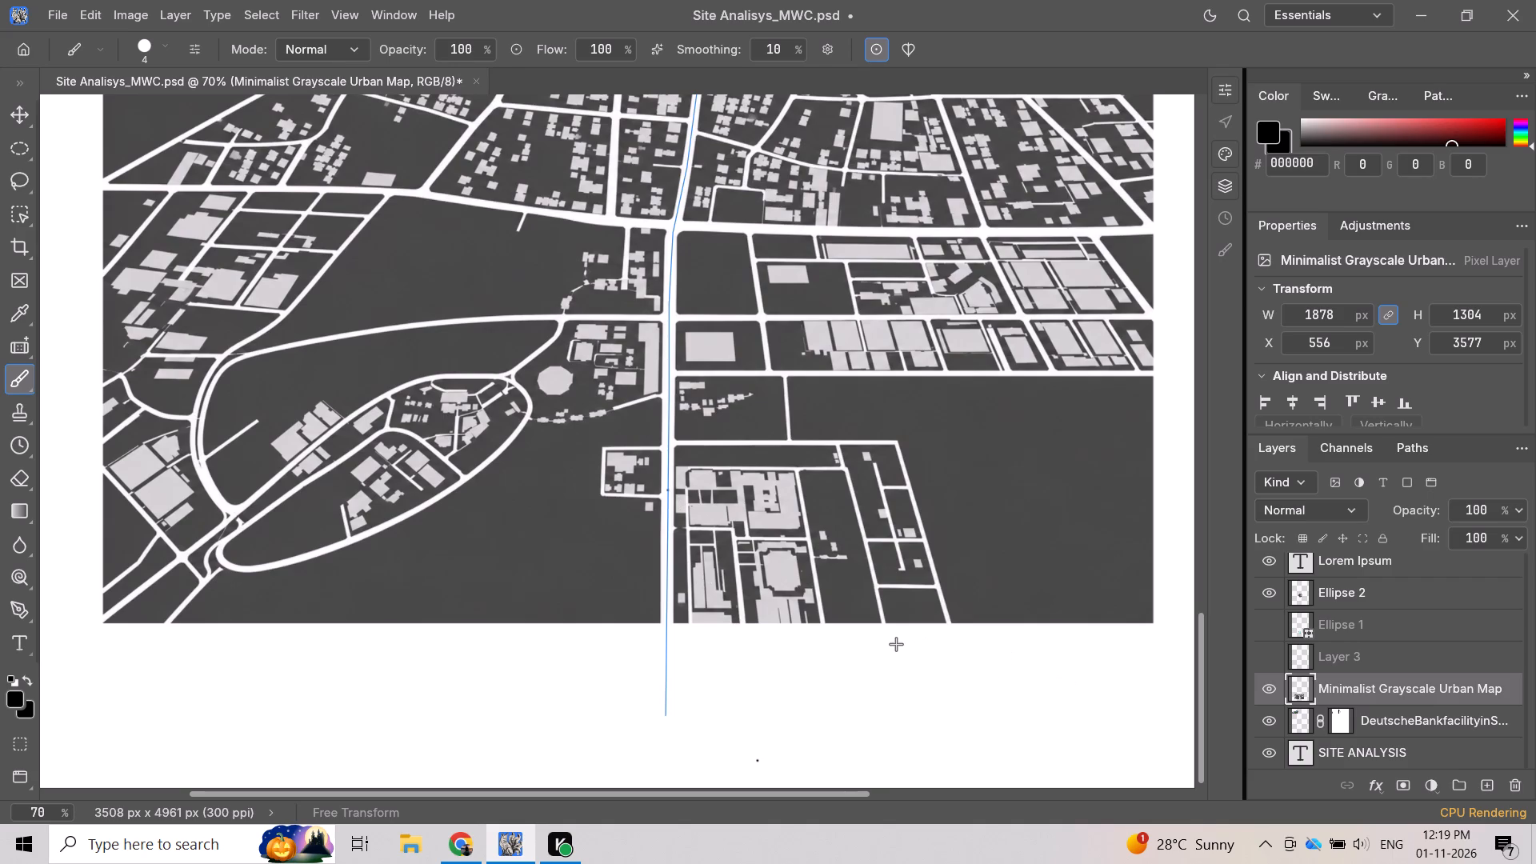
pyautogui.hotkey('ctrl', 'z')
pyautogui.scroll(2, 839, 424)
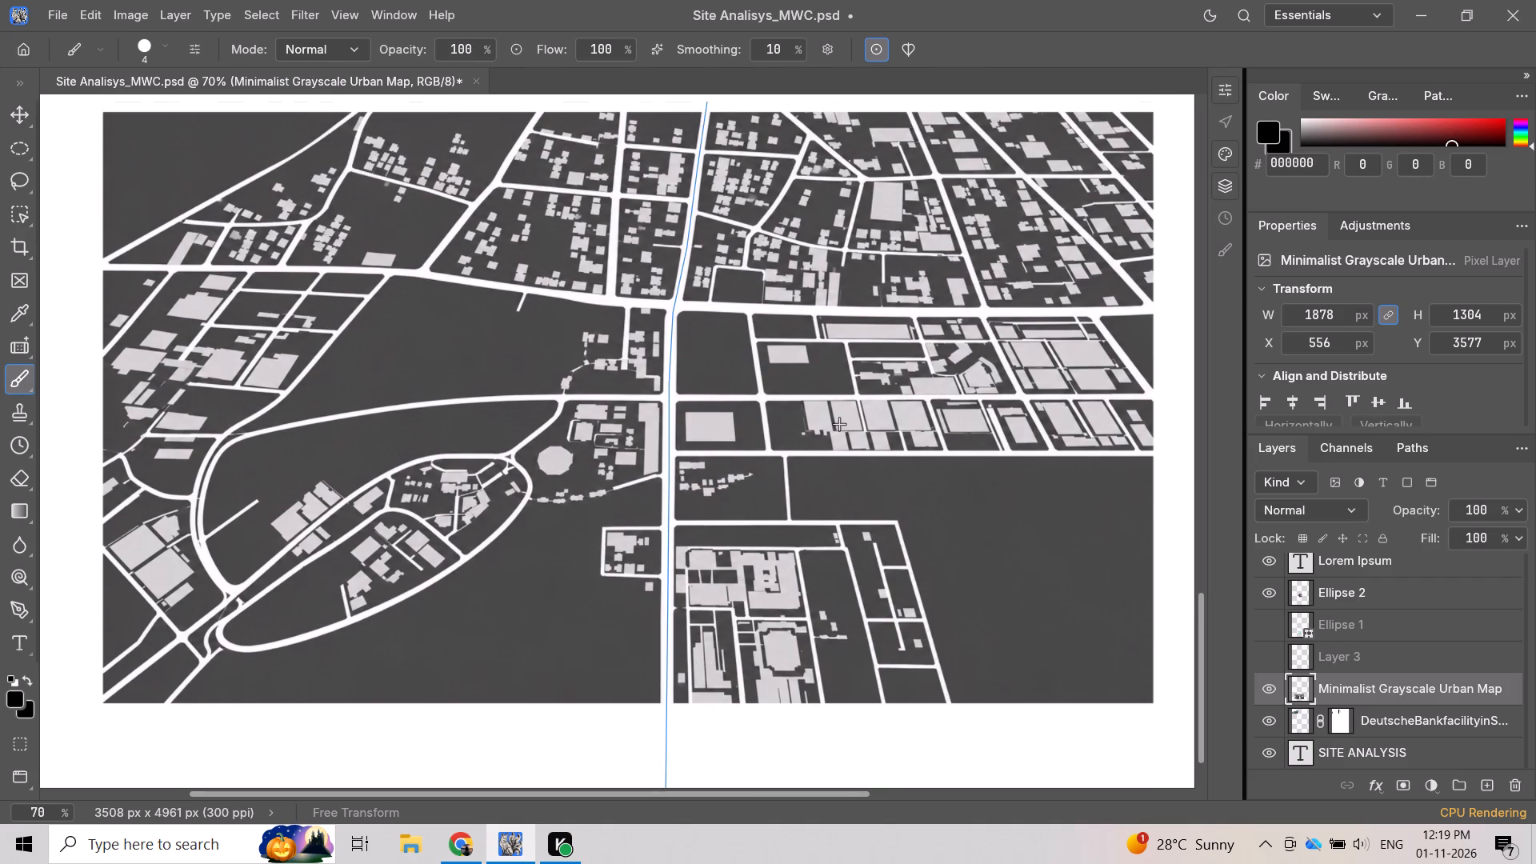
# Look through the layer list for a layer that holds the central-road path.
pyautogui.scroll(4, 839, 424)
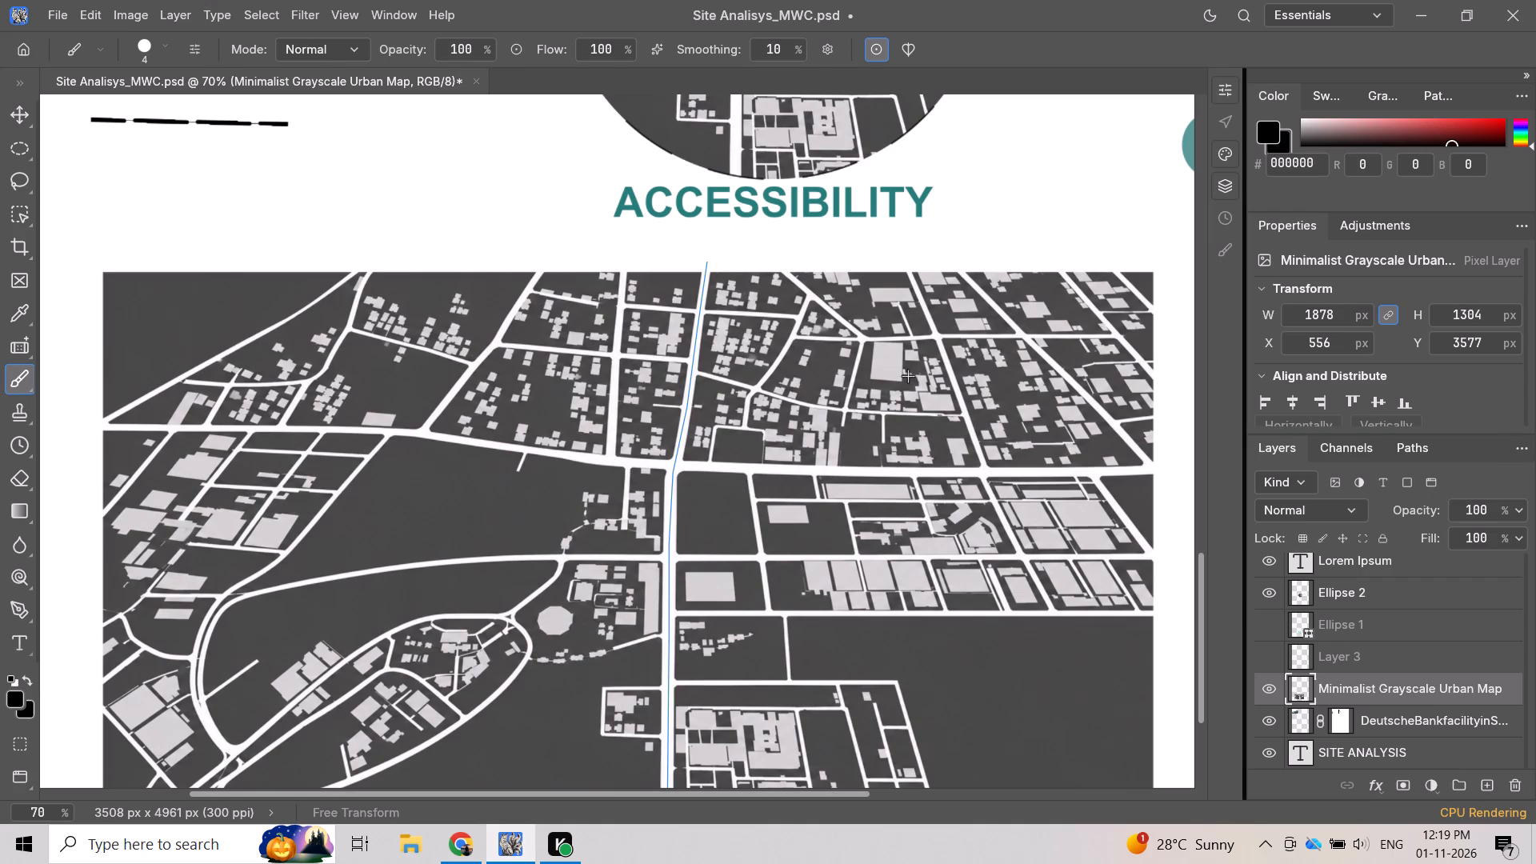
pyautogui.scroll(-4, 1362, 616)
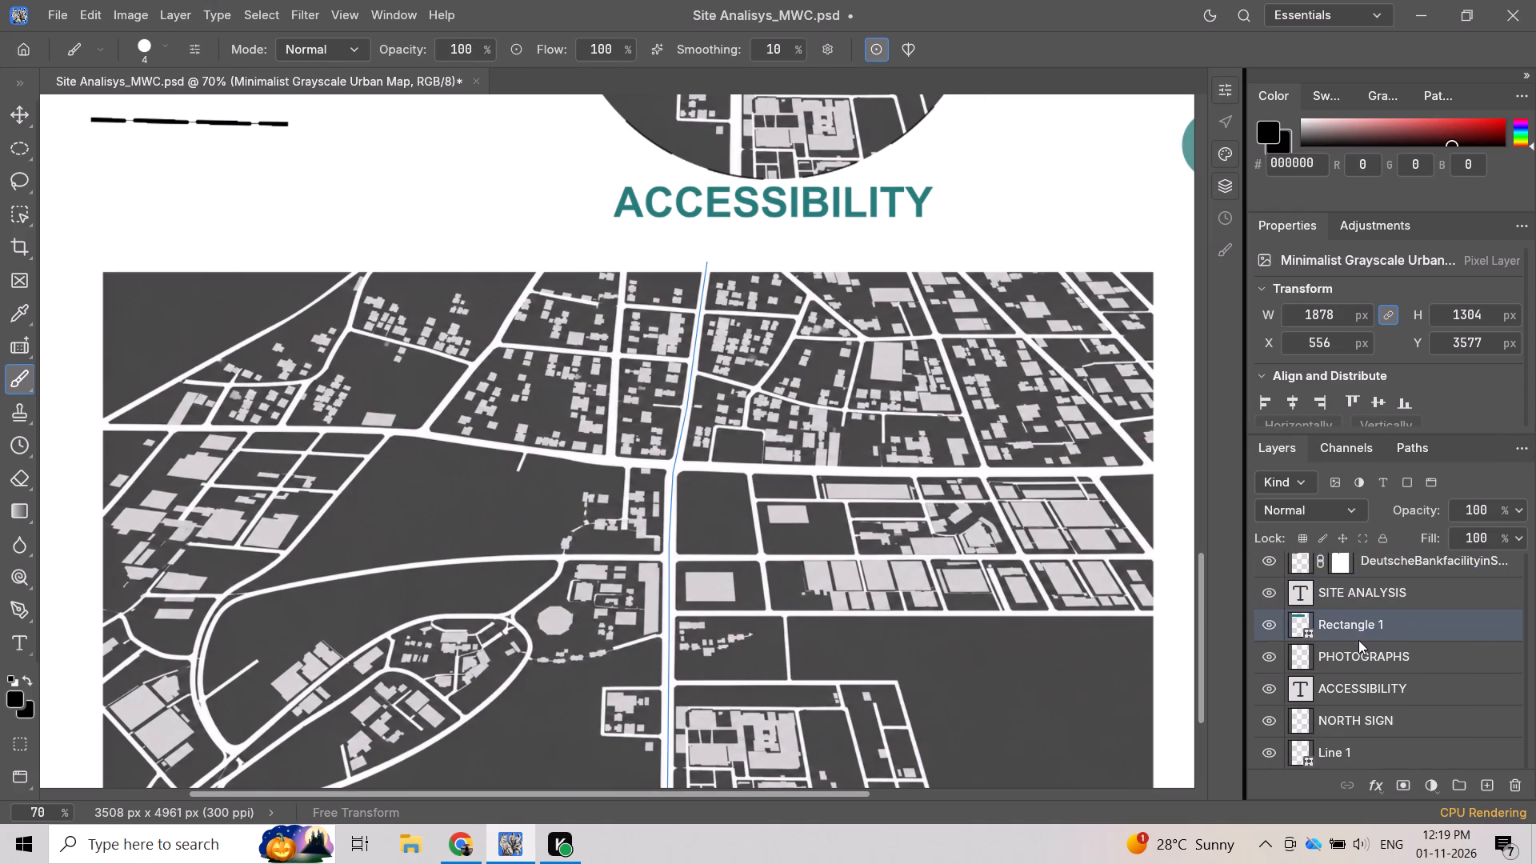
pyautogui.scroll(2, 1358, 640)
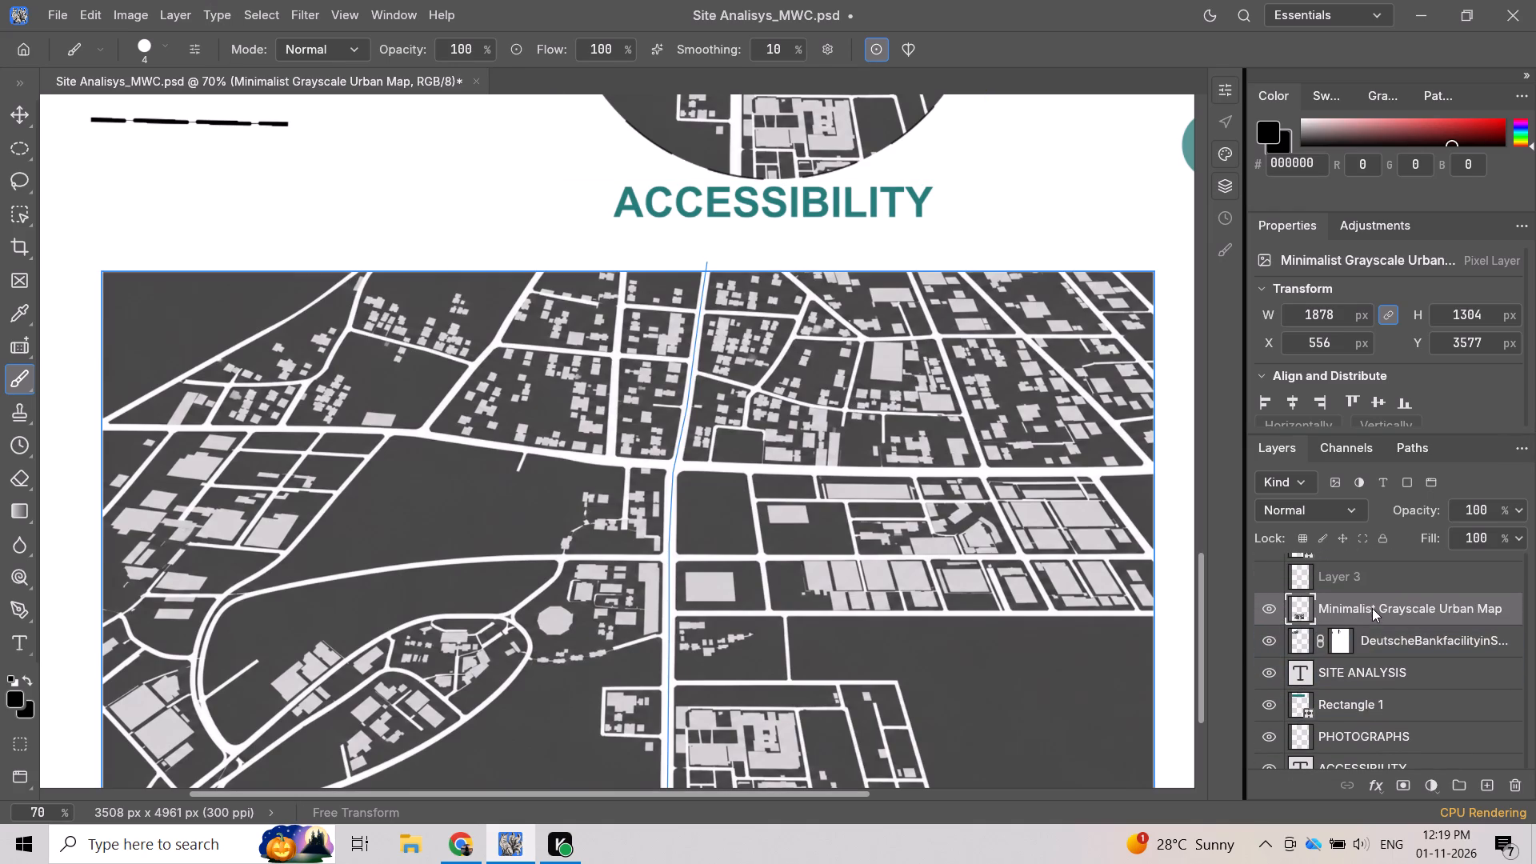
pyautogui.scroll(-8, 1372, 608)
pyautogui.scroll(3, 1342, 682)
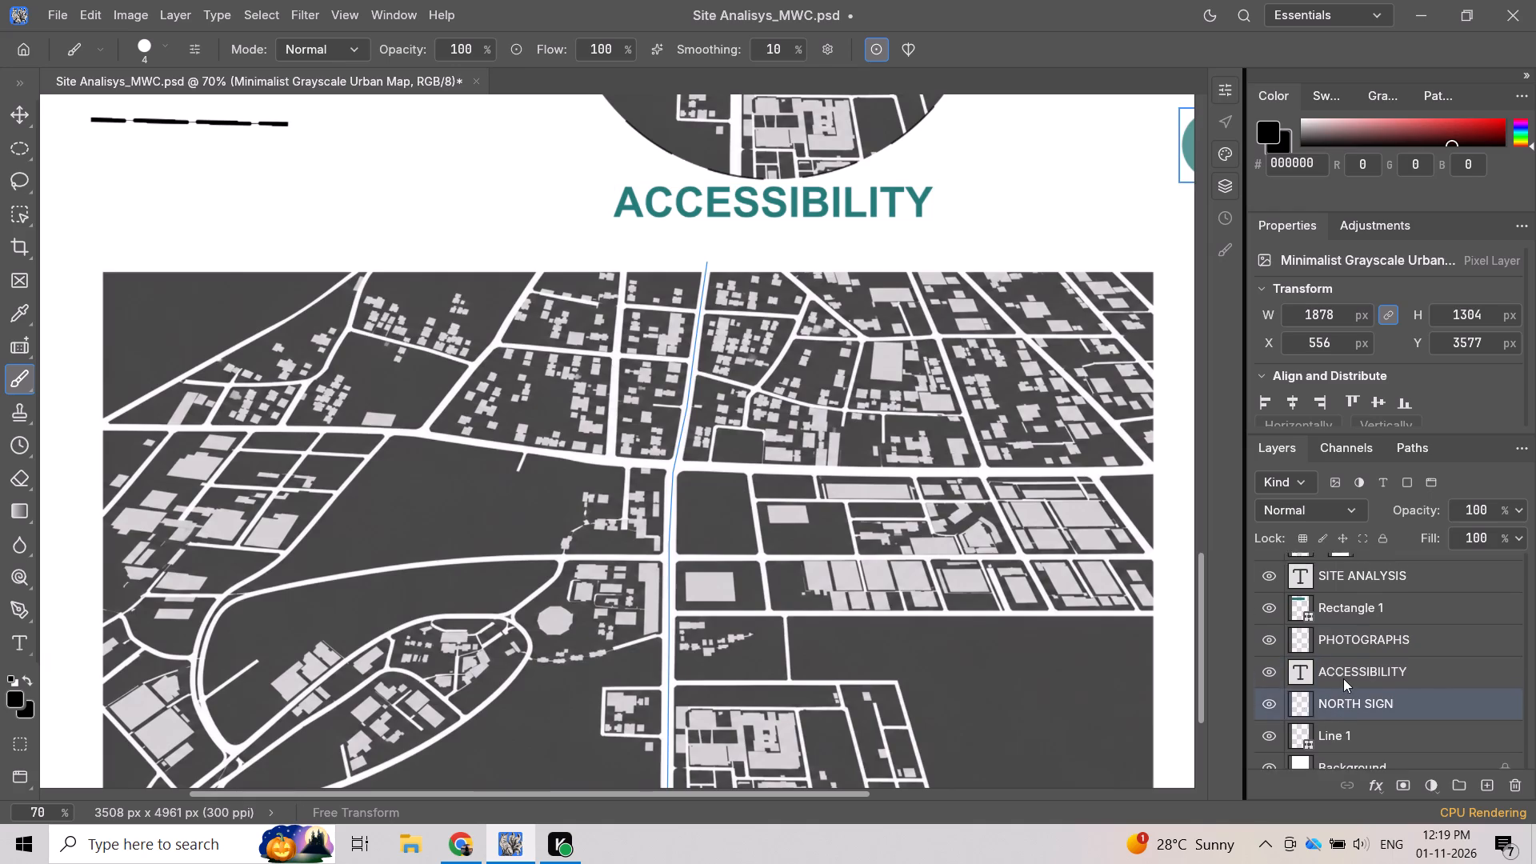
pyautogui.scroll(8, 1343, 678)
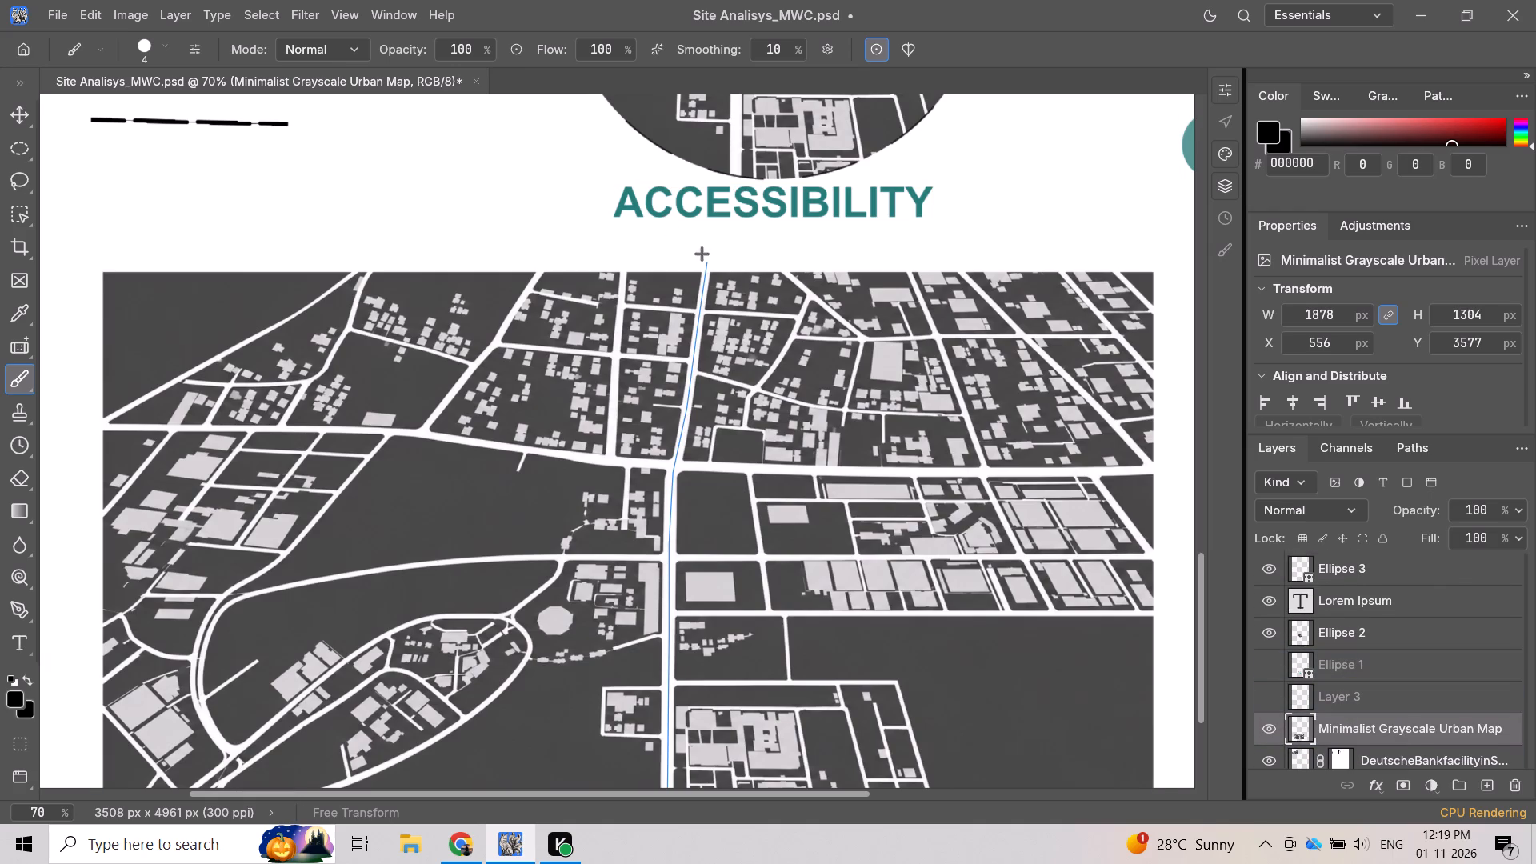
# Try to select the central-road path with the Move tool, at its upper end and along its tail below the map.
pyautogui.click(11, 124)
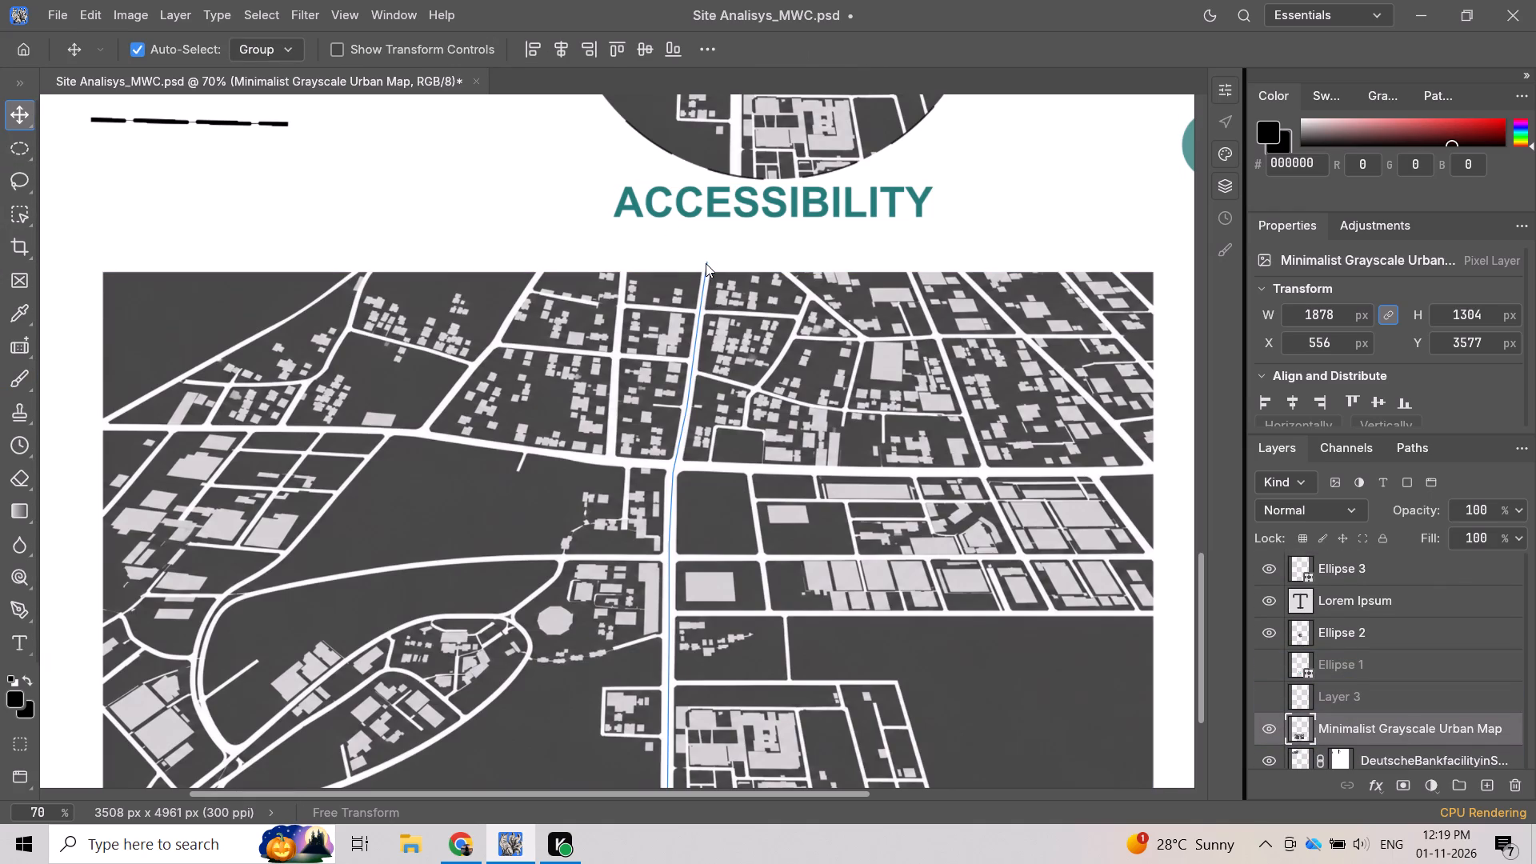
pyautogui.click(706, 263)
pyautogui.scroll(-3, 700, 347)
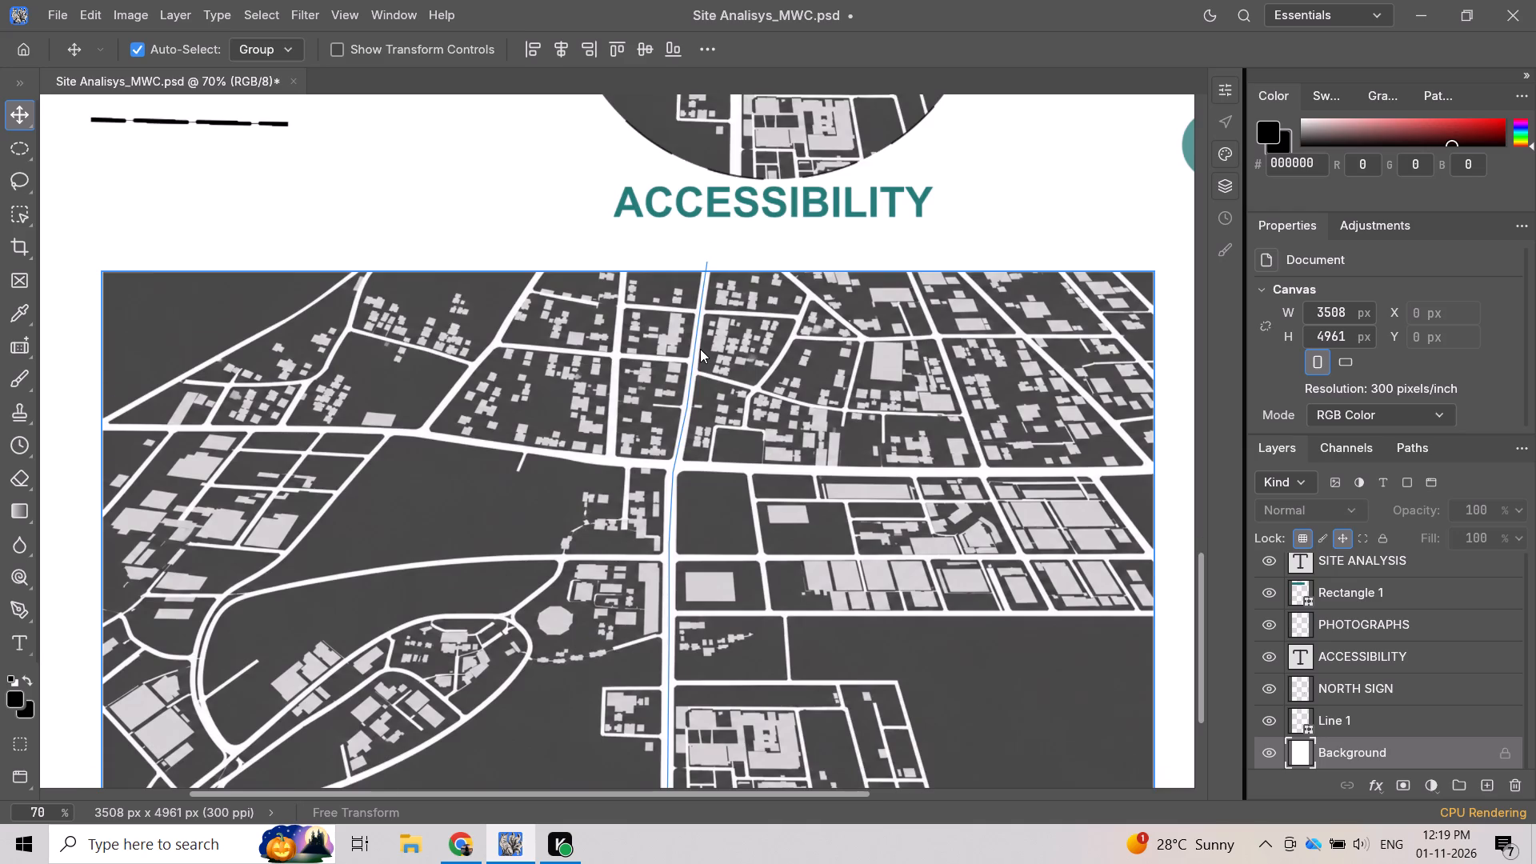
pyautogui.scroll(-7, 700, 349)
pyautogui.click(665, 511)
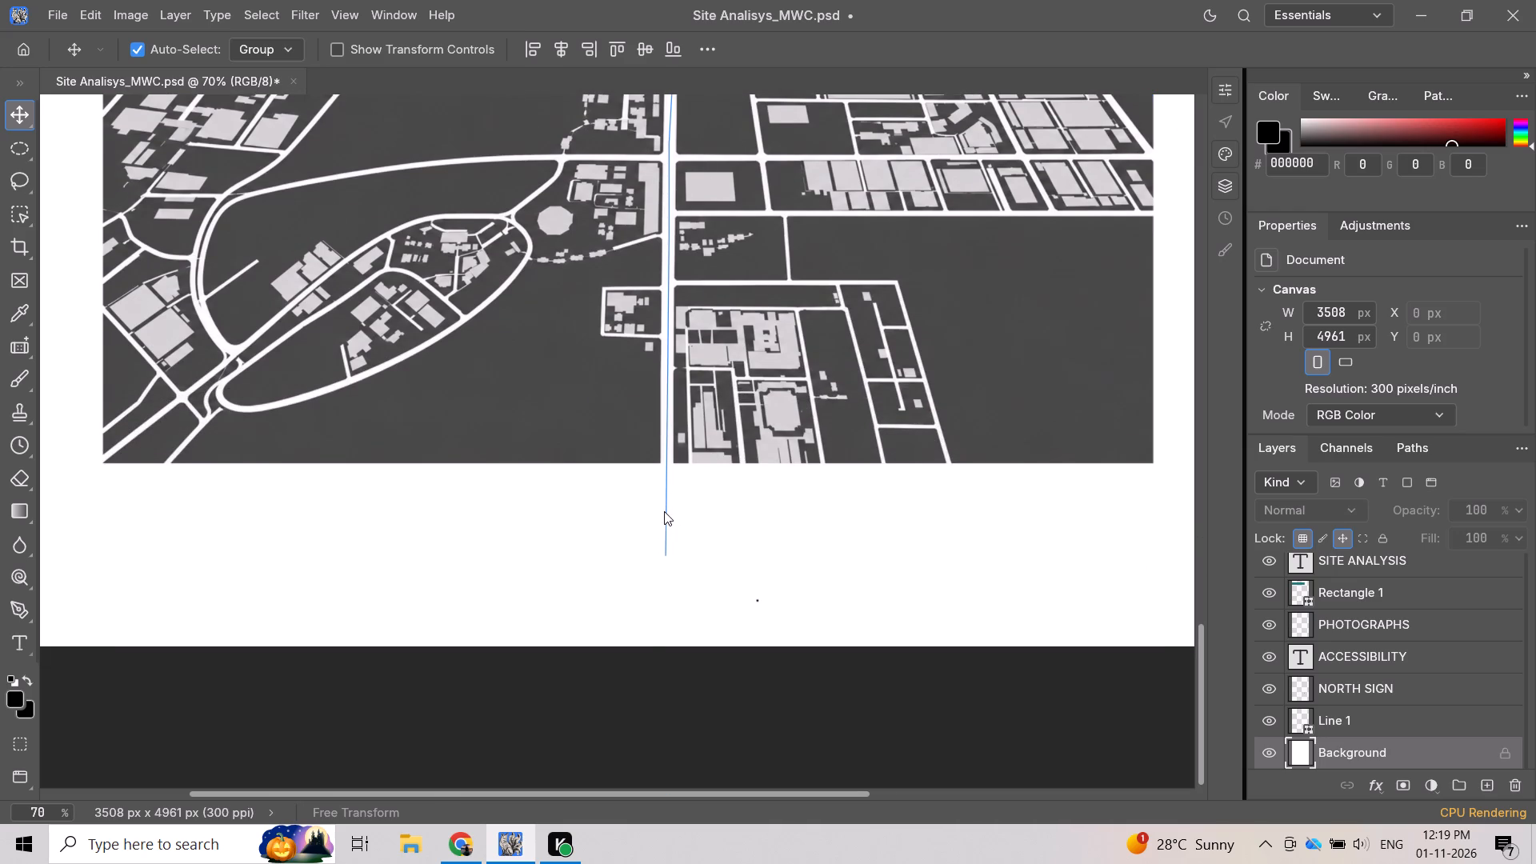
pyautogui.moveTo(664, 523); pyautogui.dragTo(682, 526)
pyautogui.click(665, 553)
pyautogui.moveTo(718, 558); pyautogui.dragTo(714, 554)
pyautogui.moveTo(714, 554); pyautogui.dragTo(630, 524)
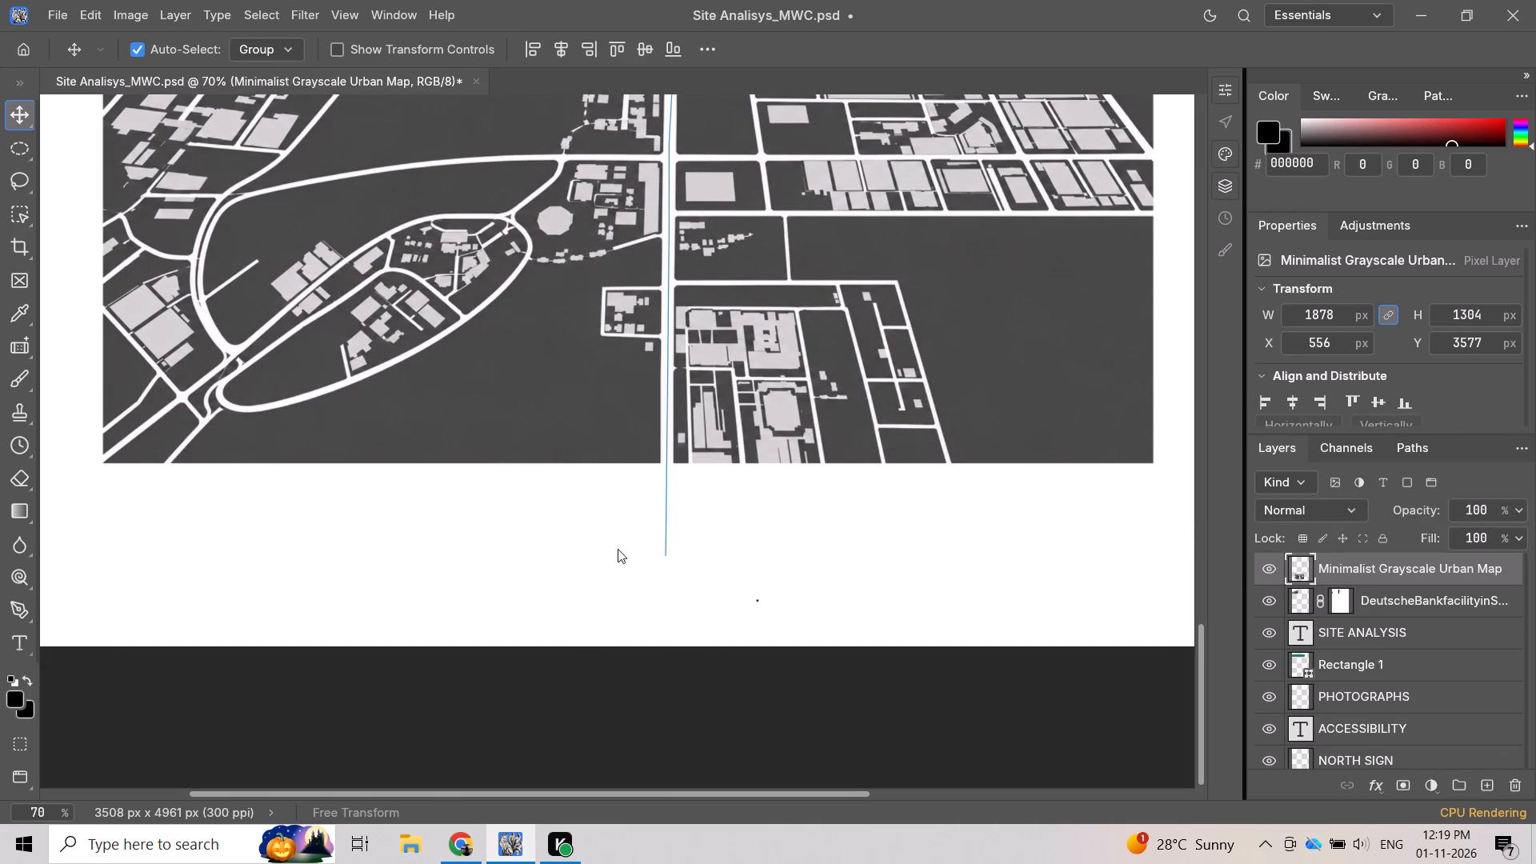
# Toggle the Minimalist Grayscale Urban Map layer's visibility off and back on.
pyautogui.click(1268, 569)
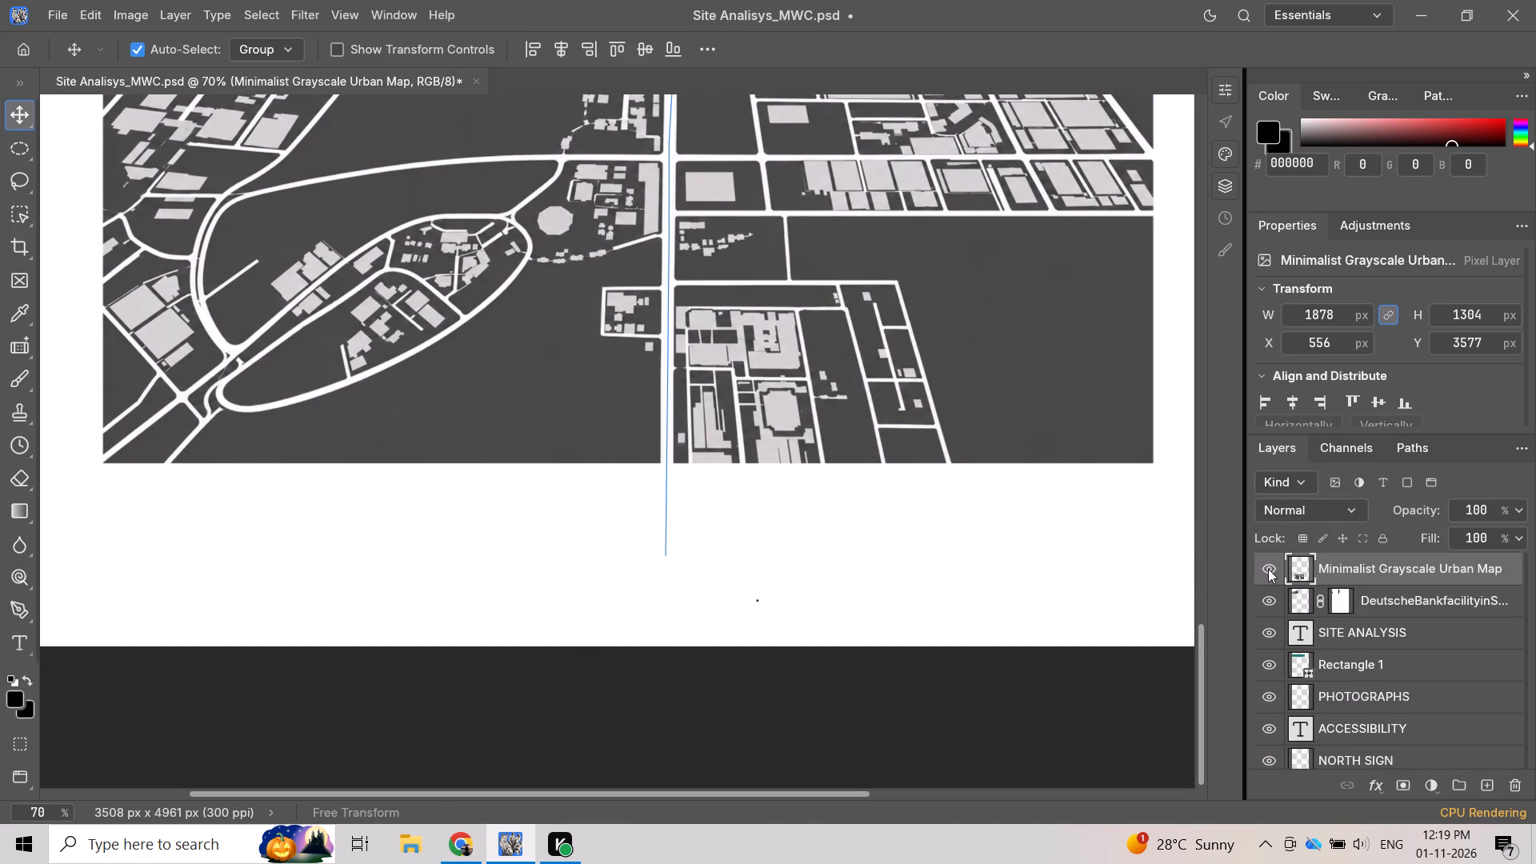
pyautogui.click(1268, 569)
# Activate the Pen tool again and bring up the document's paths with the Work Path.
pyautogui.scroll(3, 698, 445)
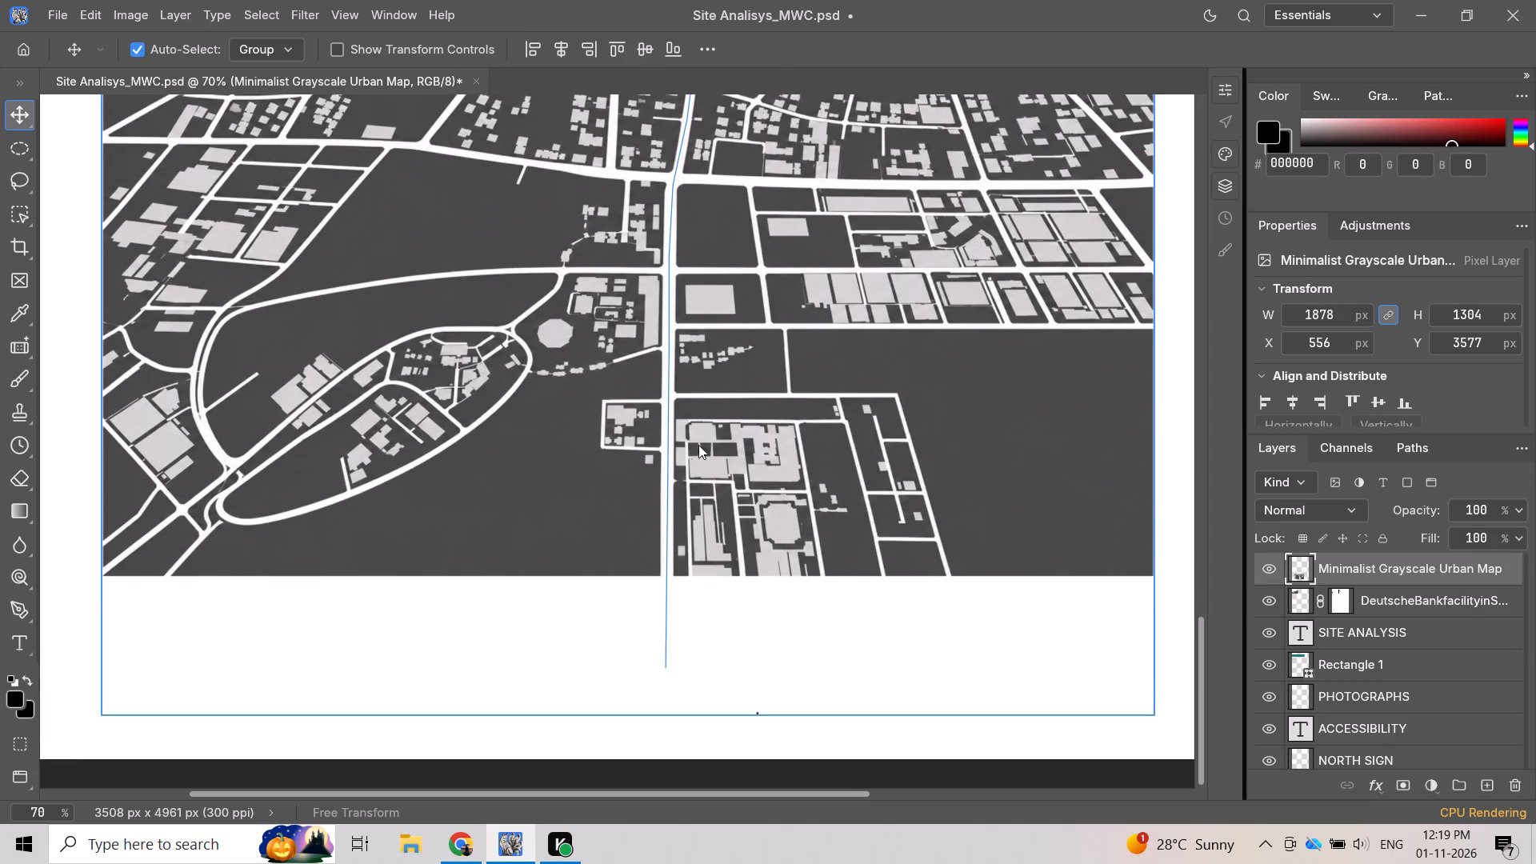
pyautogui.scroll(7, 698, 445)
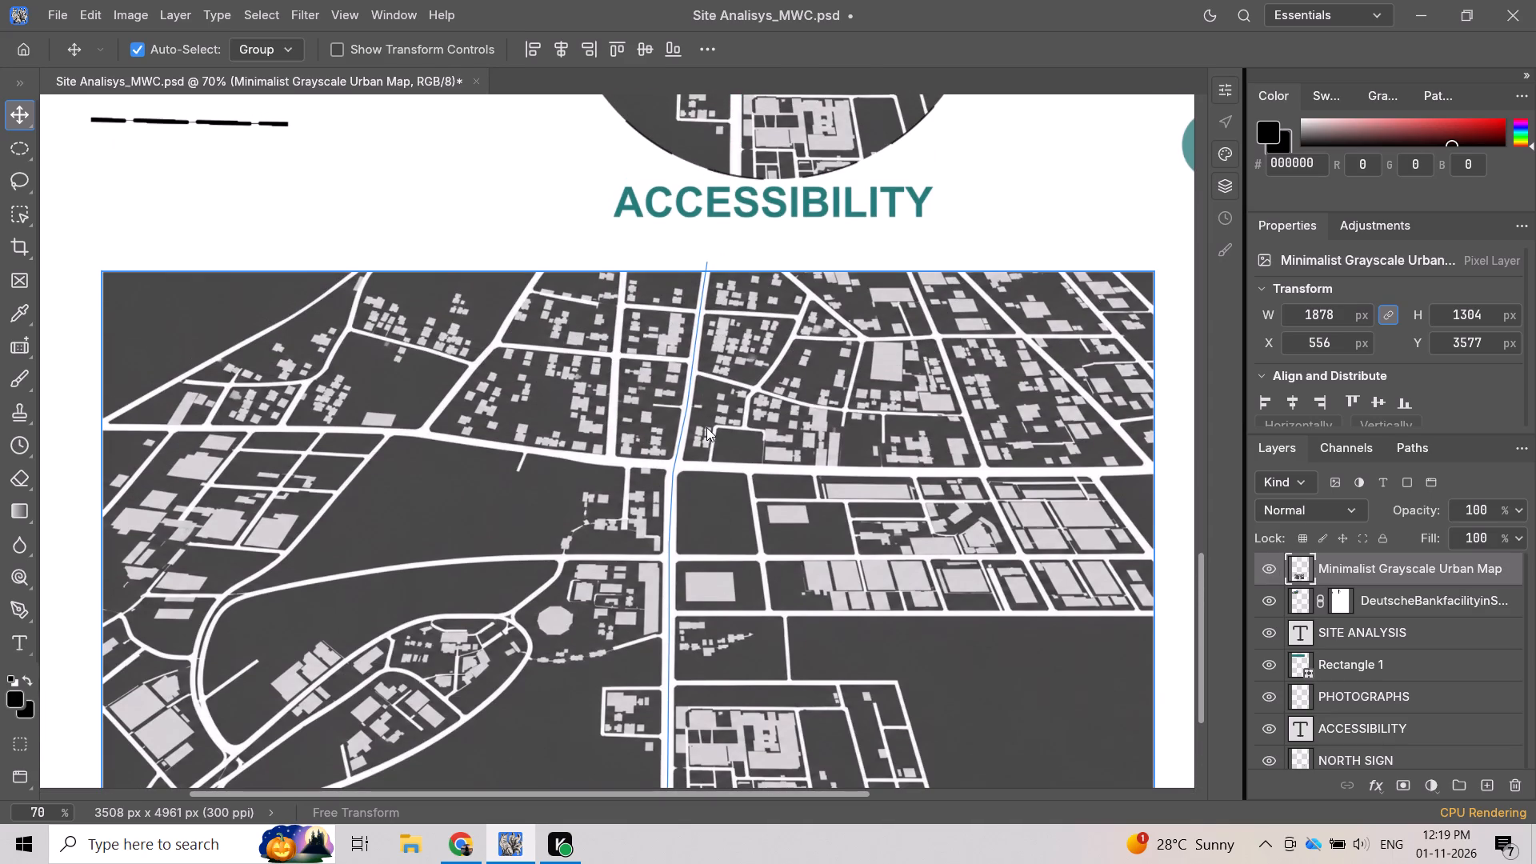
pyautogui.press('p')
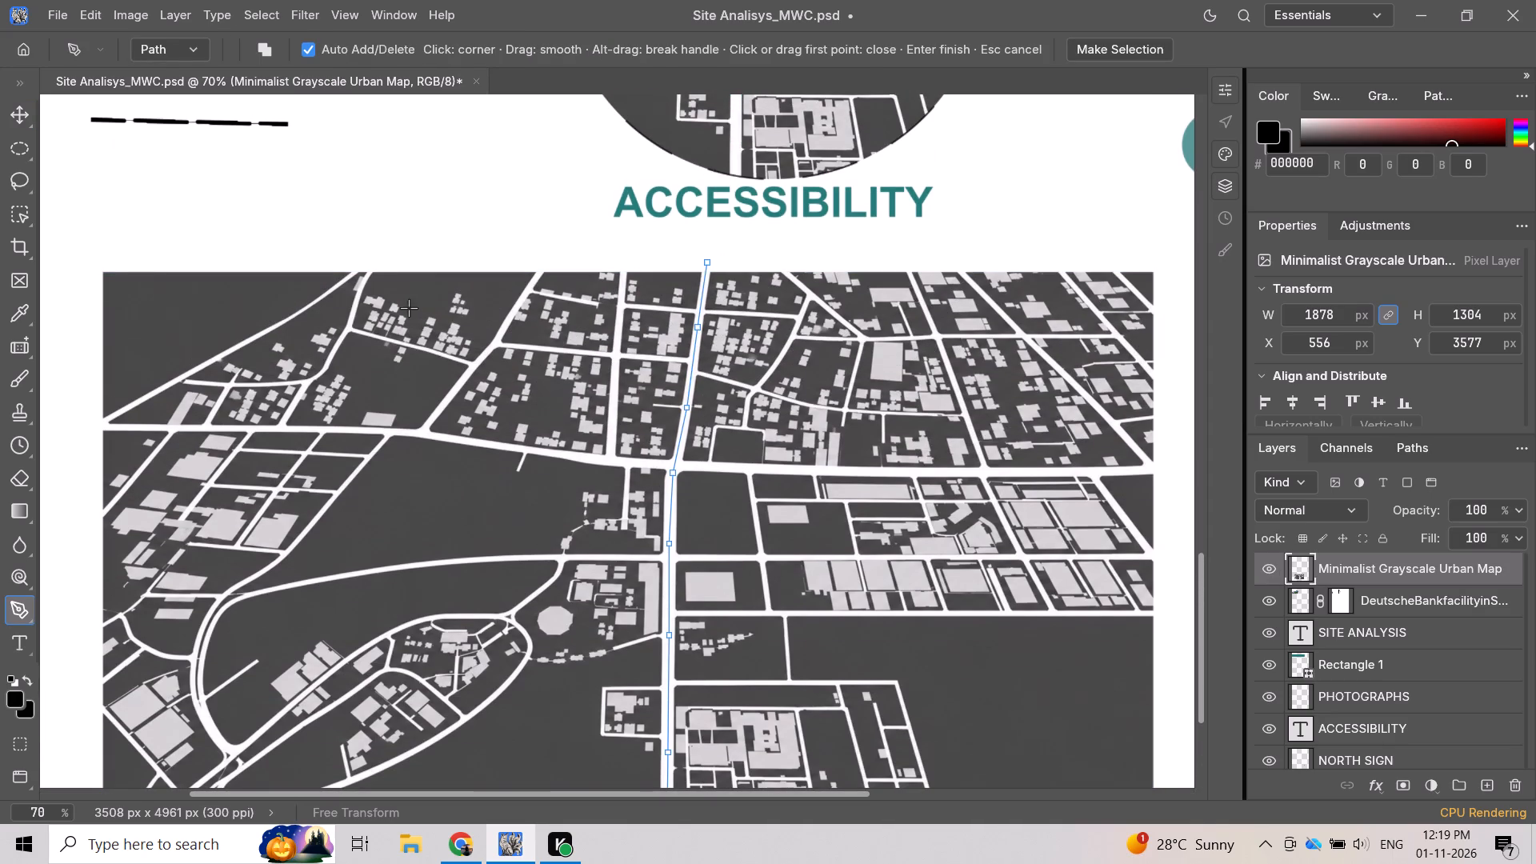
pyautogui.click(388, 9)
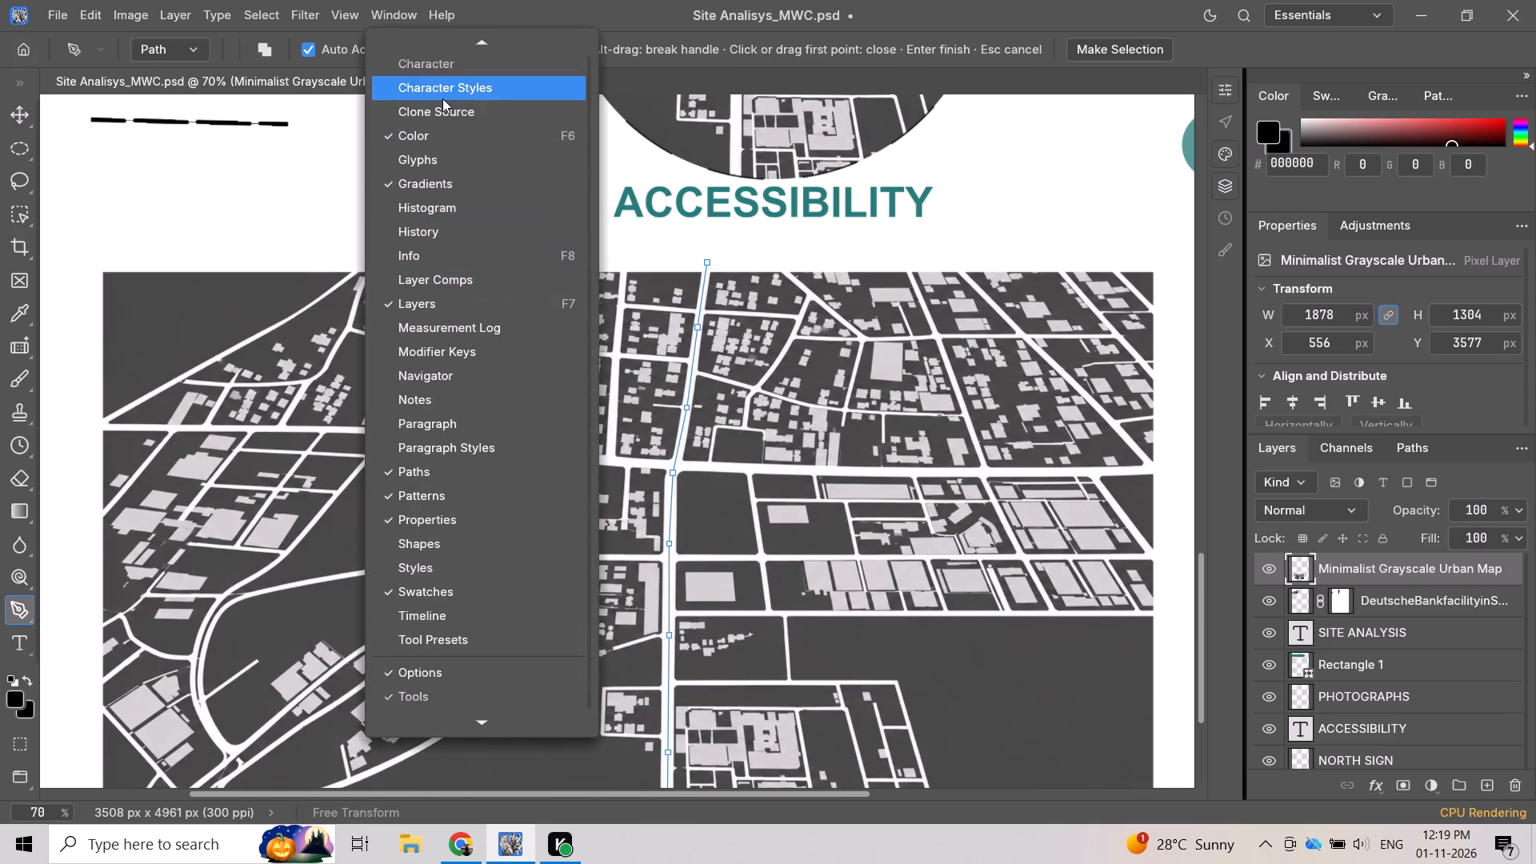
pyautogui.scroll(-4, 506, 390)
pyautogui.scroll(-2, 458, 581)
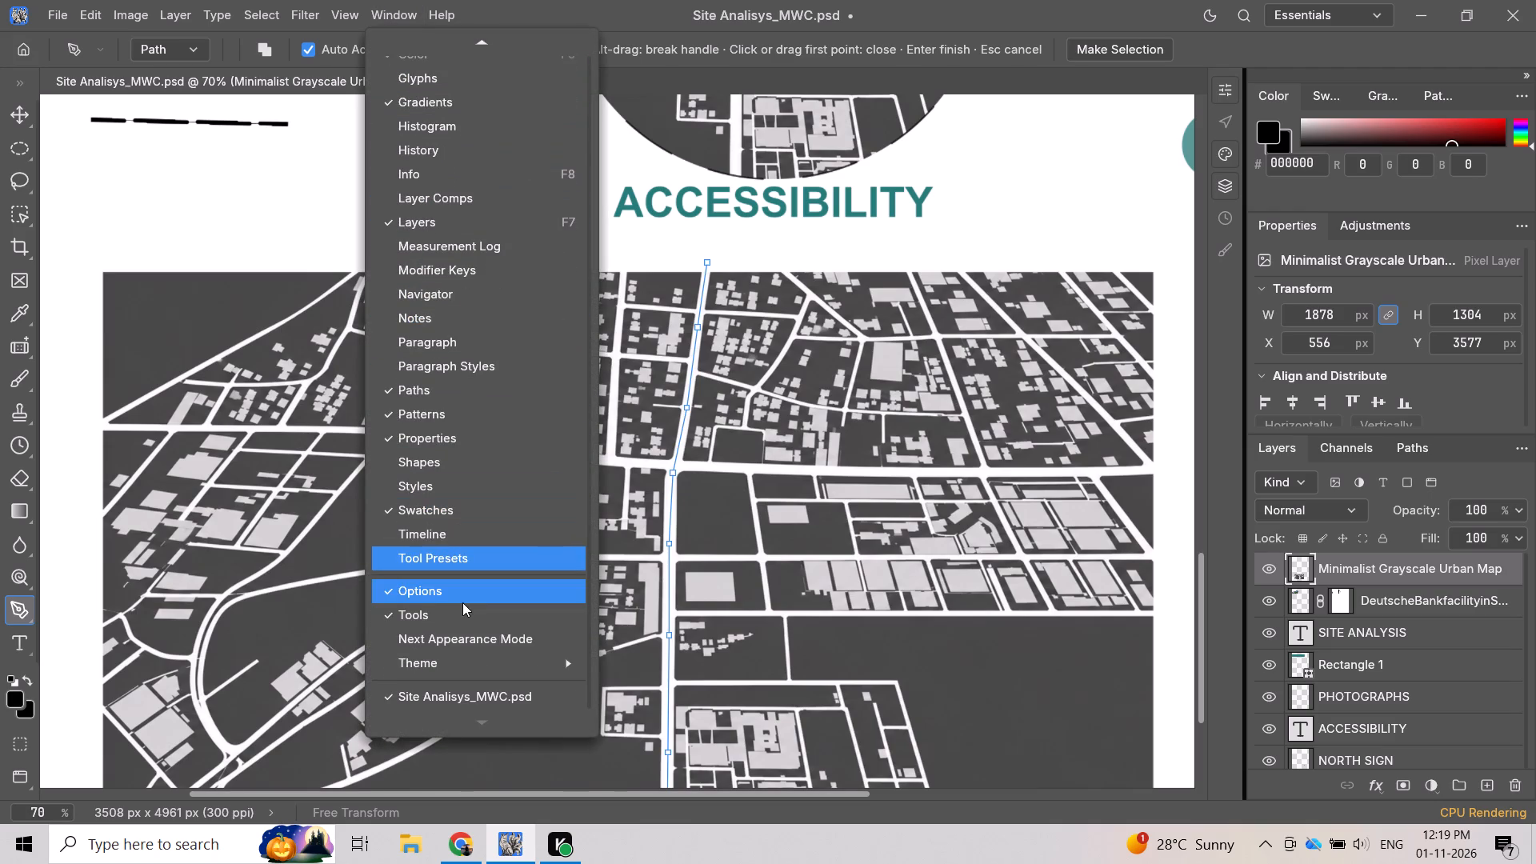
pyautogui.scroll(-1, 462, 602)
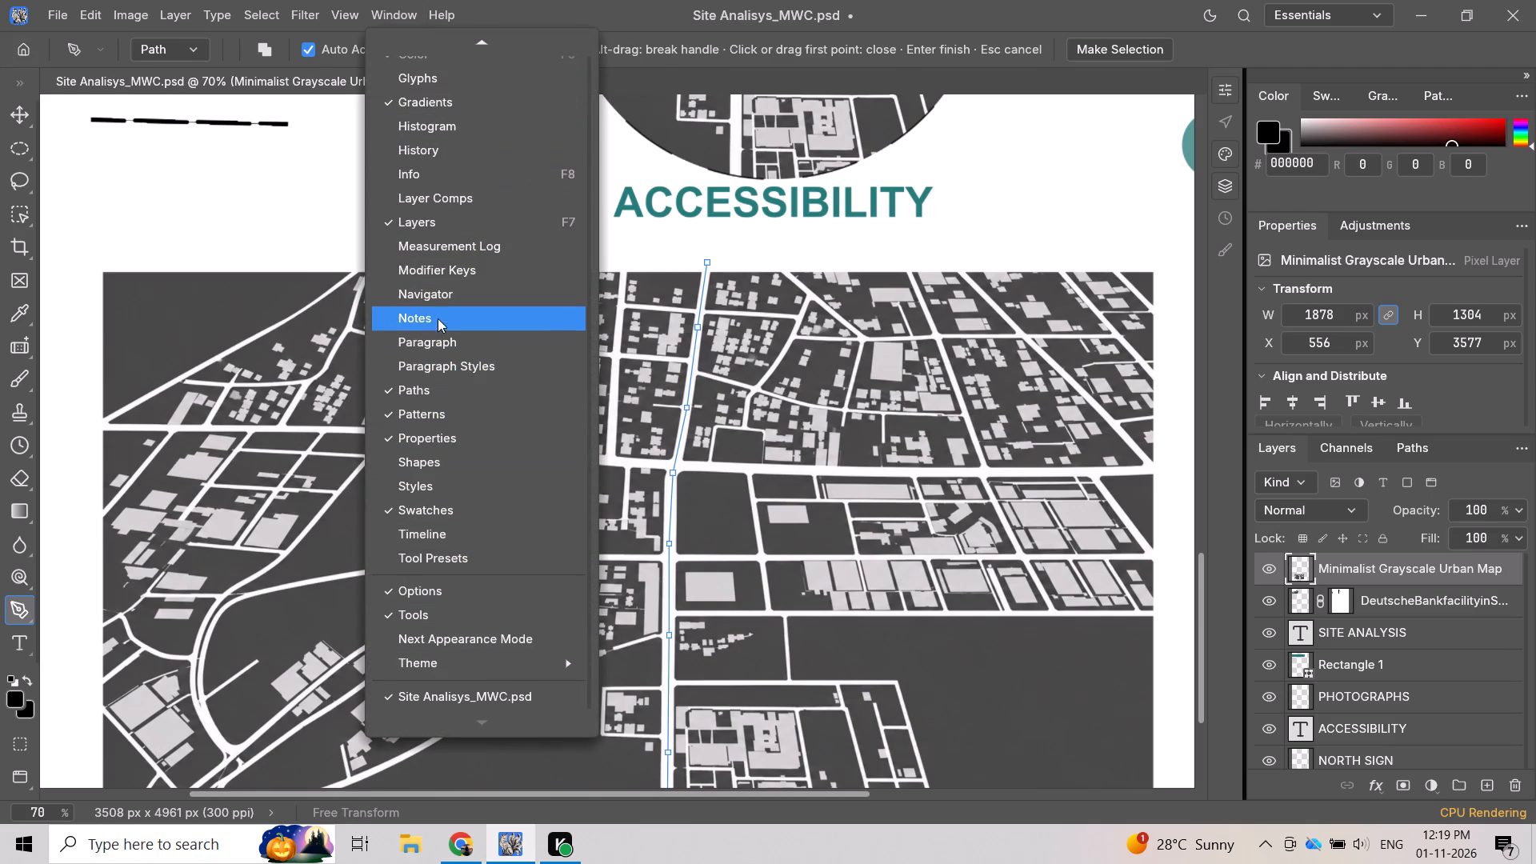
pyautogui.scroll(3, 436, 314)
pyautogui.scroll(6, 436, 242)
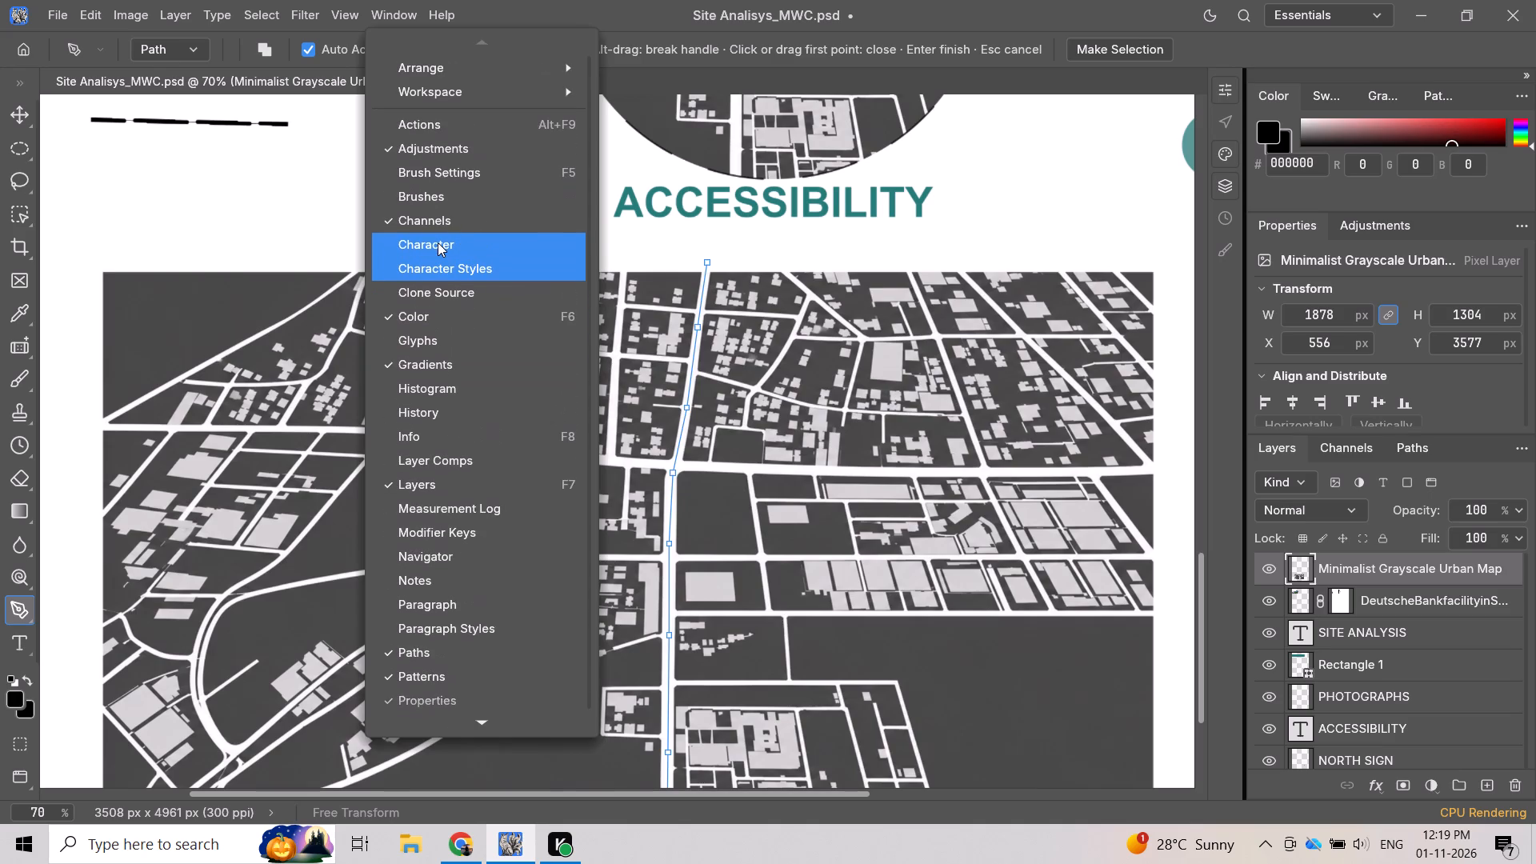
pyautogui.scroll(3, 438, 242)
pyautogui.scroll(-4, 438, 242)
pyautogui.scroll(-4, 461, 444)
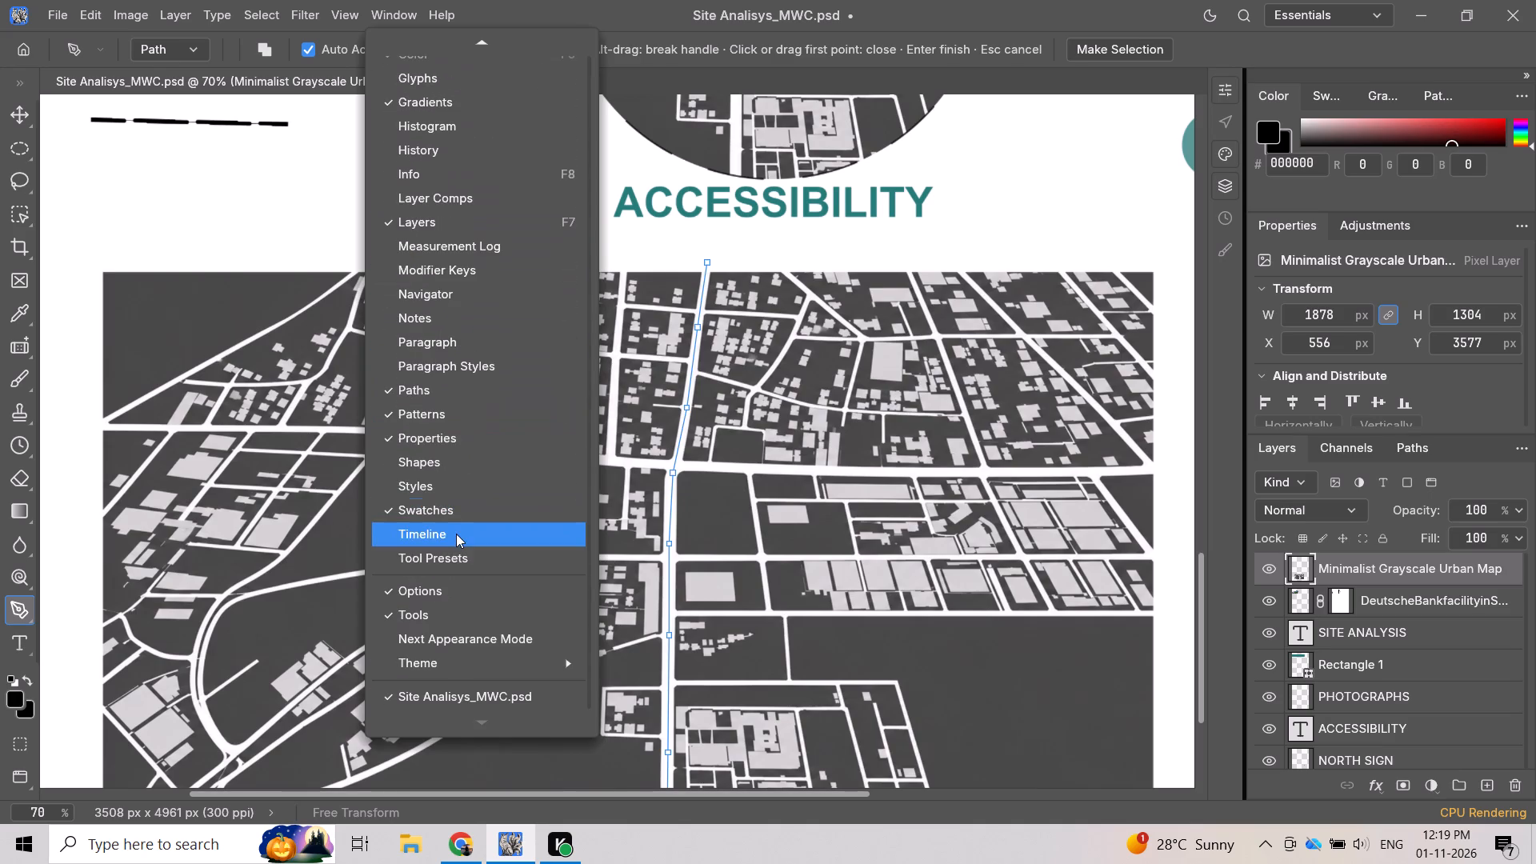
pyautogui.scroll(-5, 453, 540)
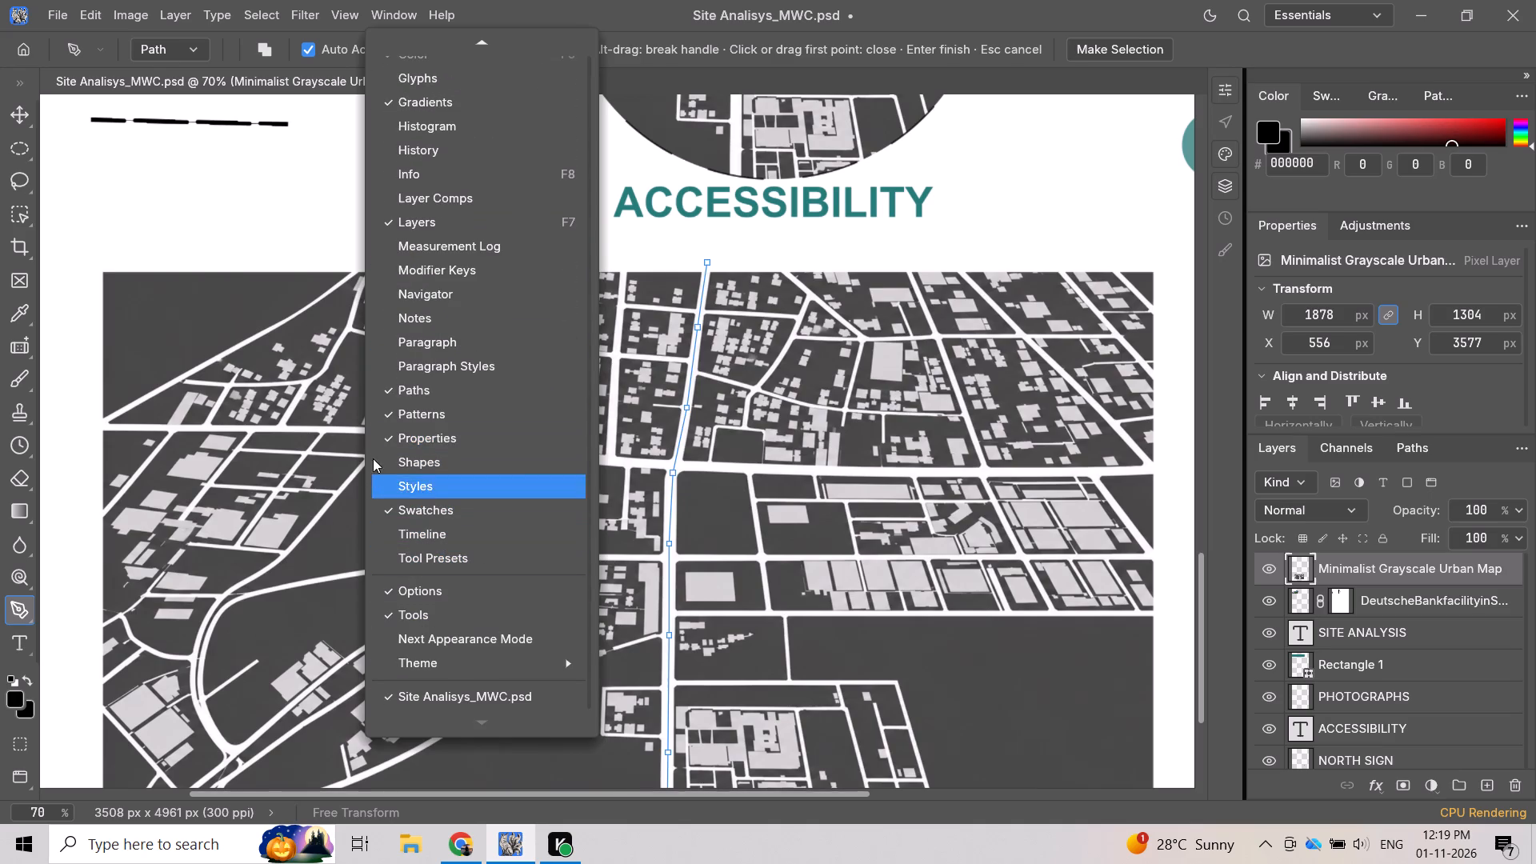
pyautogui.click(474, 394)
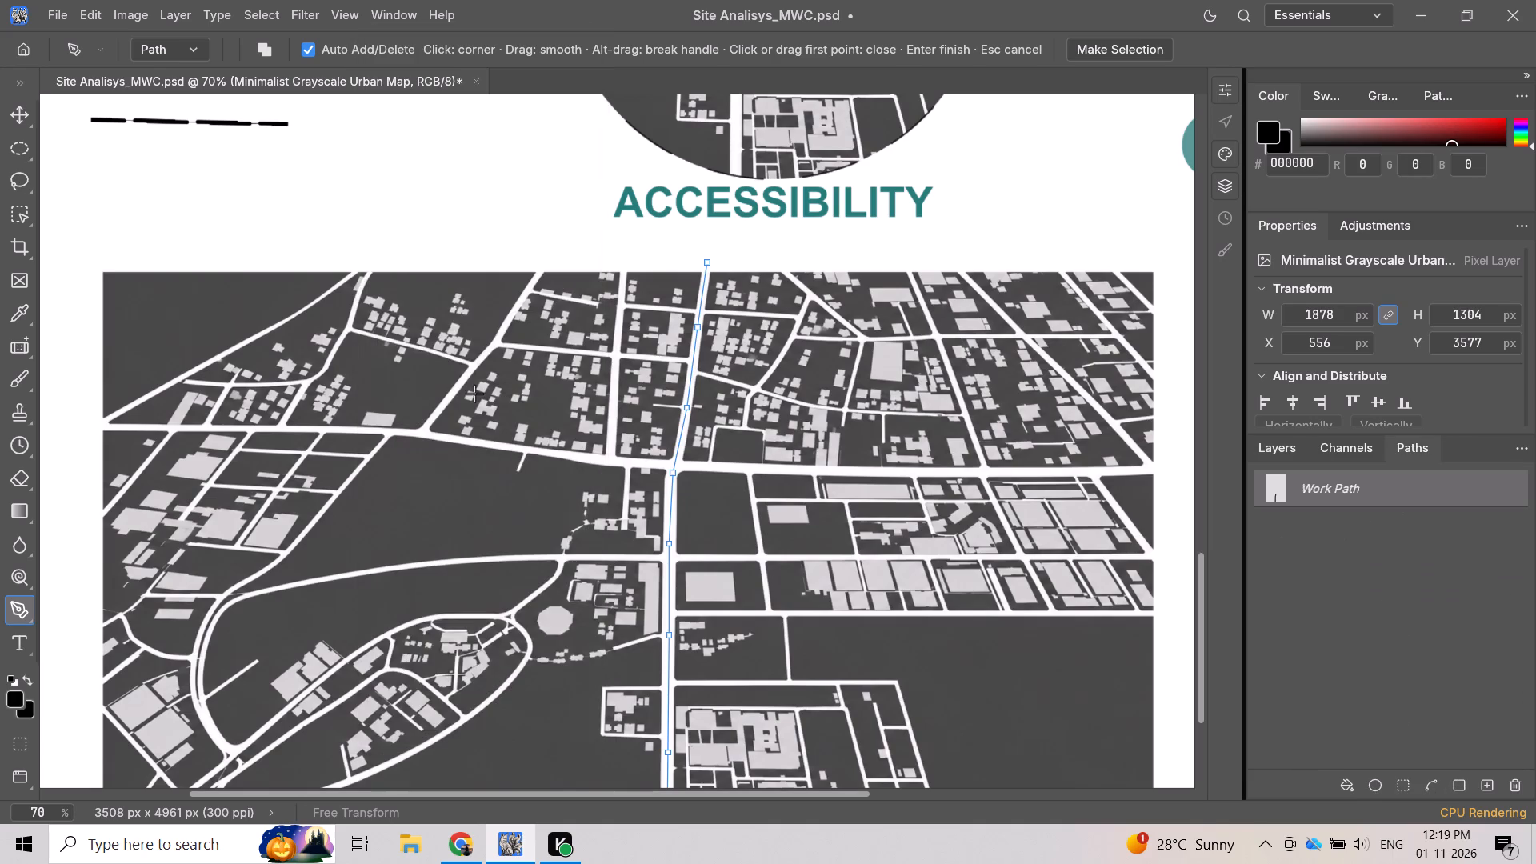
# Stroke the Work Path along the central road with the Brush, leaving Simulate Pressure off.
pyautogui.rightClick(1335, 491)
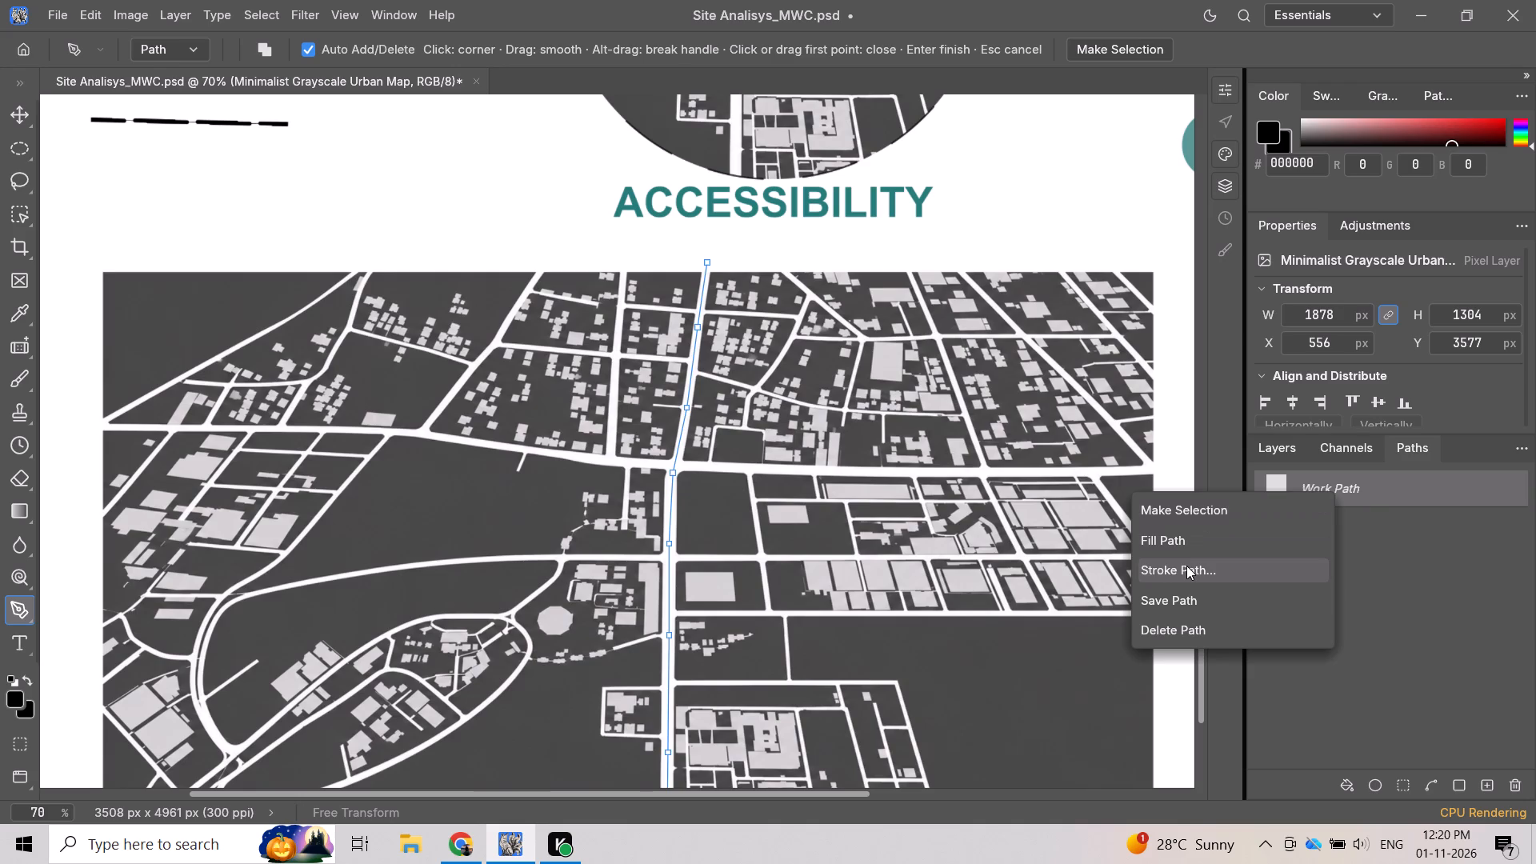
pyautogui.click(1186, 566)
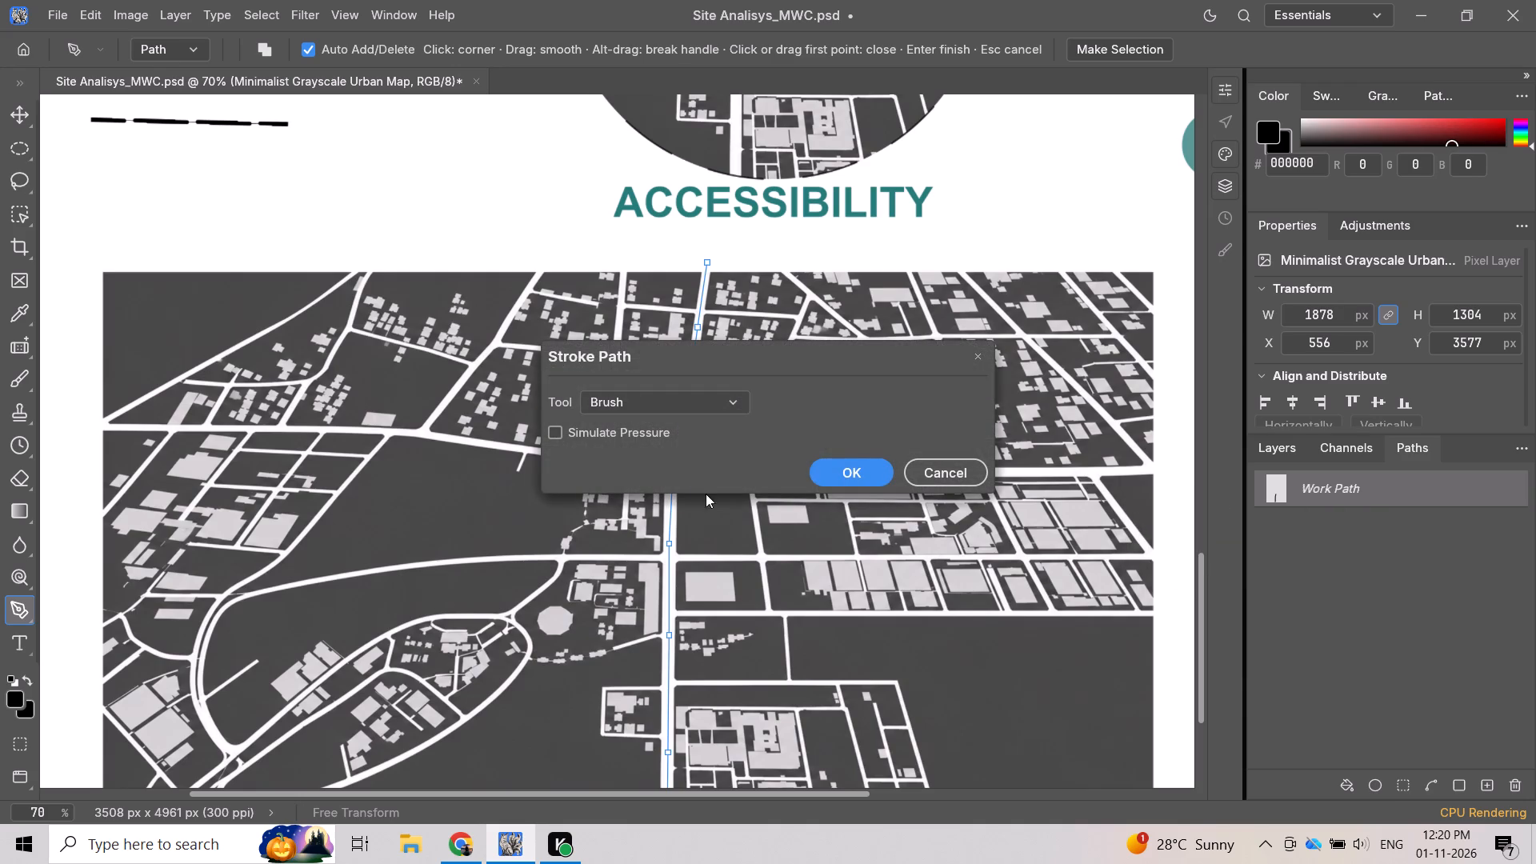
pyautogui.click(836, 467)
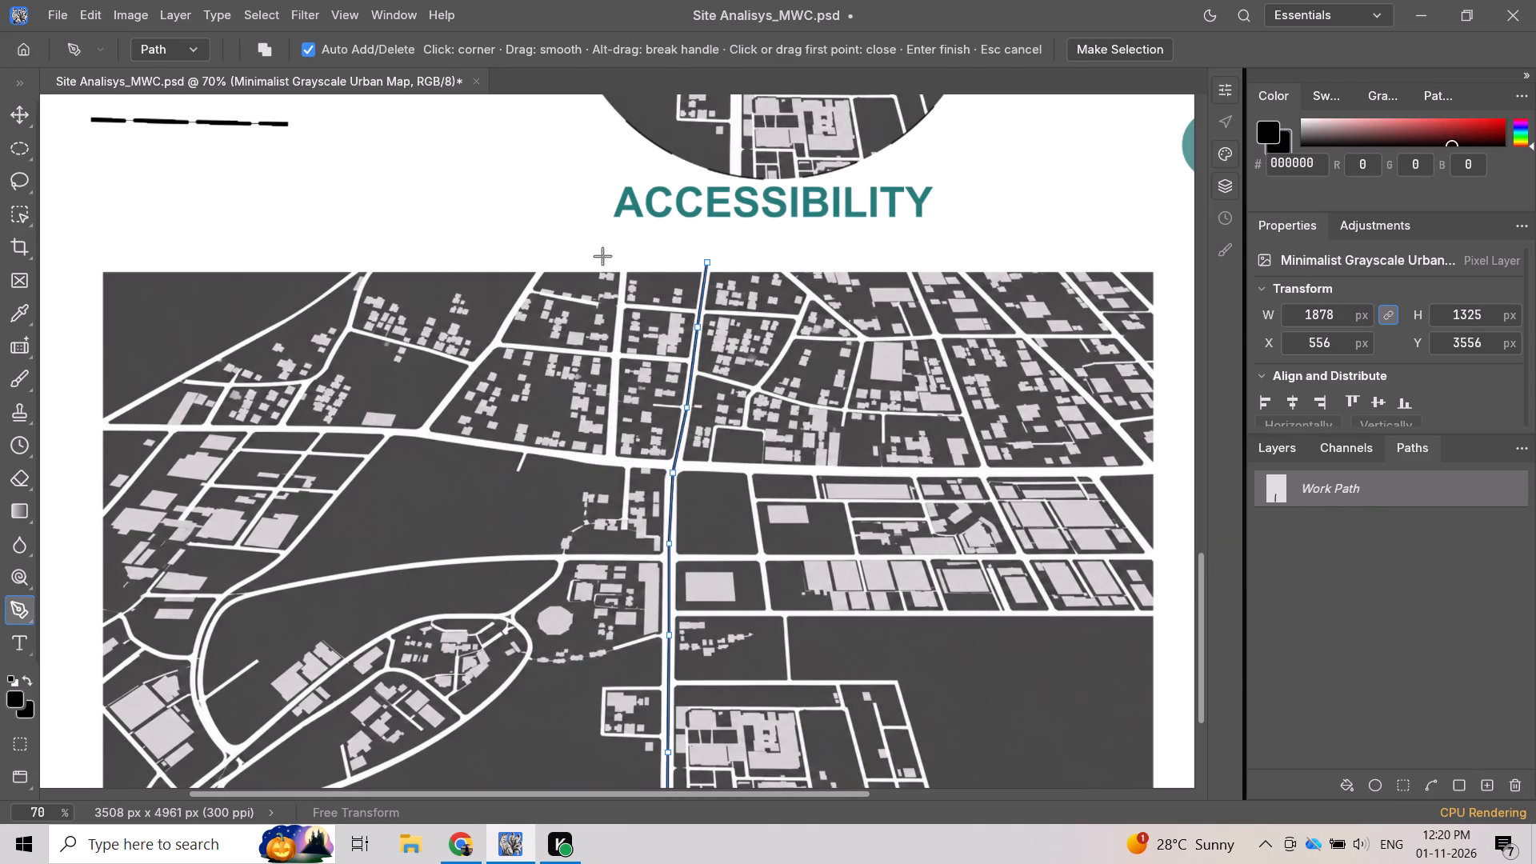
pyautogui.scroll(-6, 590, 320)
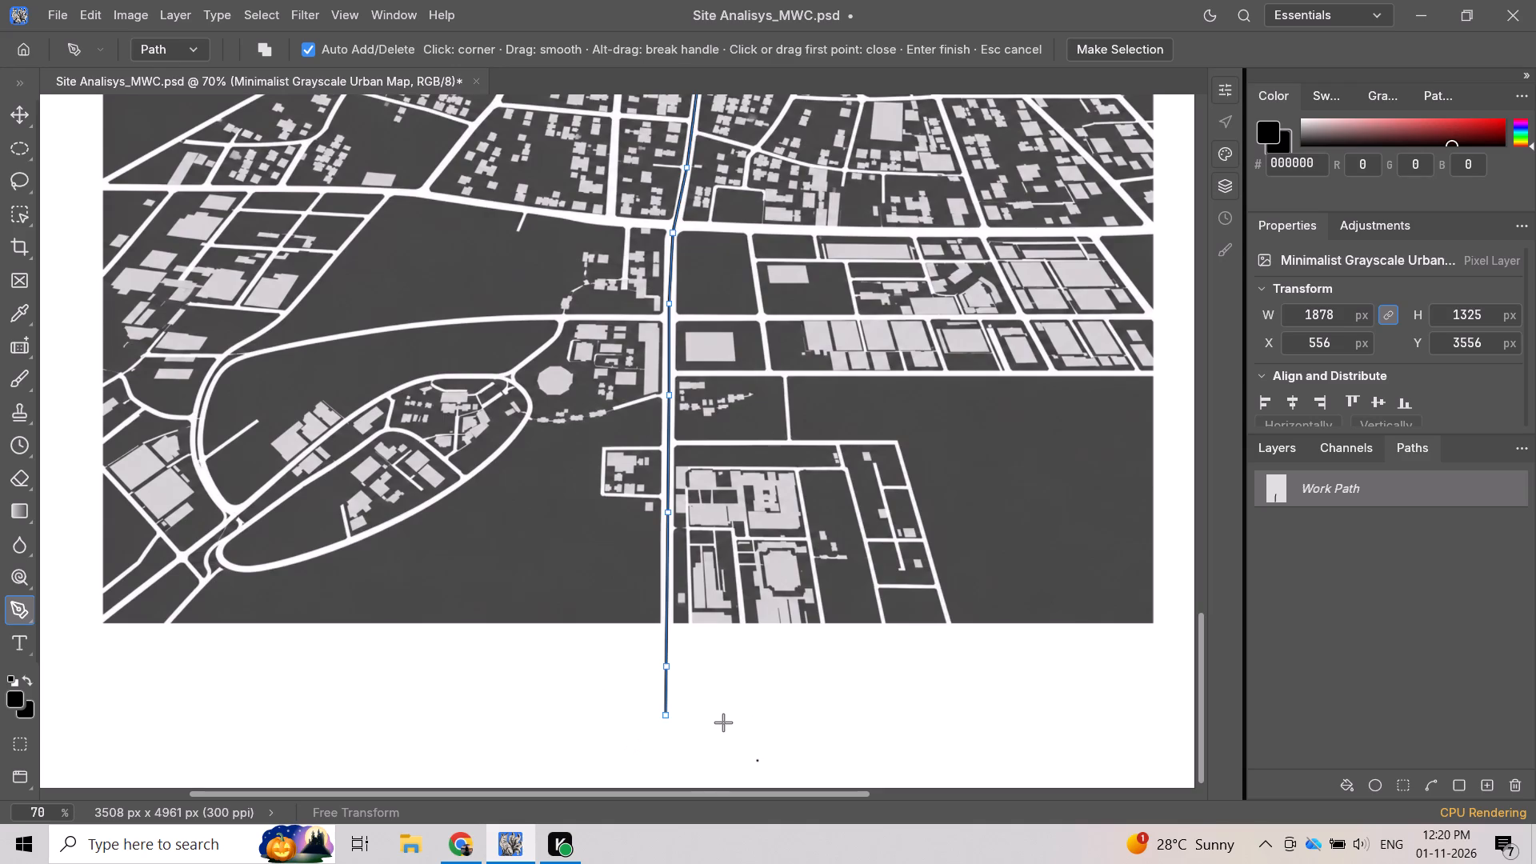
pyautogui.press('Return')
# Set the Brush tip spacing to 232% in the brush settings.
pyautogui.press('b')
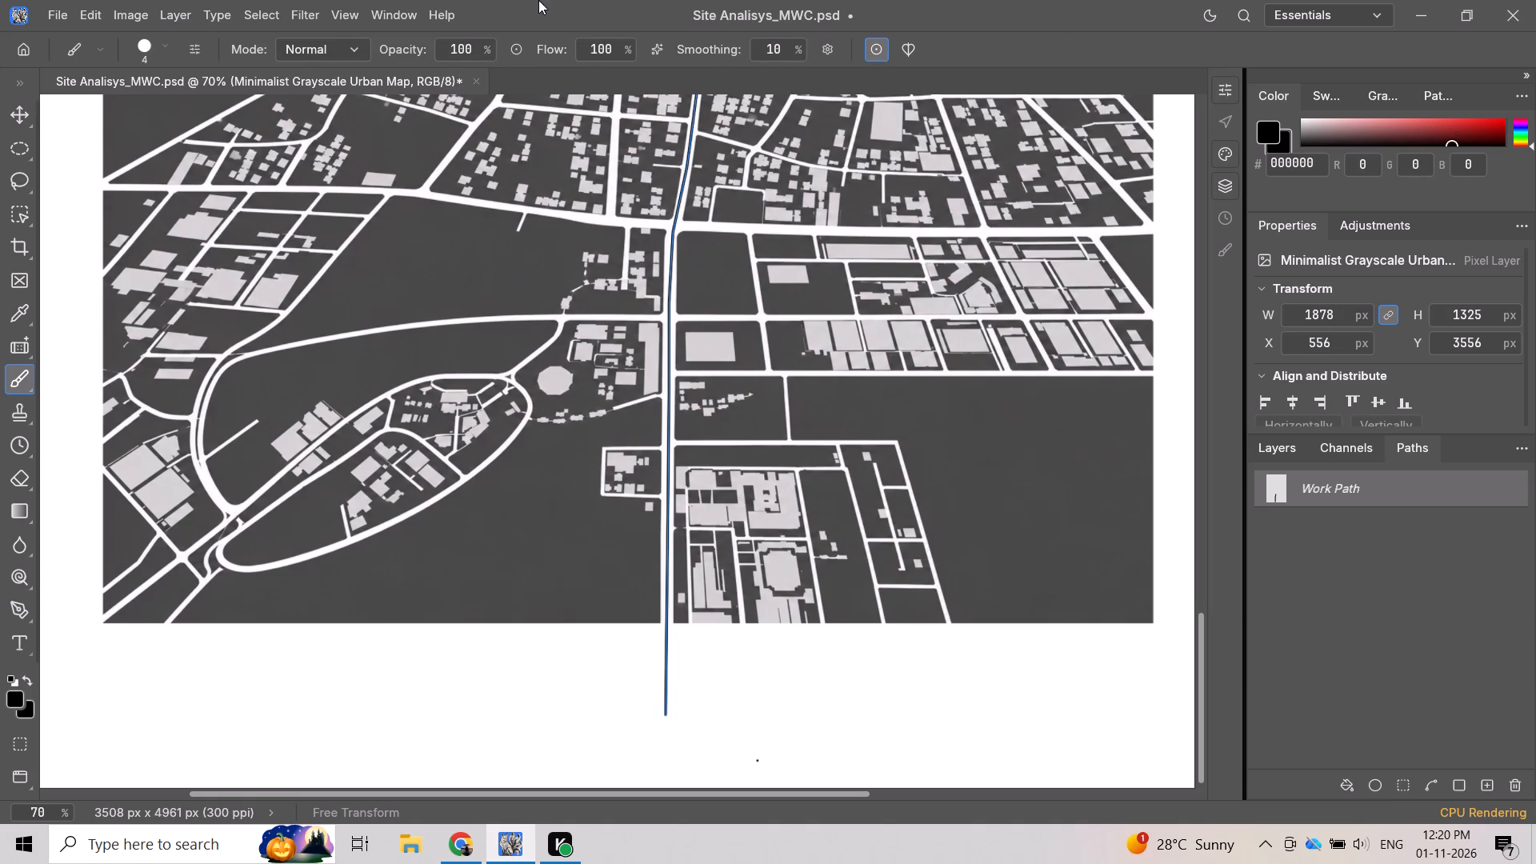
pyautogui.click(385, 12)
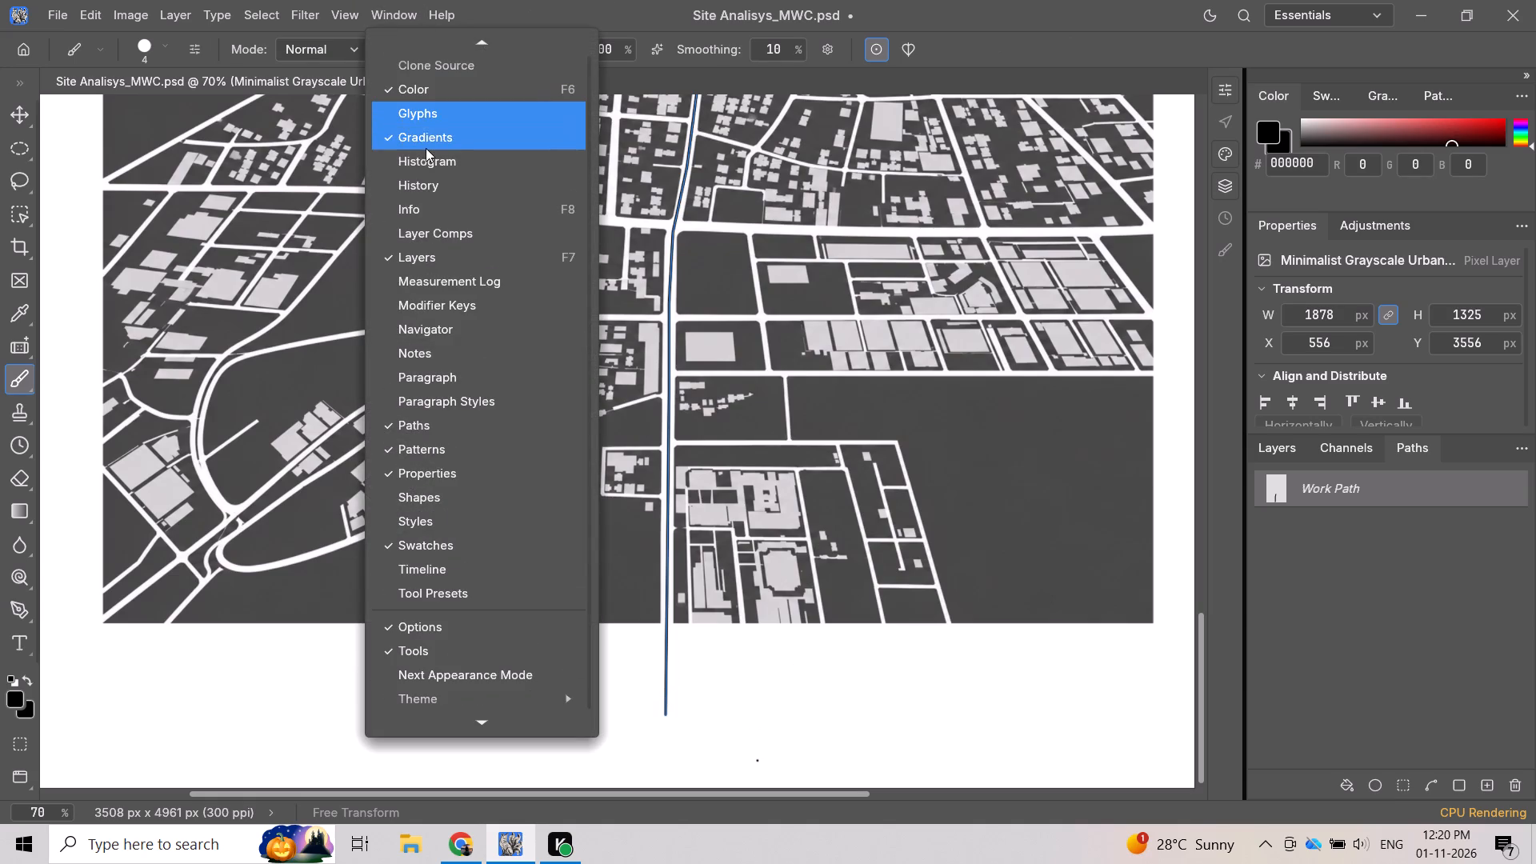
pyautogui.scroll(5, 476, 337)
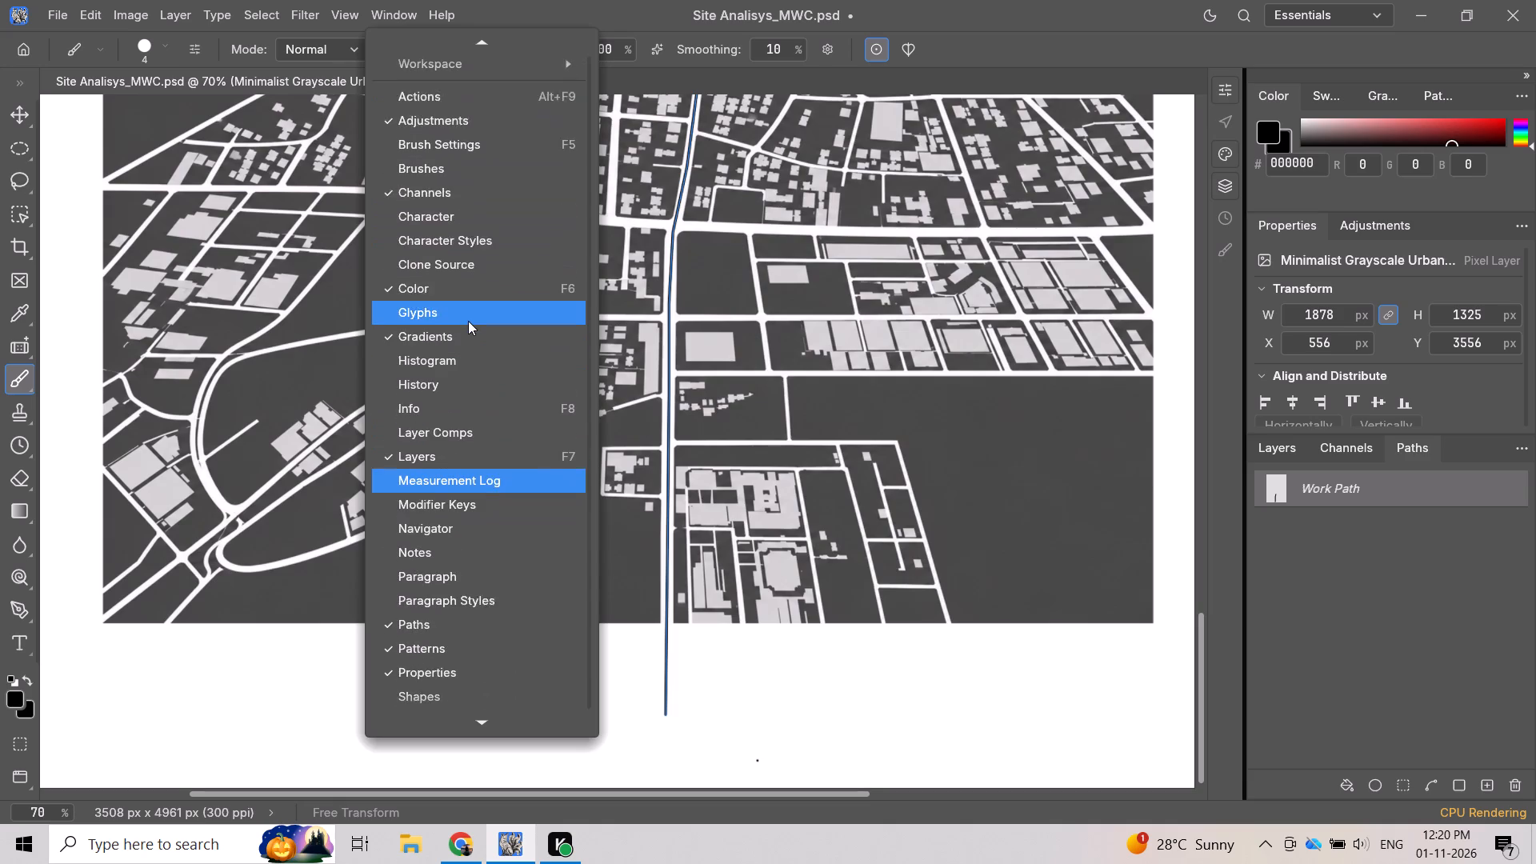
pyautogui.scroll(6, 468, 321)
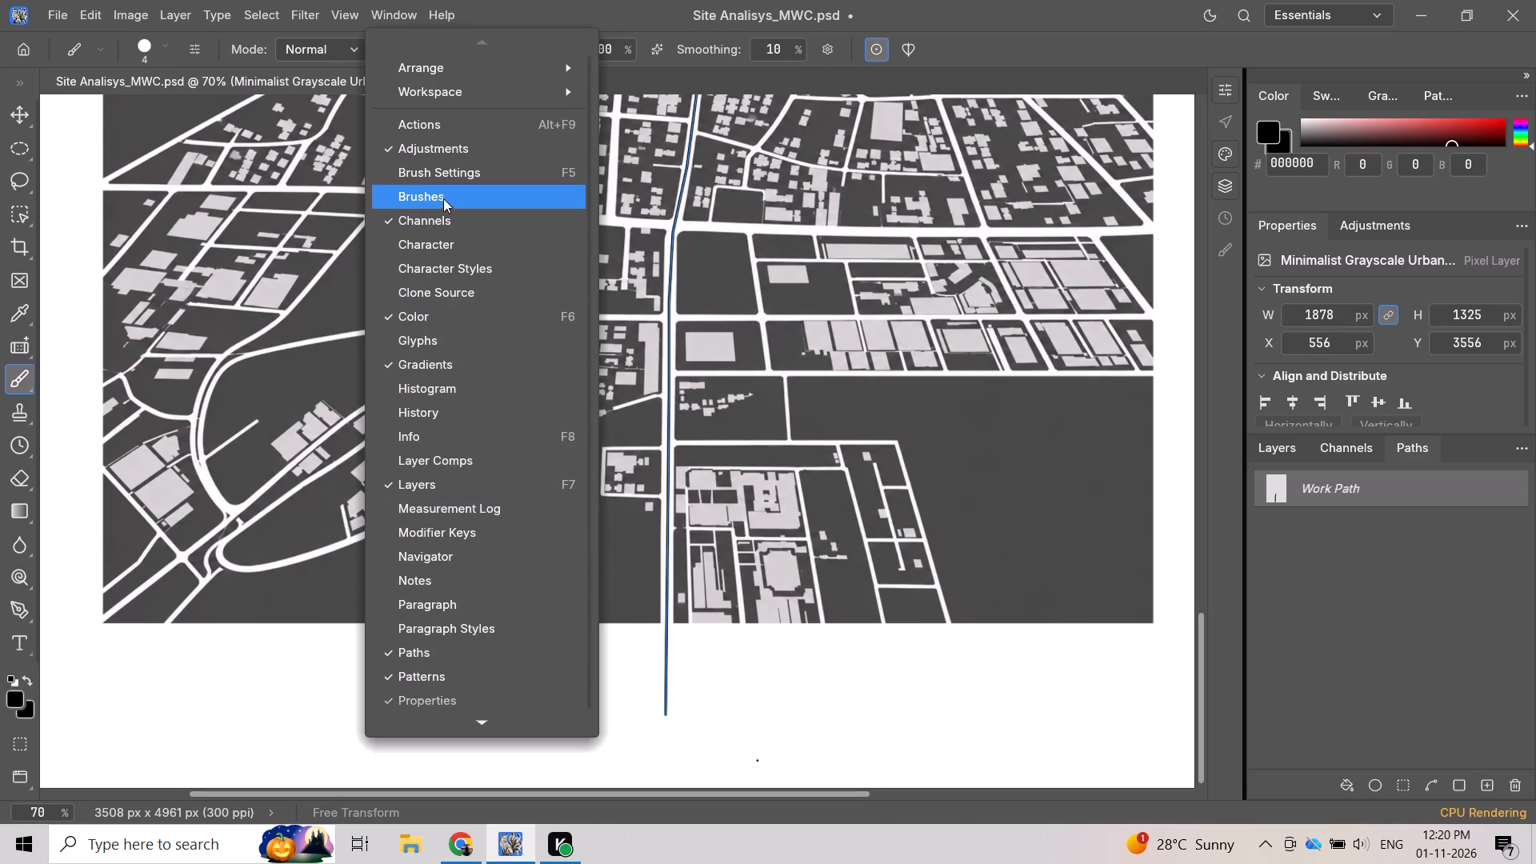
pyautogui.click(522, 176)
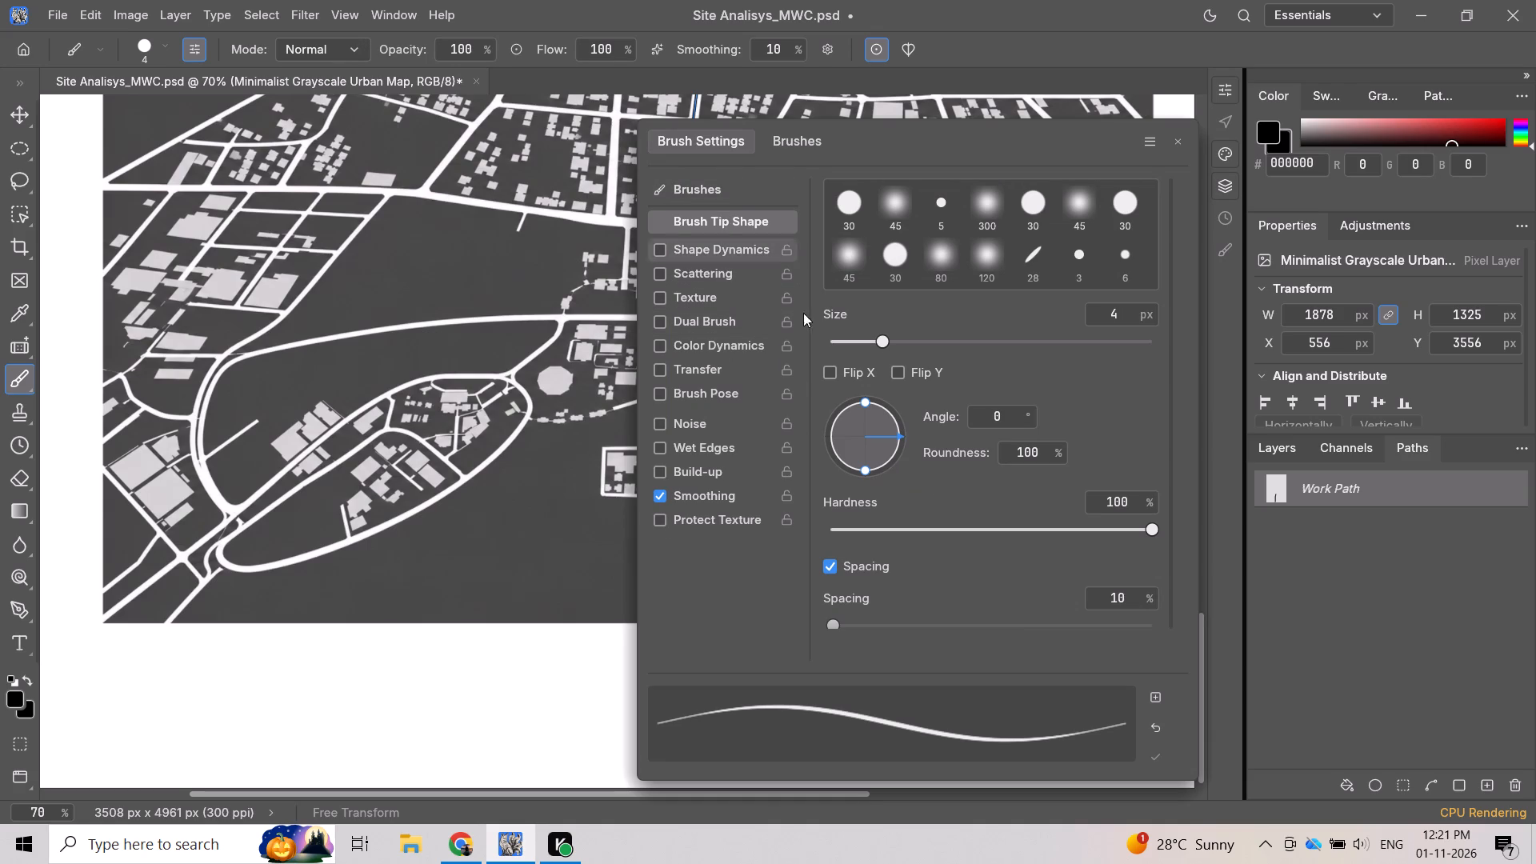
pyautogui.scroll(-4, 924, 582)
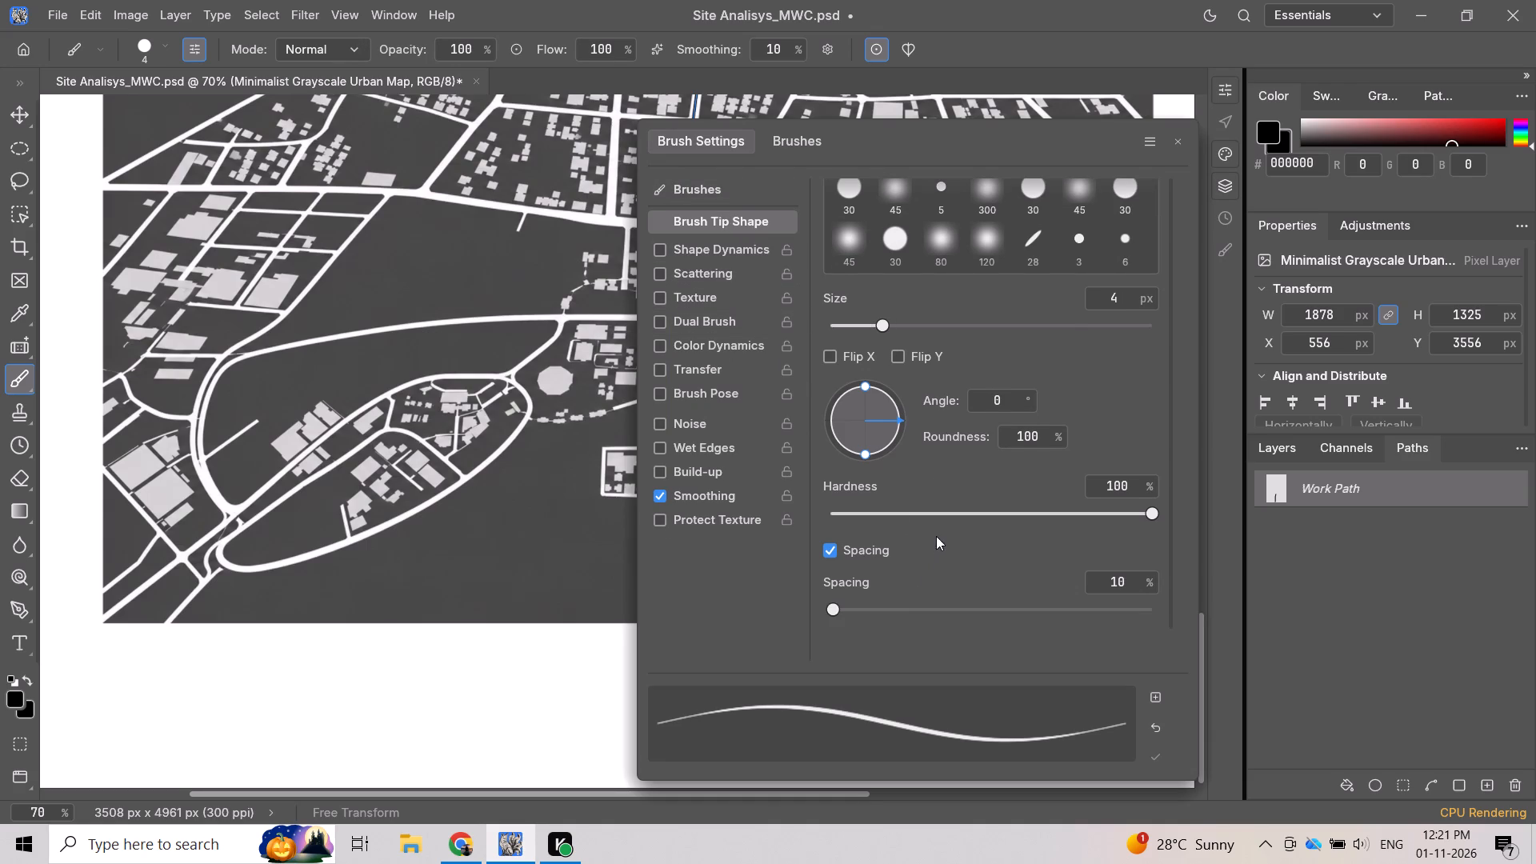
pyautogui.moveTo(854, 612); pyautogui.dragTo(1535, 859)
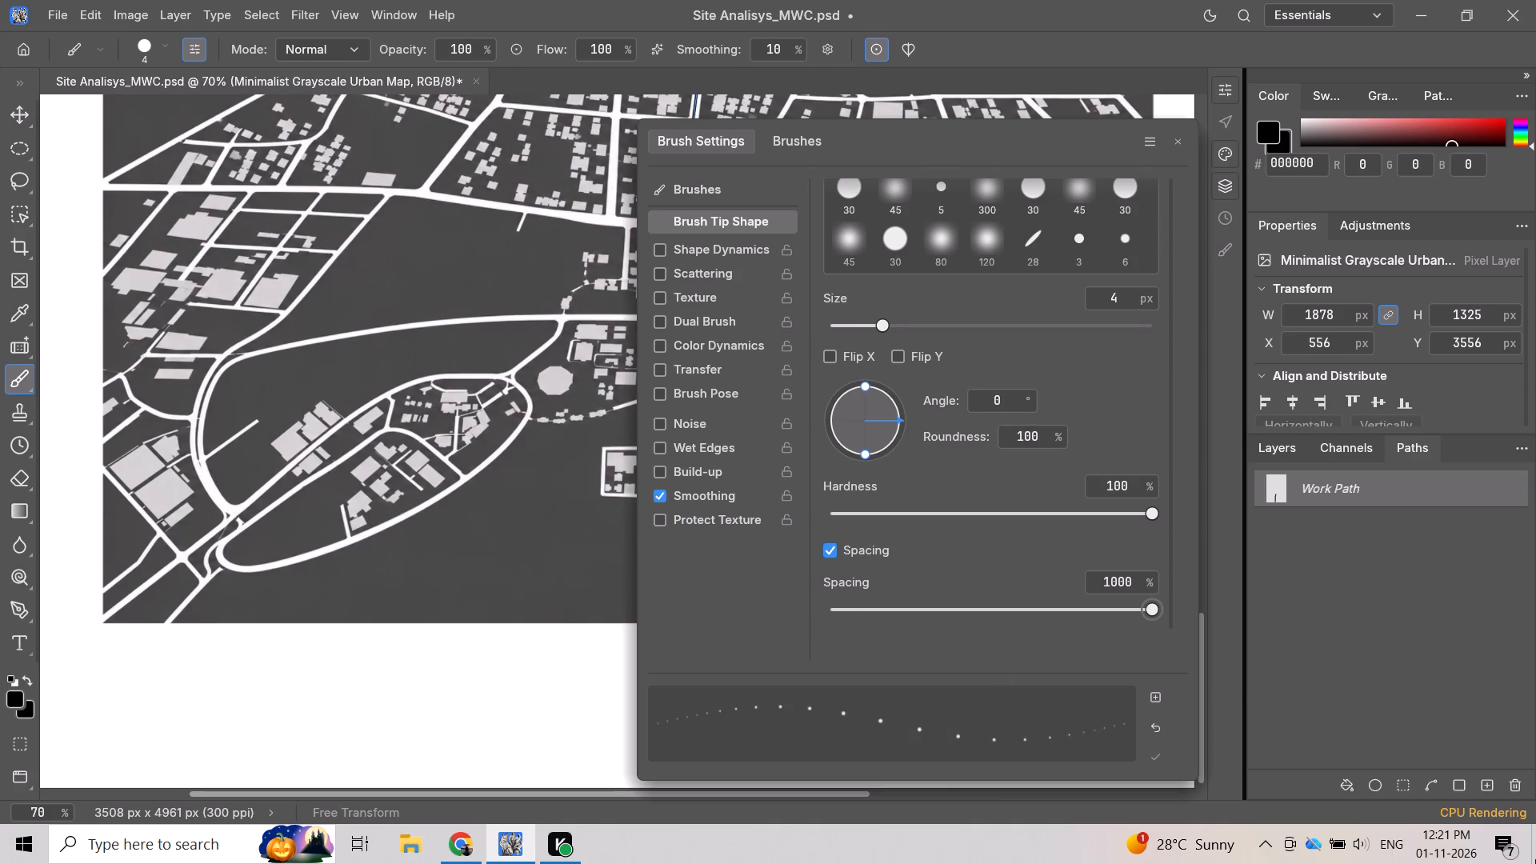
pyautogui.moveTo(1535, 859); pyautogui.dragTo(1535, 853)
pyautogui.click(1084, 603)
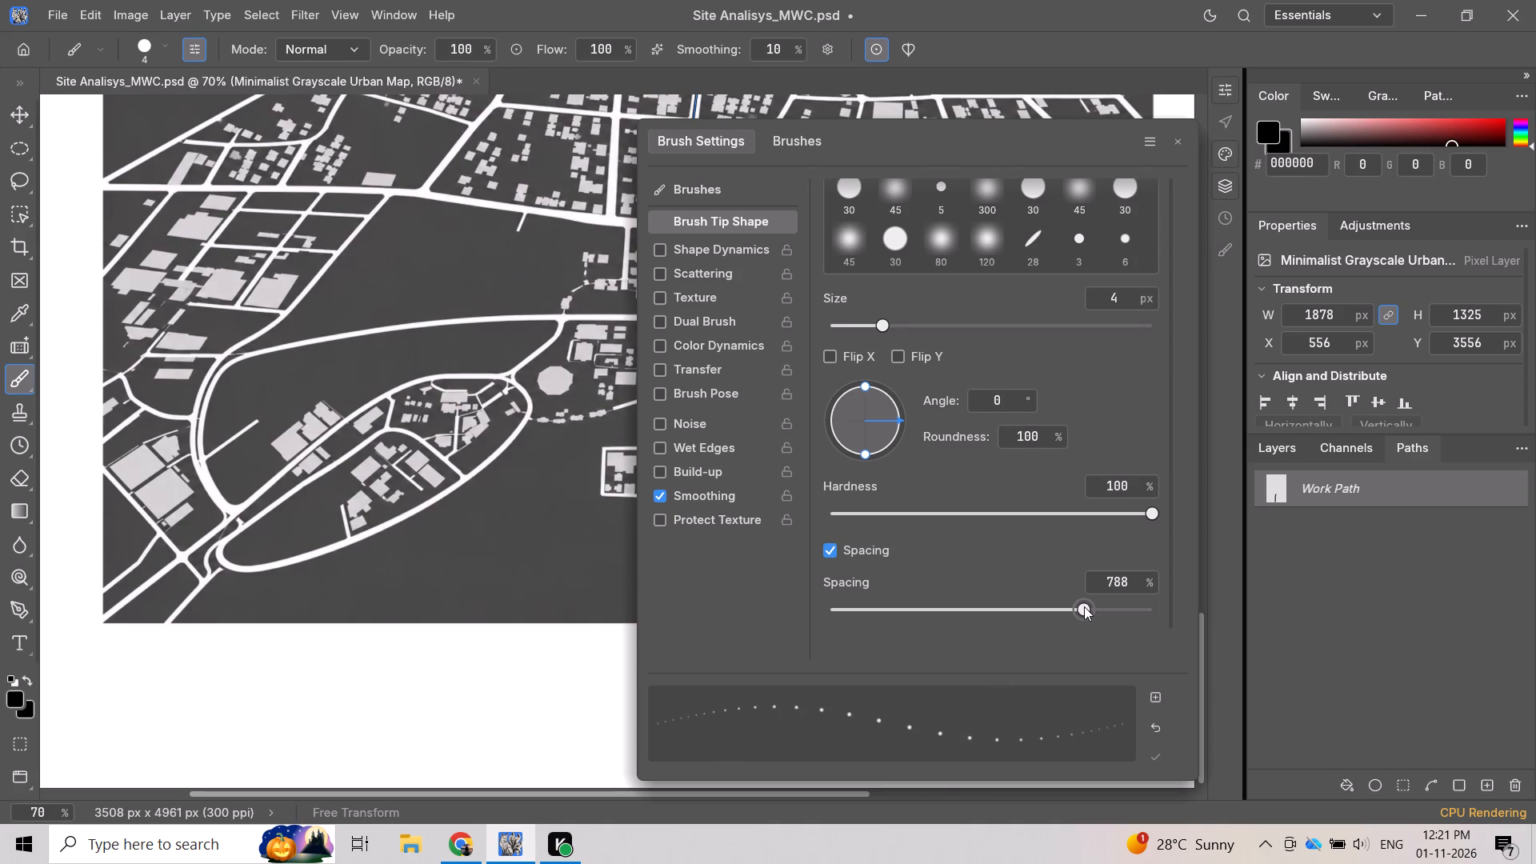
pyautogui.moveTo(1084, 606); pyautogui.dragTo(904, 624)
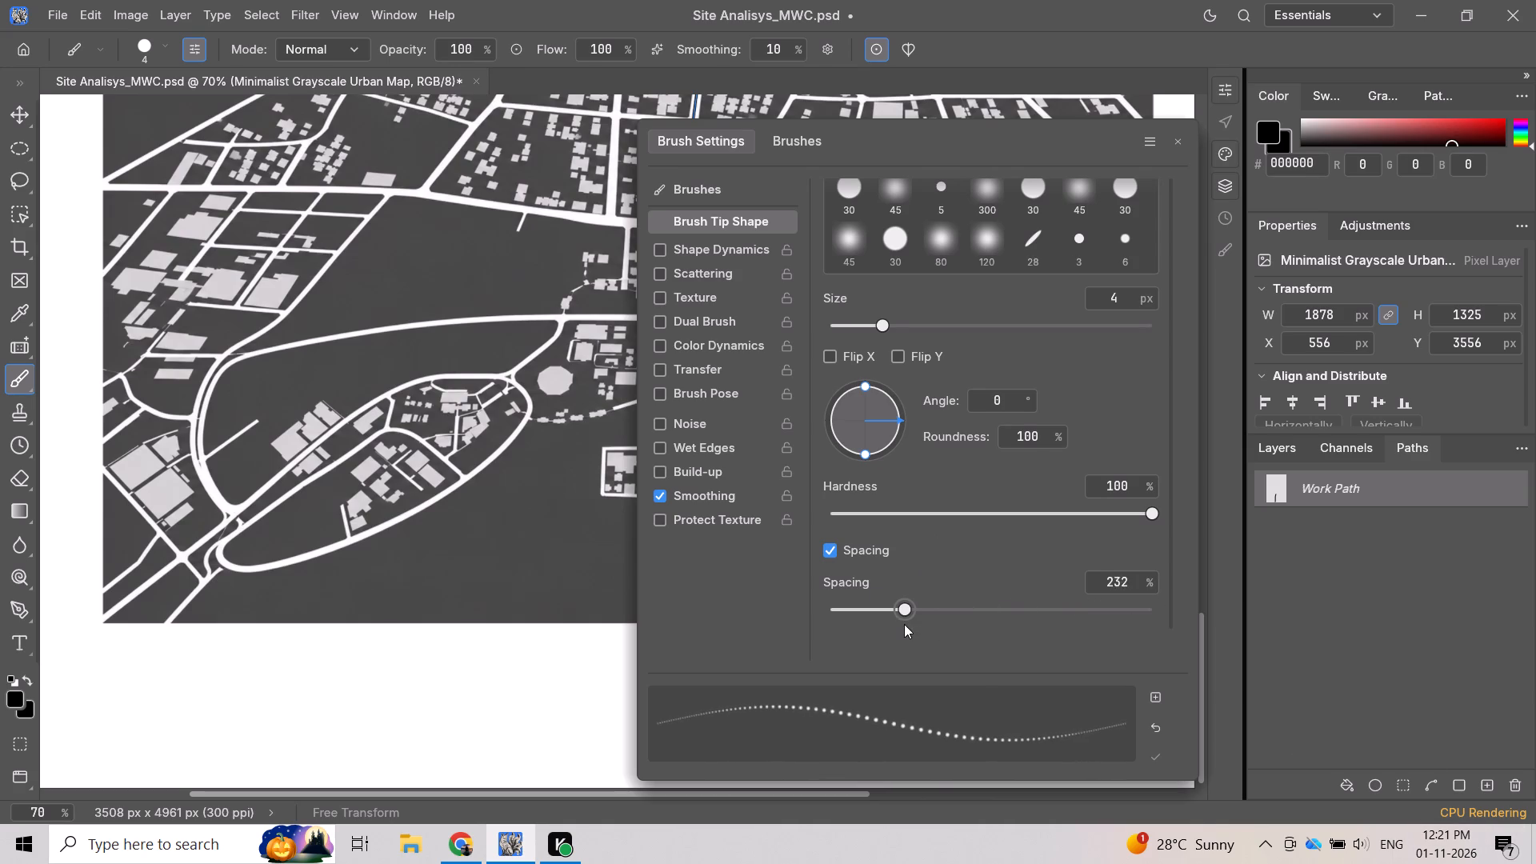
# Reduce the Brush tip spacing to 178% and close the brush settings.
pyautogui.moveTo(904, 624); pyautogui.dragTo(894, 625)
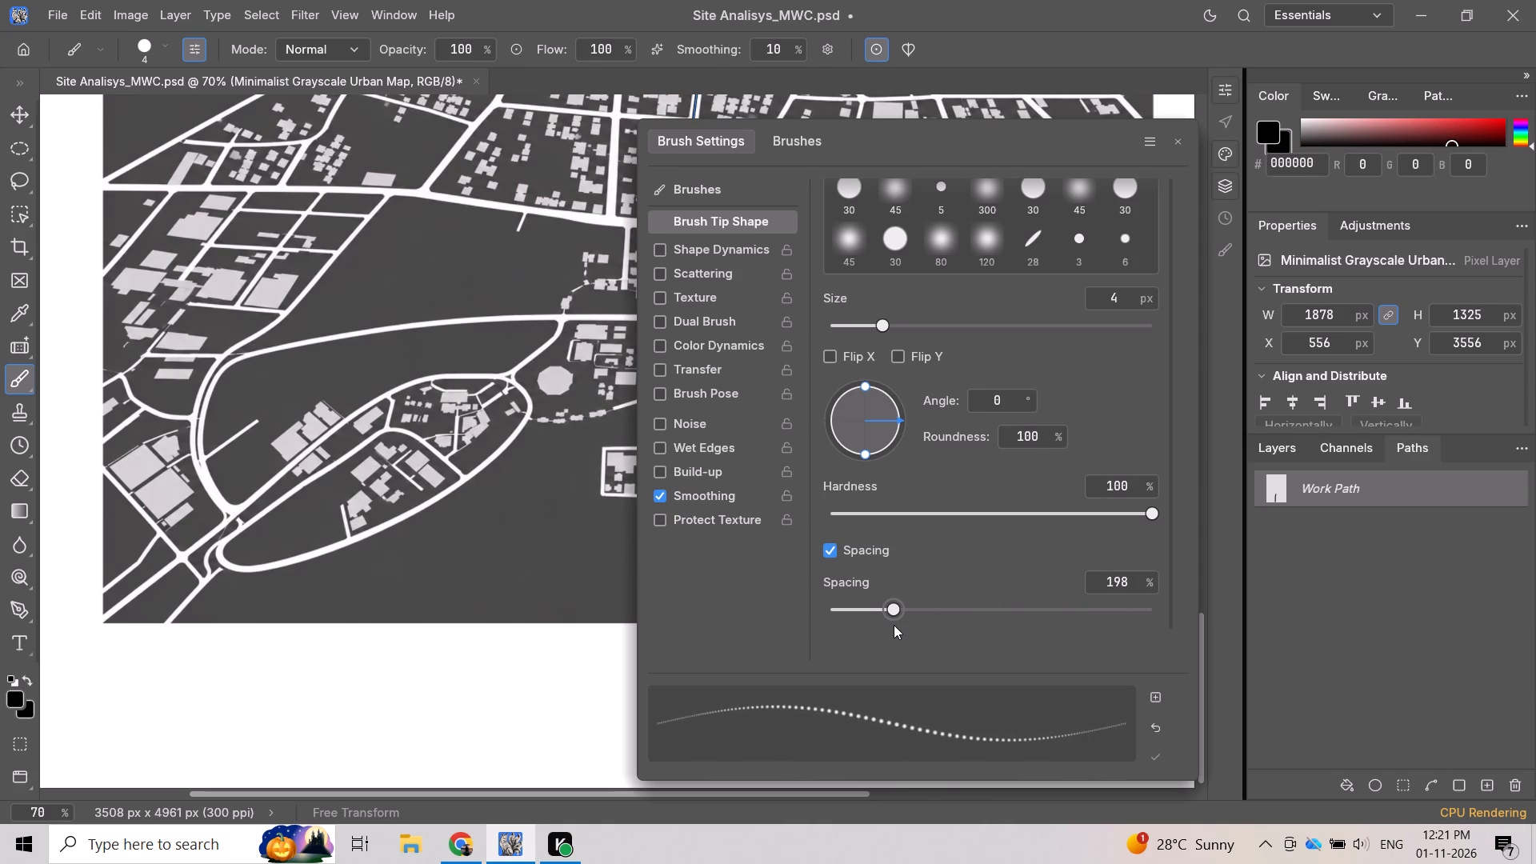
pyautogui.moveTo(894, 625); pyautogui.dragTo(885, 625)
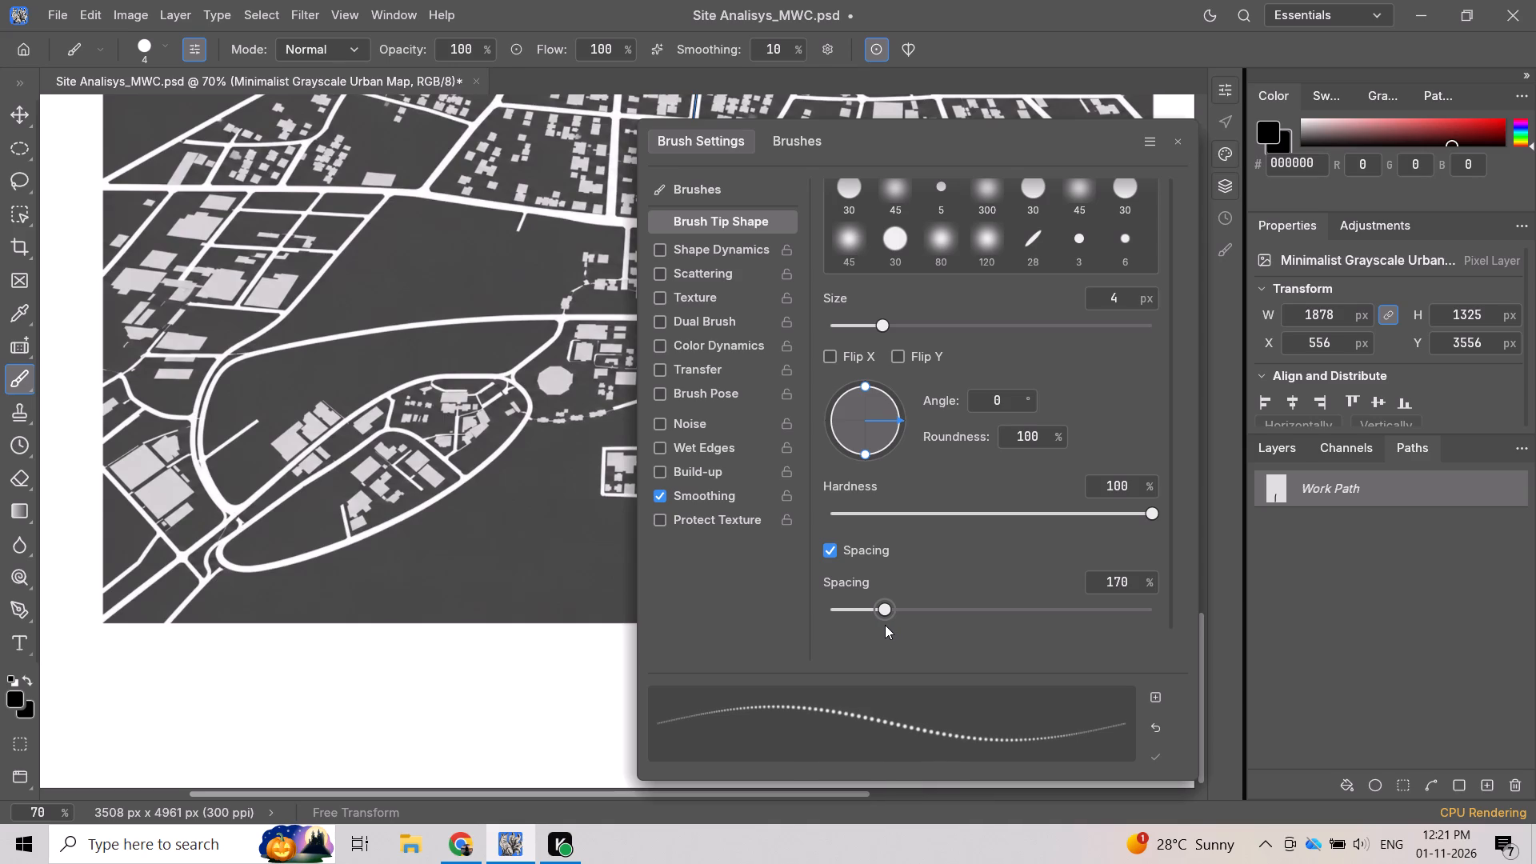
pyautogui.moveTo(885, 625); pyautogui.dragTo(890, 622)
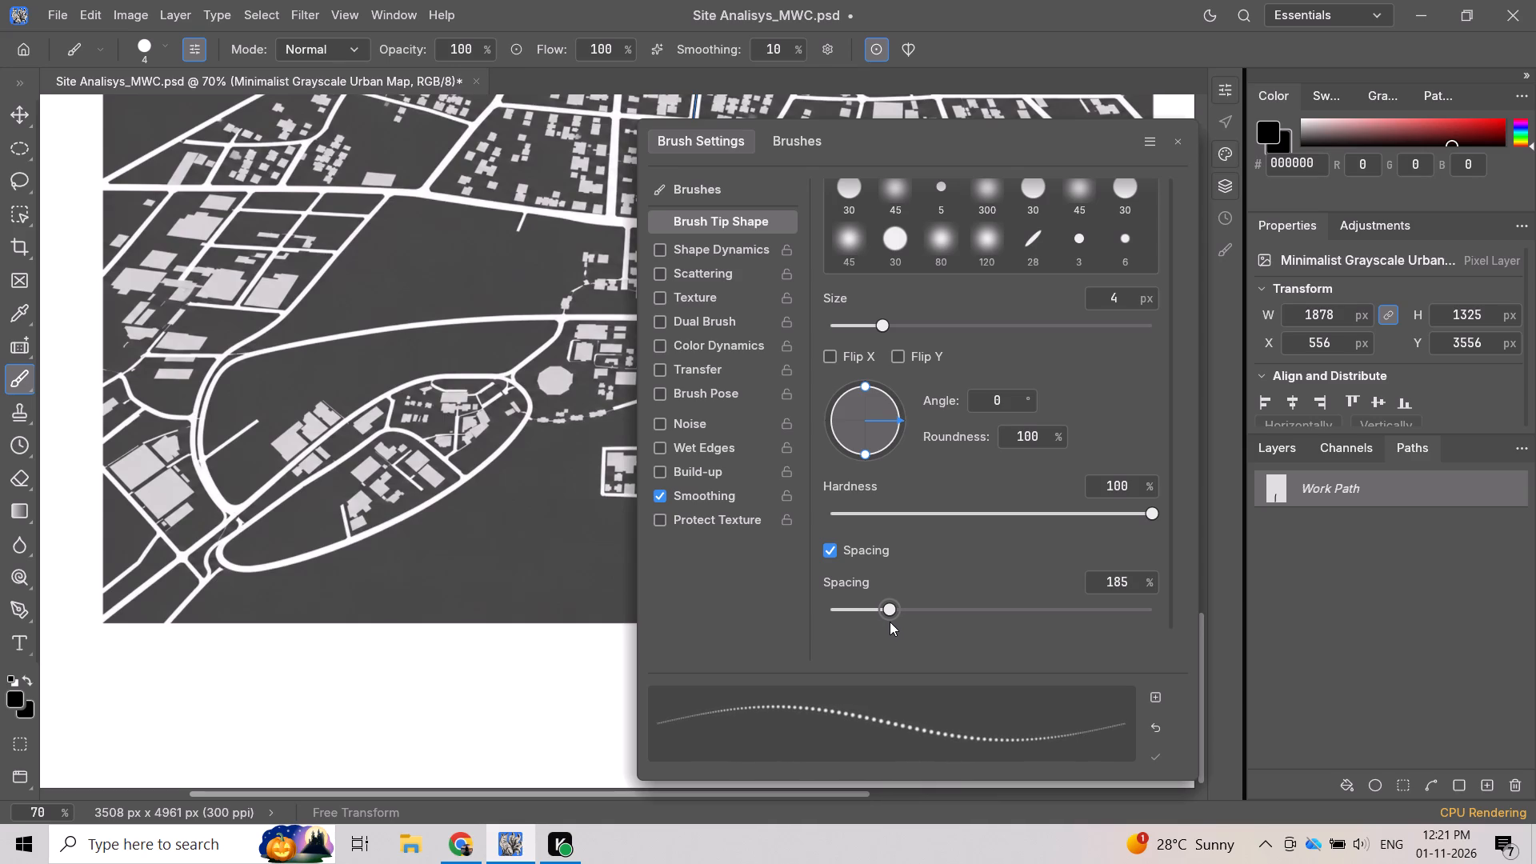
pyautogui.moveTo(890, 622); pyautogui.dragTo(887, 622)
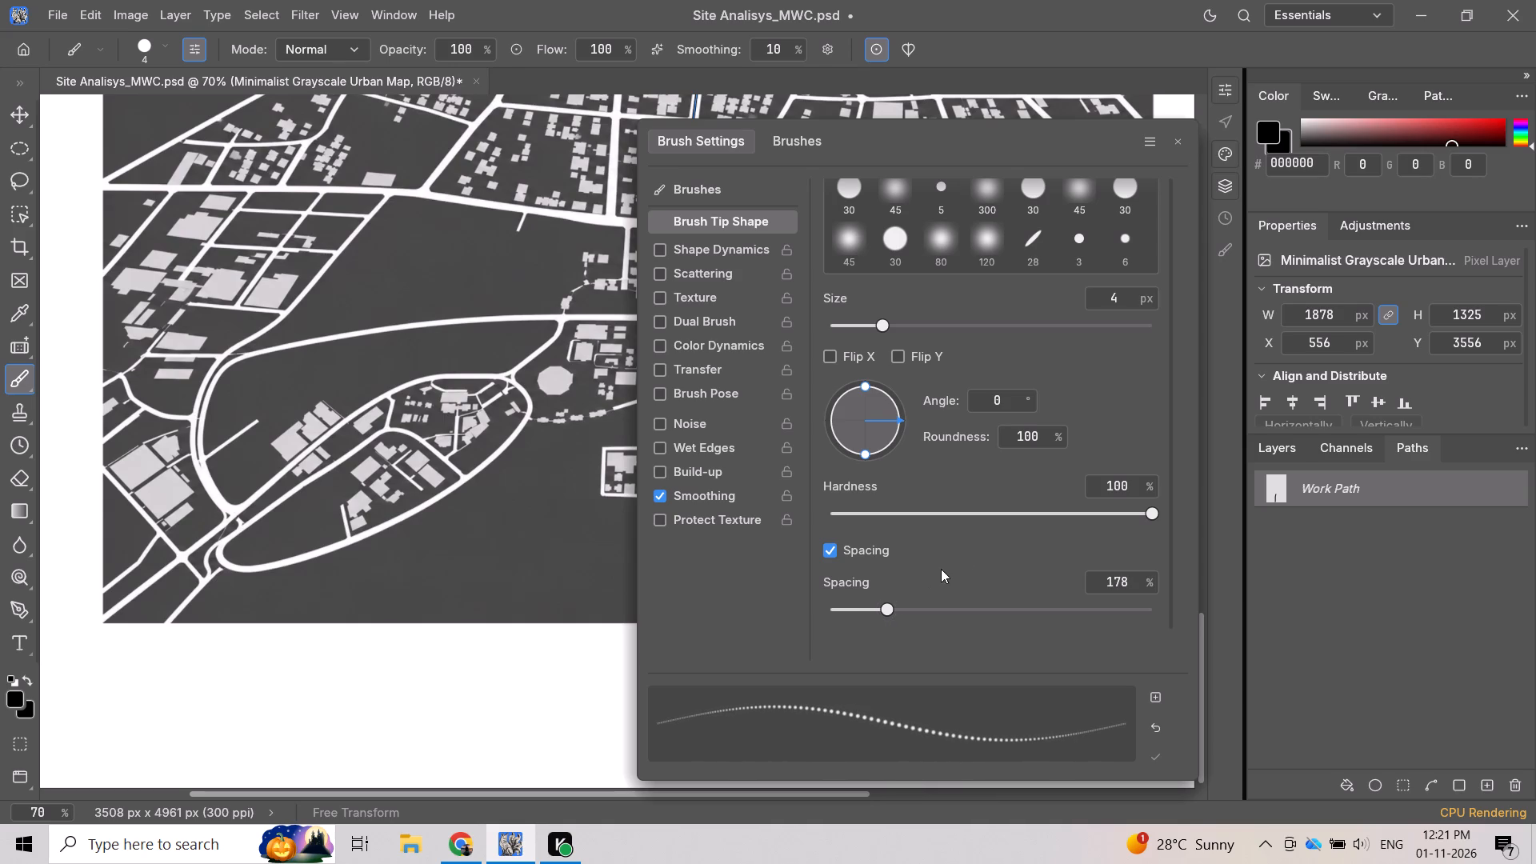
pyautogui.scroll(-5, 962, 554)
pyautogui.scroll(-4, 962, 669)
pyautogui.click(1176, 140)
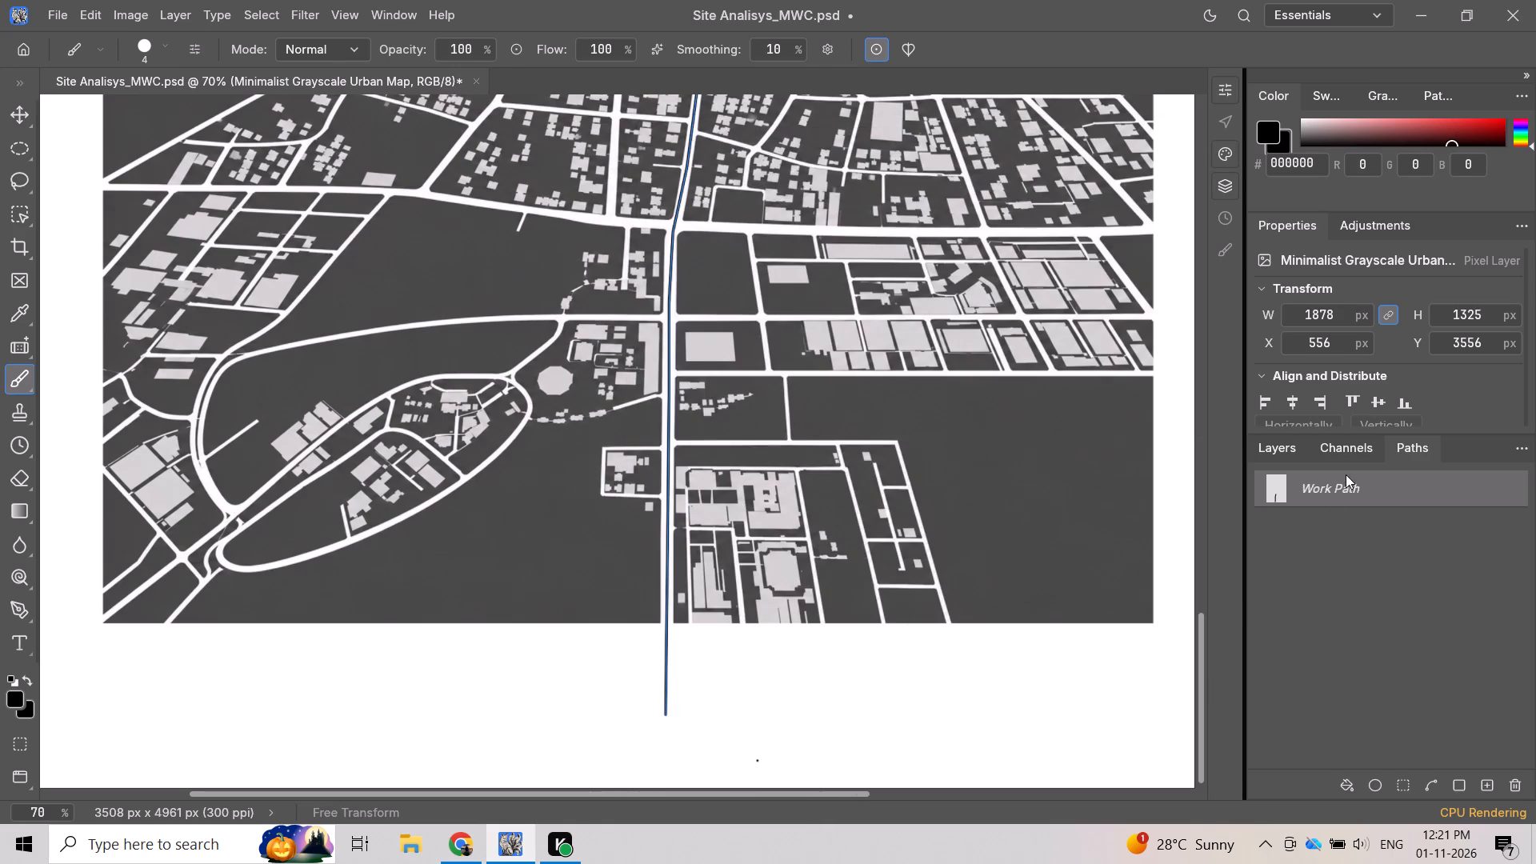
# Stroke the Work Path along the central road with the respaced Brush.
pyautogui.rightClick(1338, 486)
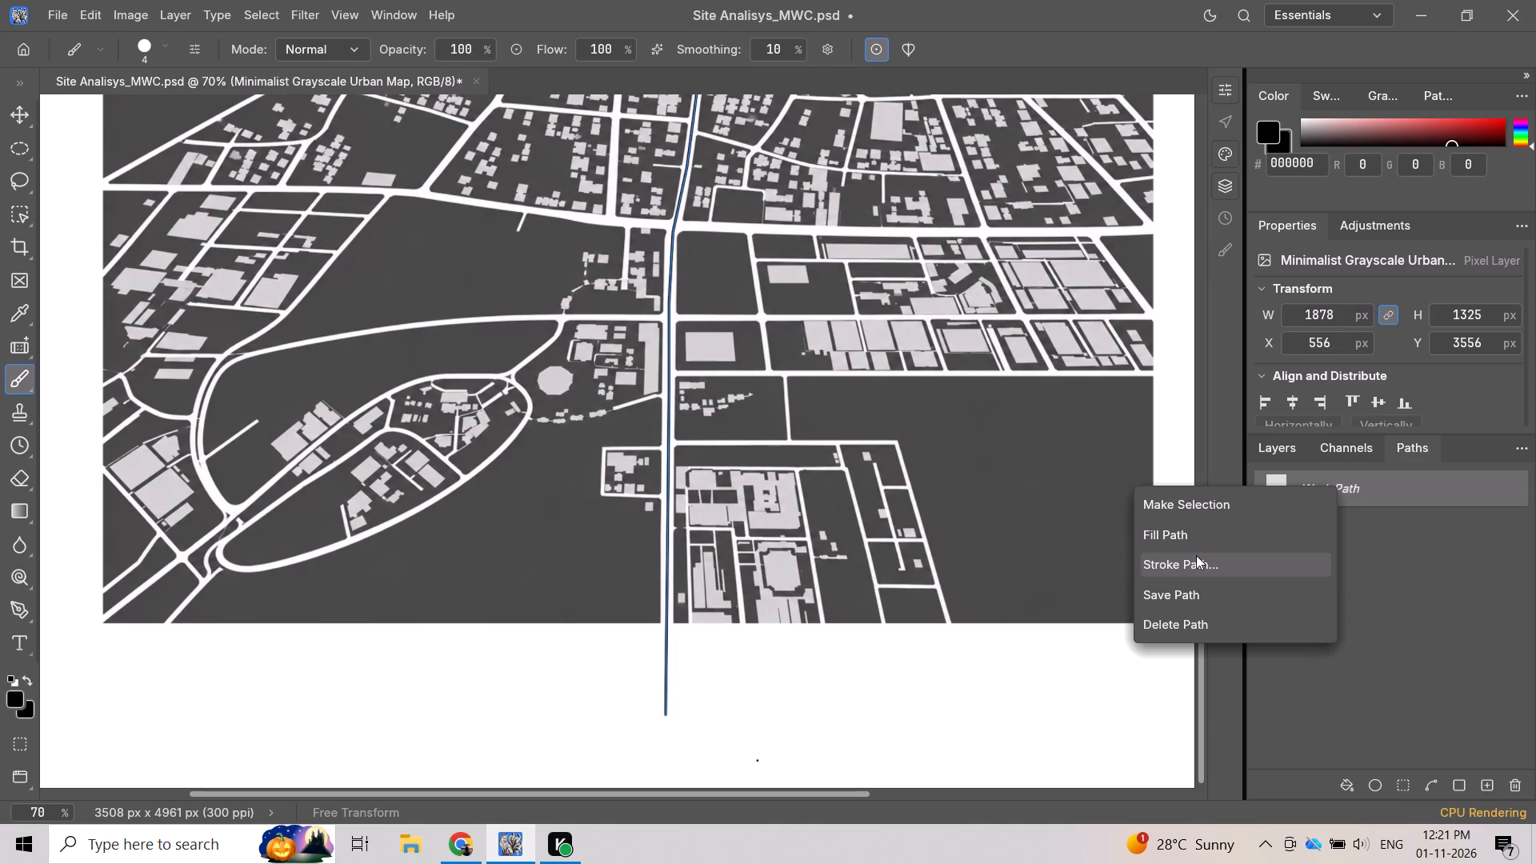
pyautogui.click(1178, 561)
pyautogui.click(863, 466)
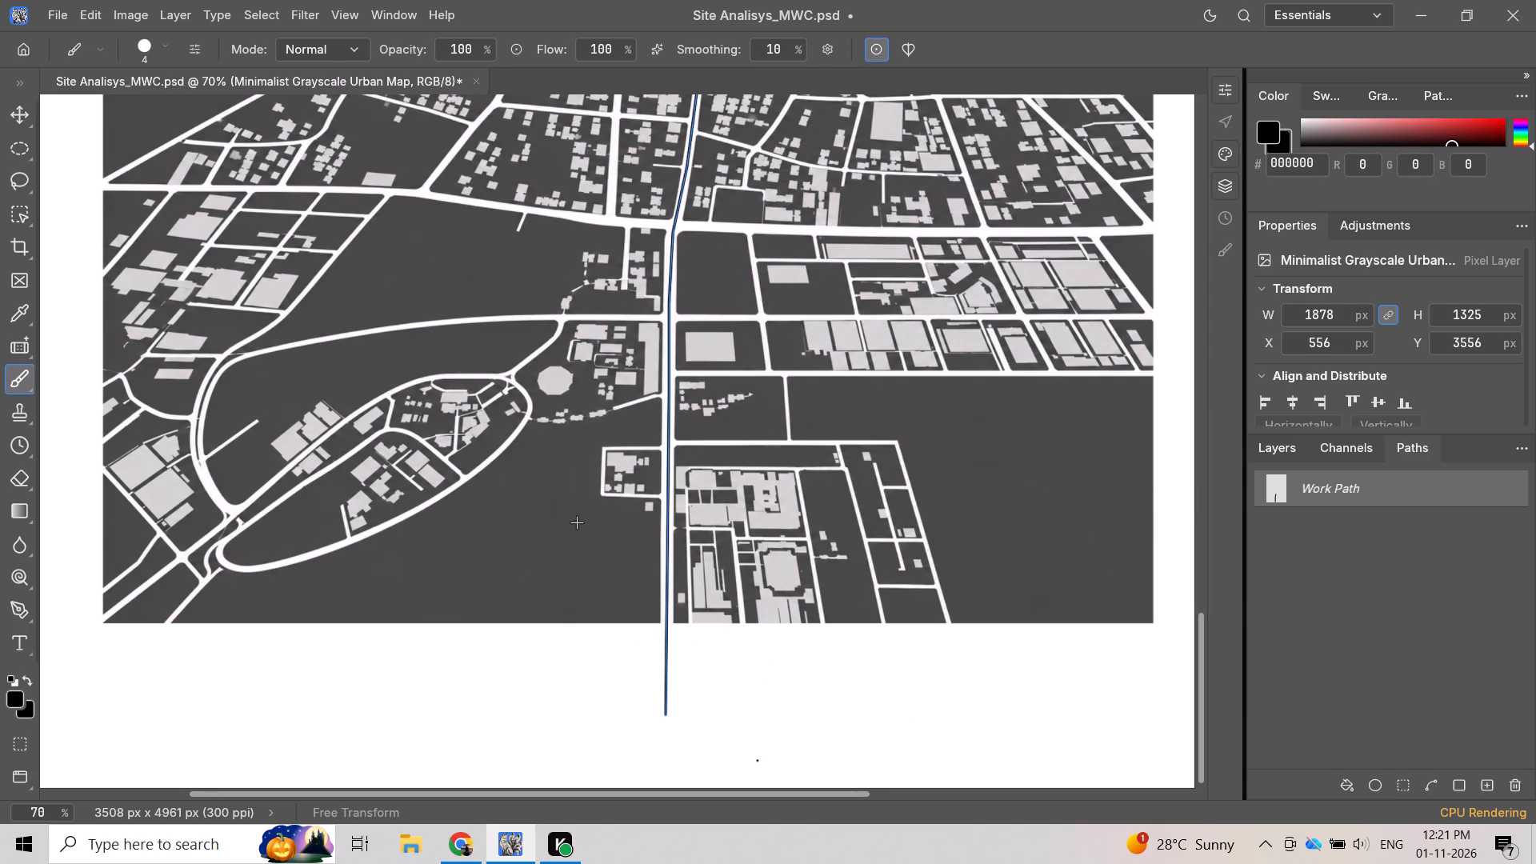
# Reopen the brush settings to check the tip options, and close them again.
pyautogui.click(387, 14)
pyautogui.click(482, 167)
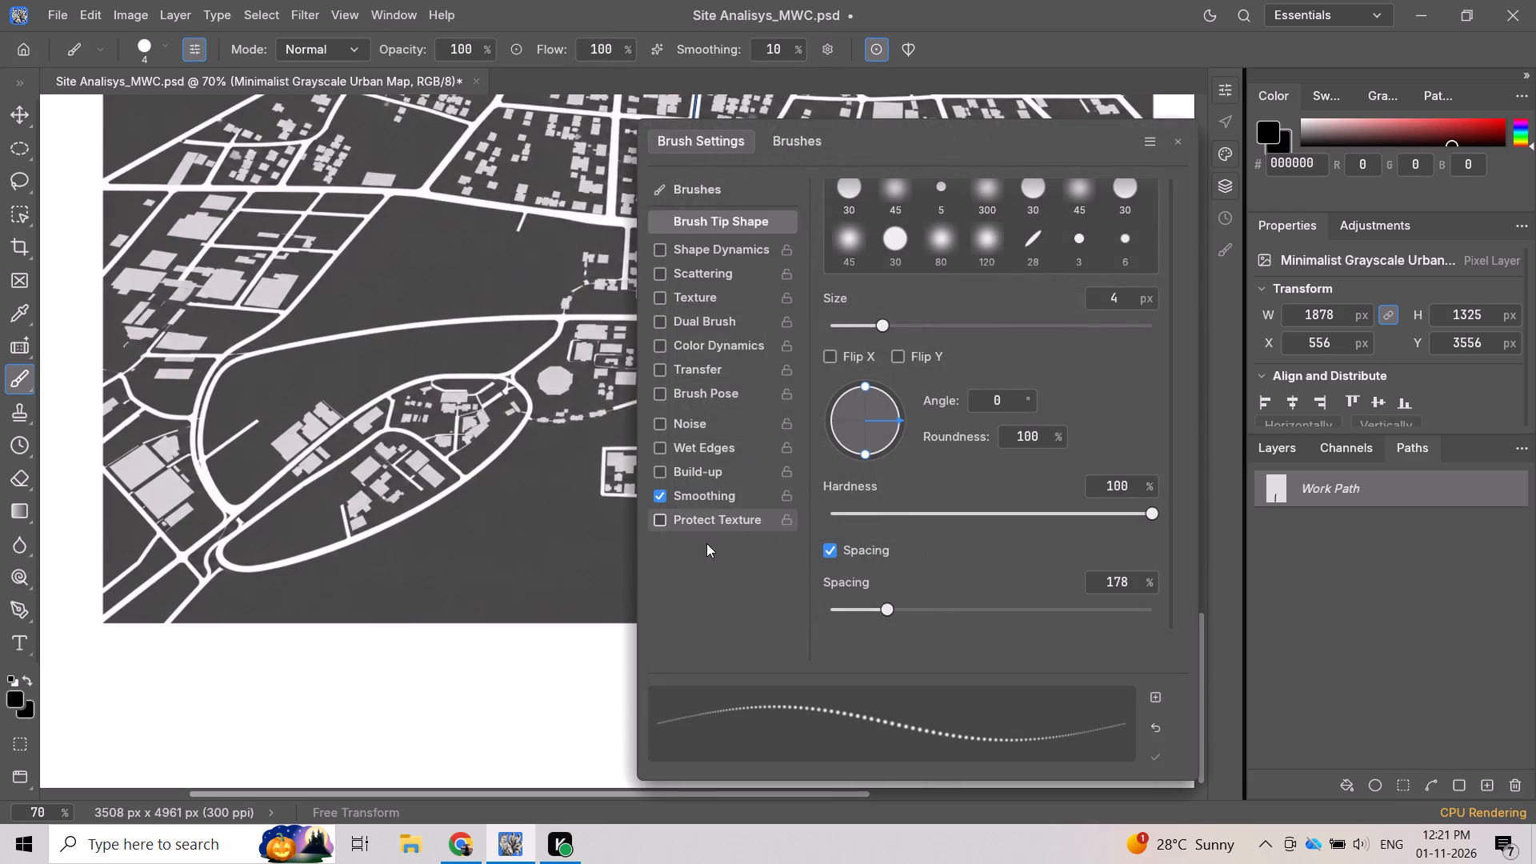
pyautogui.click(1175, 143)
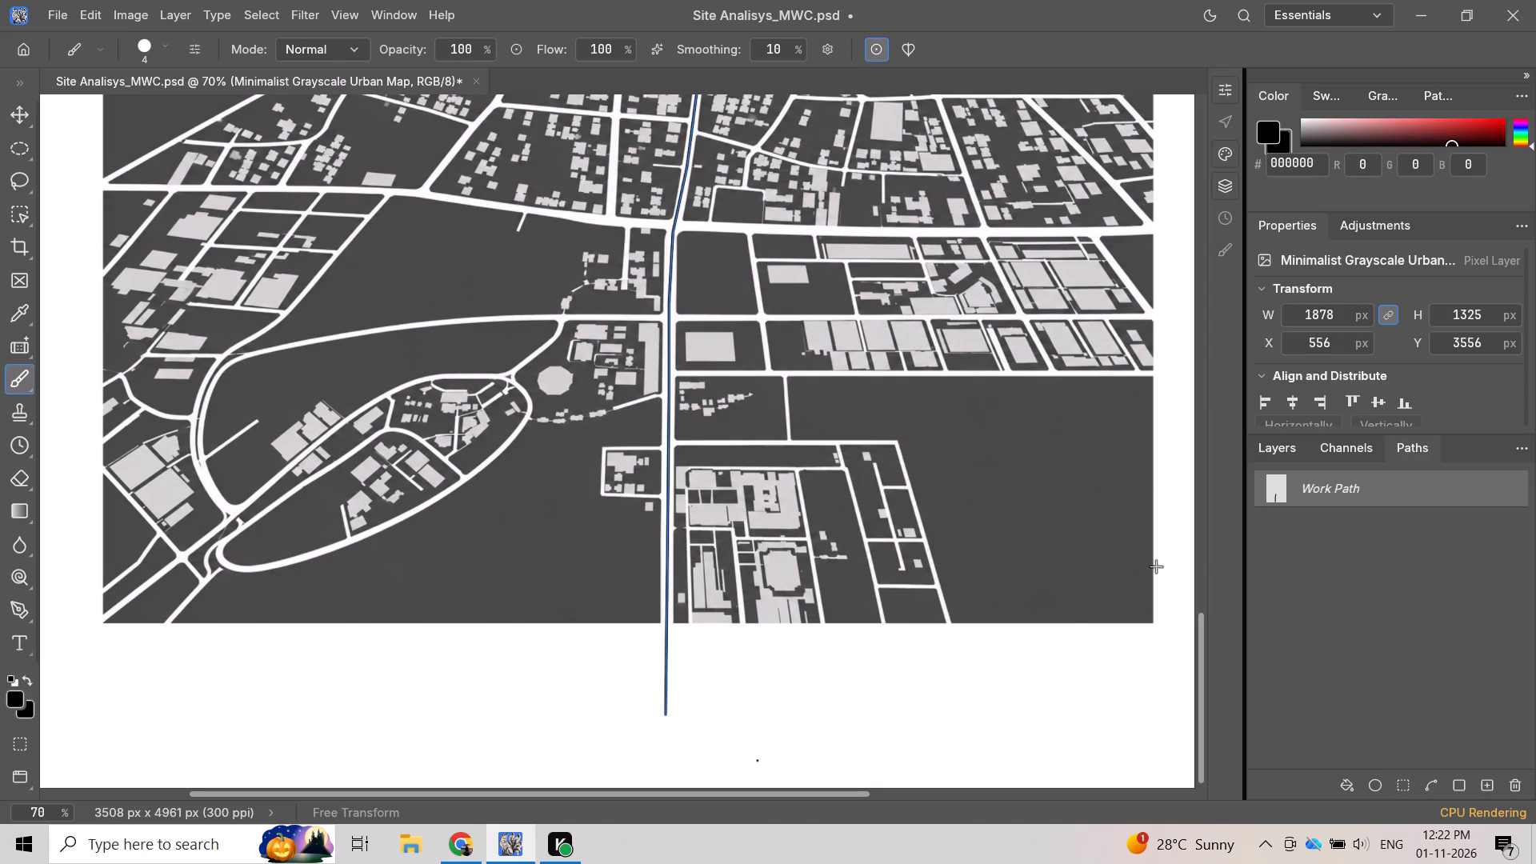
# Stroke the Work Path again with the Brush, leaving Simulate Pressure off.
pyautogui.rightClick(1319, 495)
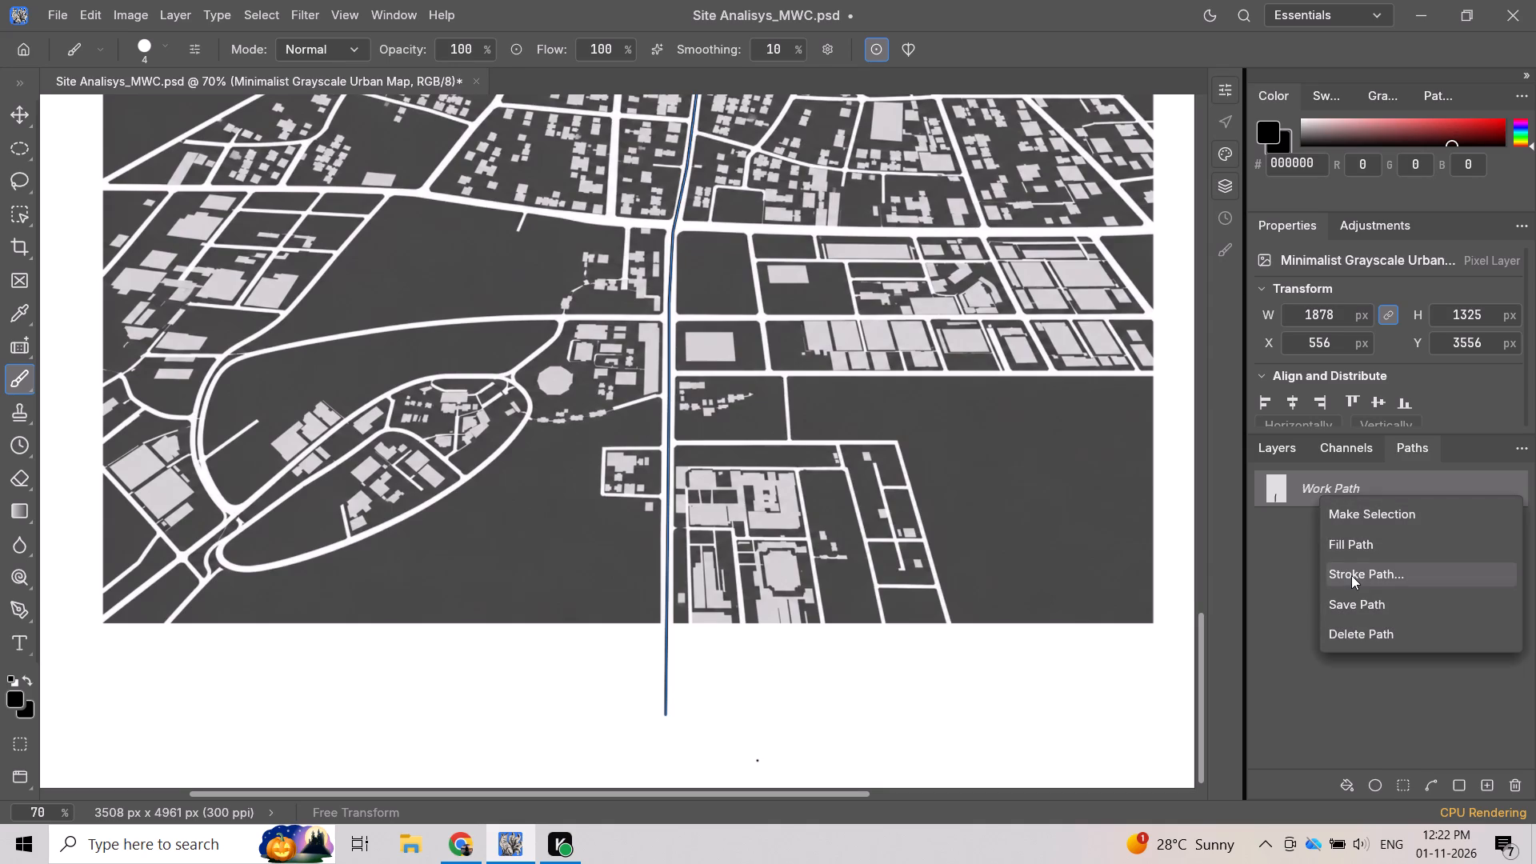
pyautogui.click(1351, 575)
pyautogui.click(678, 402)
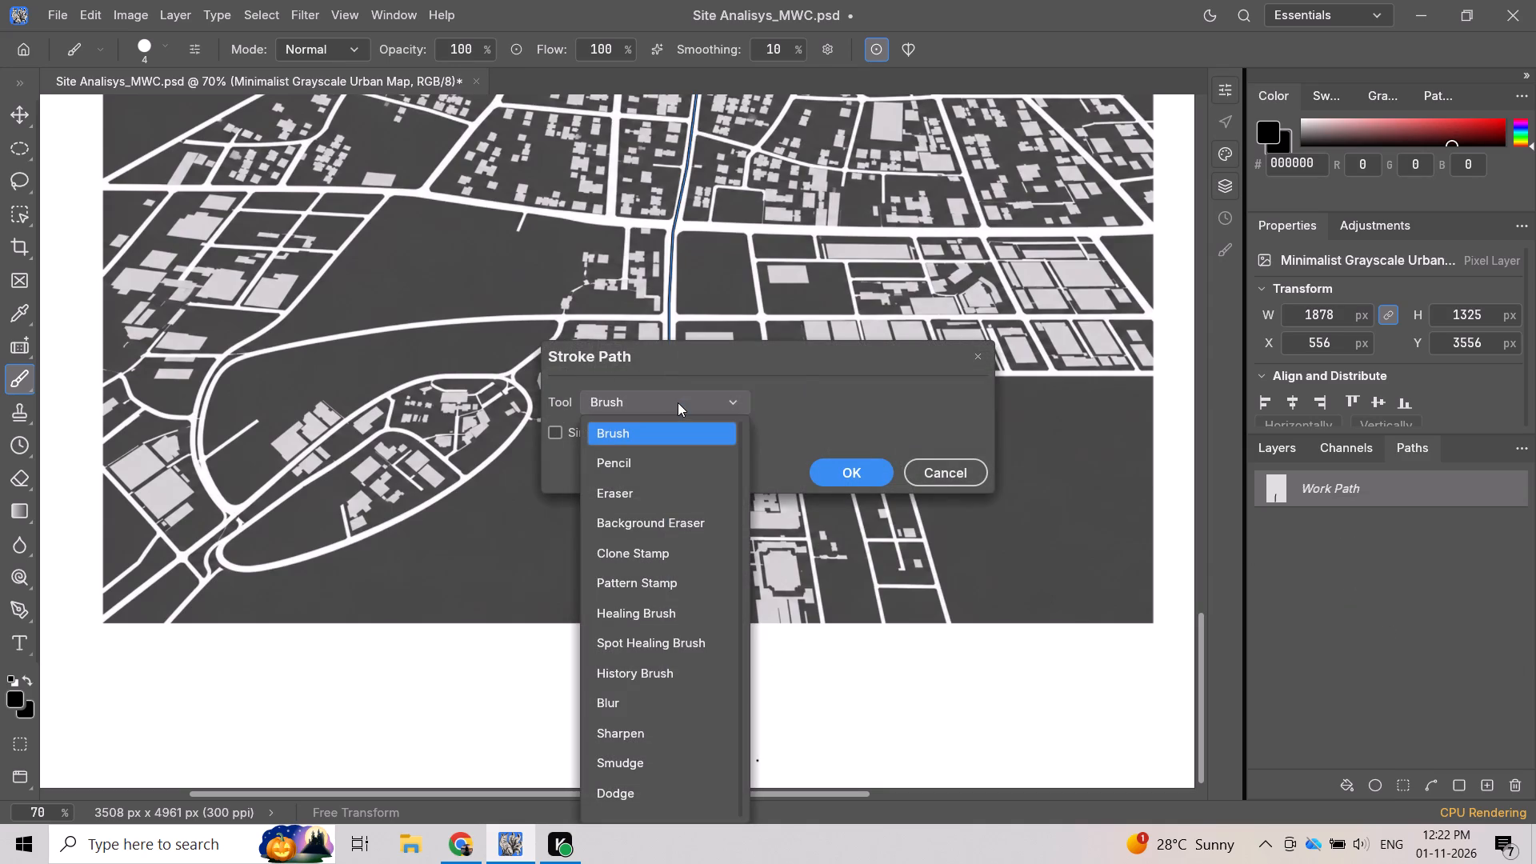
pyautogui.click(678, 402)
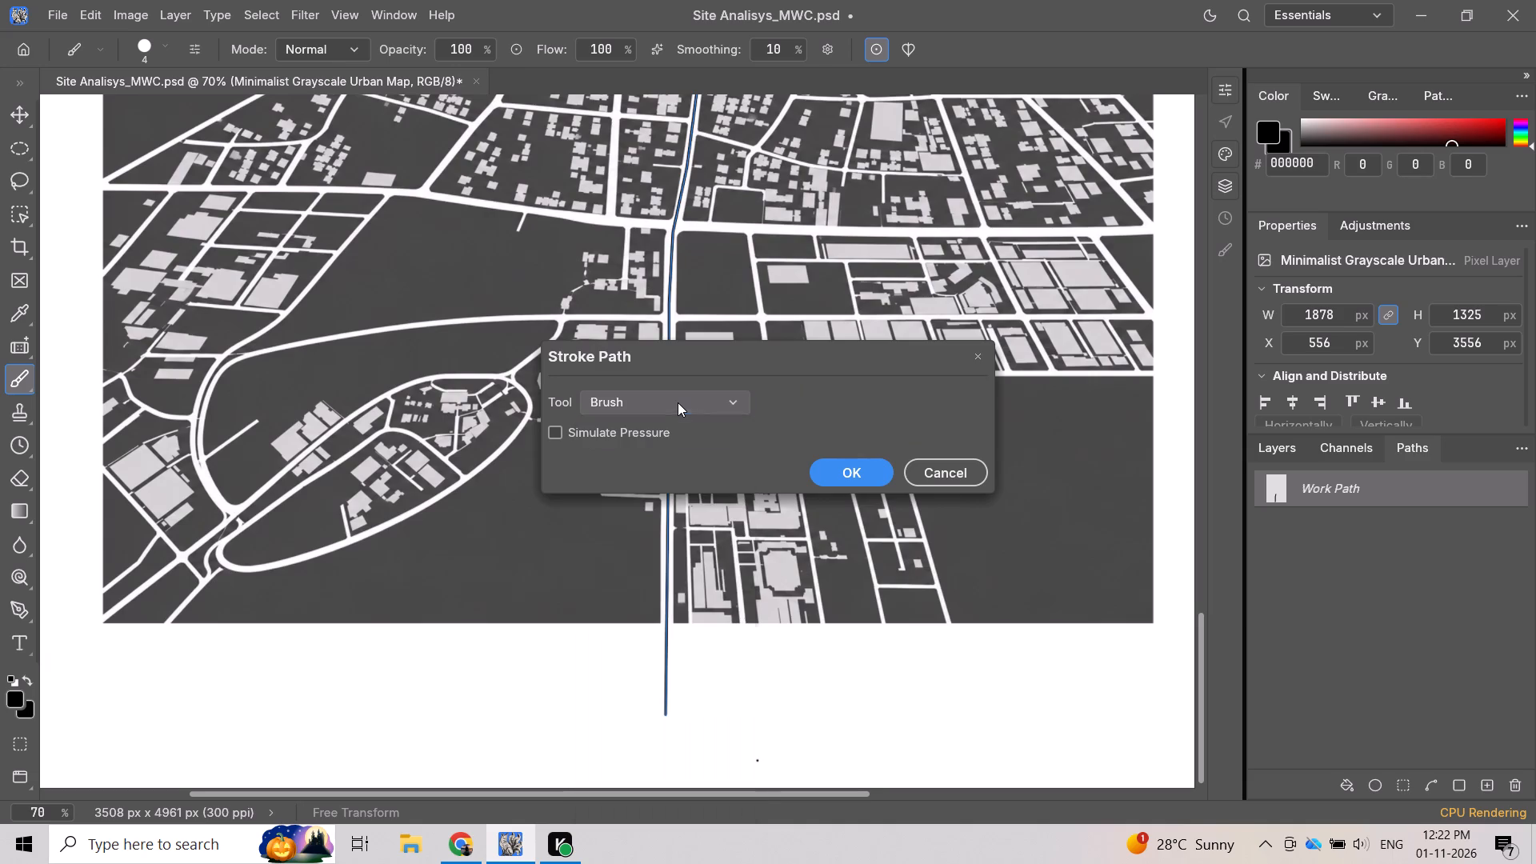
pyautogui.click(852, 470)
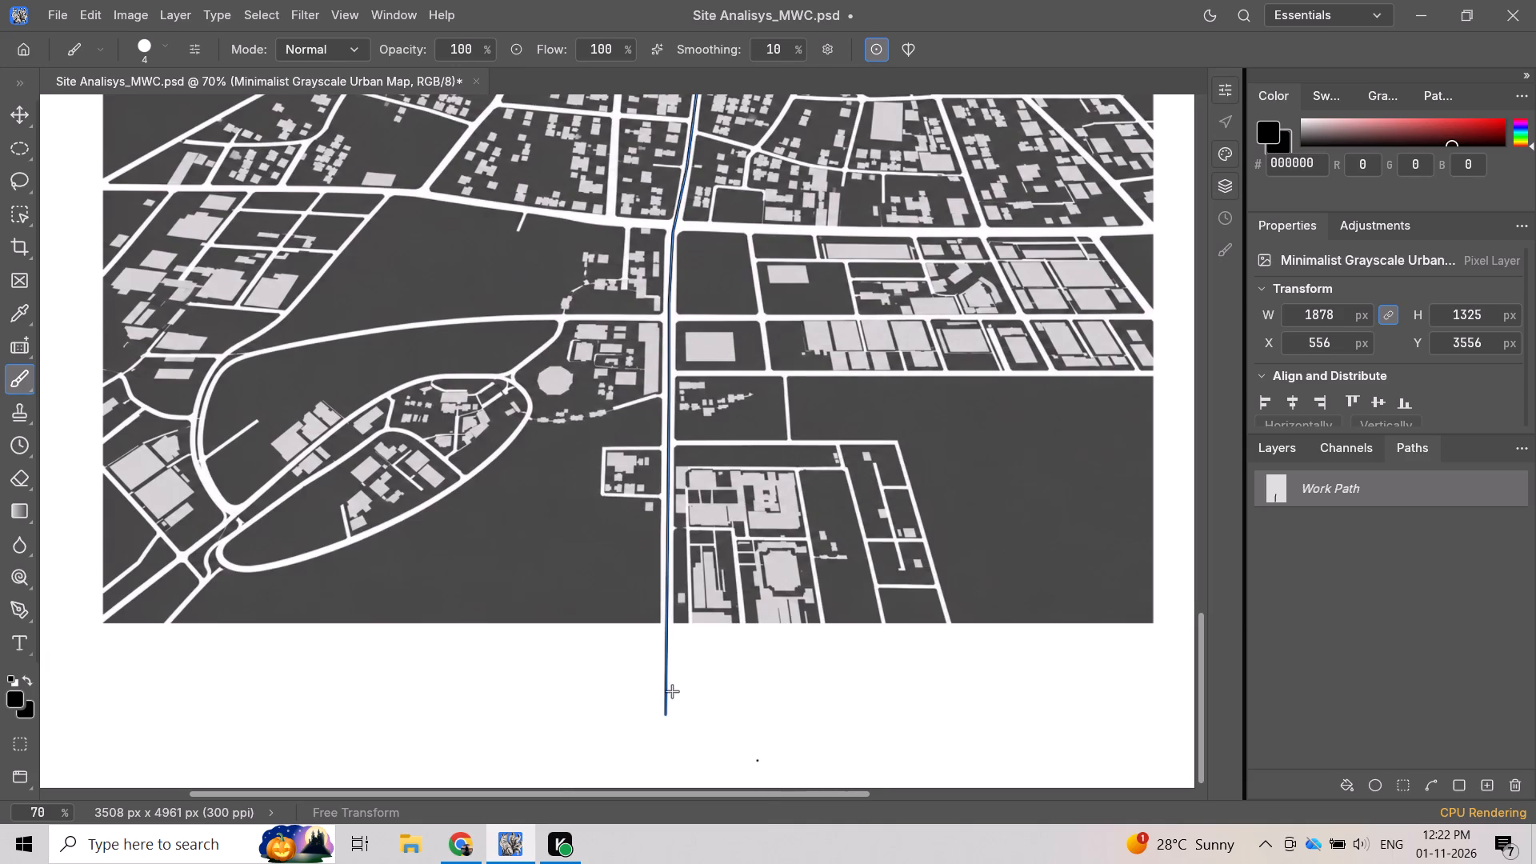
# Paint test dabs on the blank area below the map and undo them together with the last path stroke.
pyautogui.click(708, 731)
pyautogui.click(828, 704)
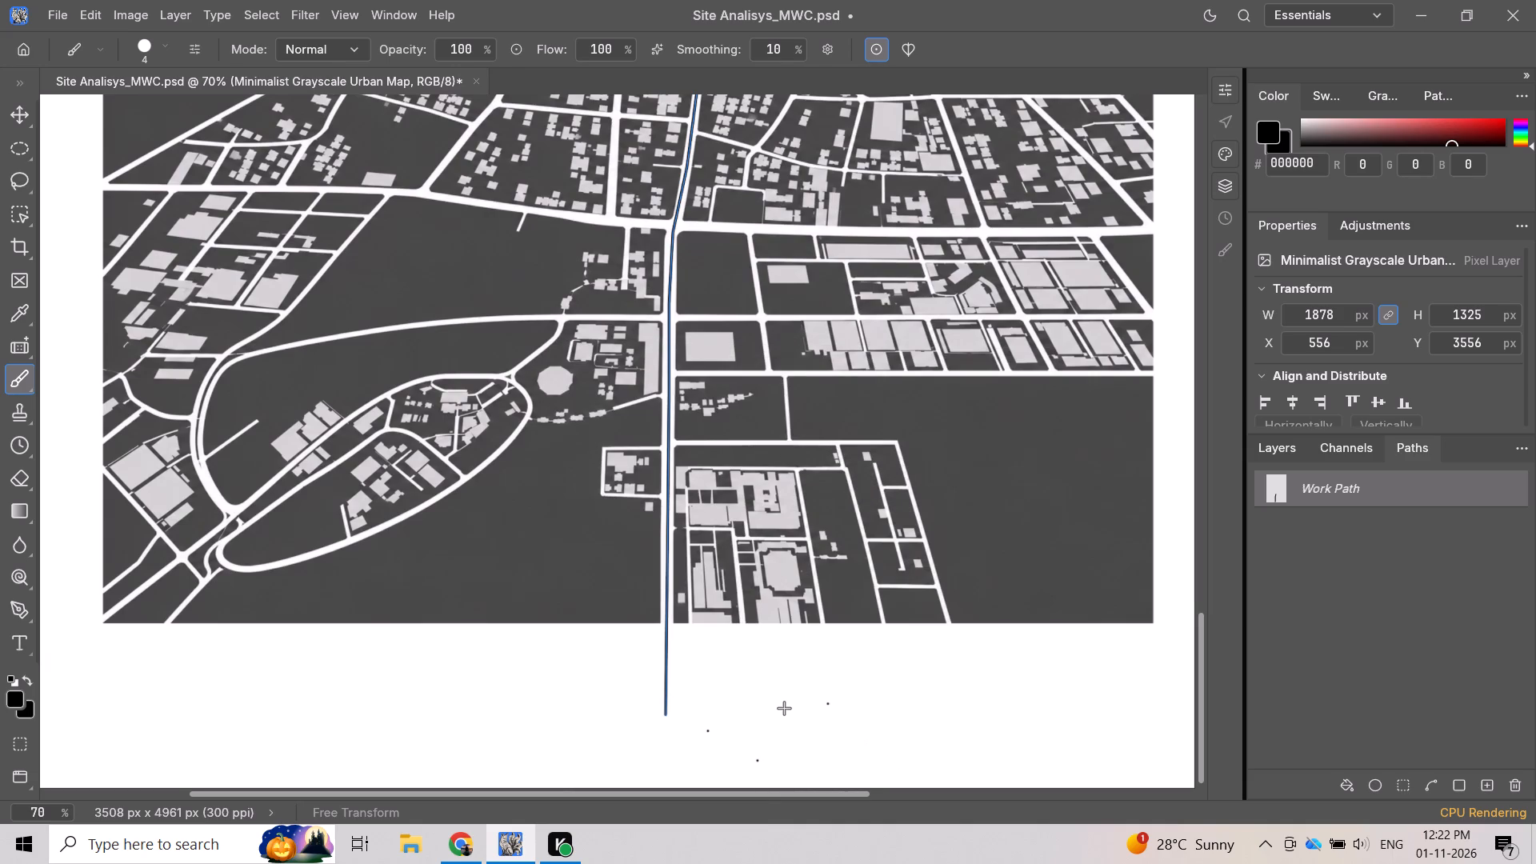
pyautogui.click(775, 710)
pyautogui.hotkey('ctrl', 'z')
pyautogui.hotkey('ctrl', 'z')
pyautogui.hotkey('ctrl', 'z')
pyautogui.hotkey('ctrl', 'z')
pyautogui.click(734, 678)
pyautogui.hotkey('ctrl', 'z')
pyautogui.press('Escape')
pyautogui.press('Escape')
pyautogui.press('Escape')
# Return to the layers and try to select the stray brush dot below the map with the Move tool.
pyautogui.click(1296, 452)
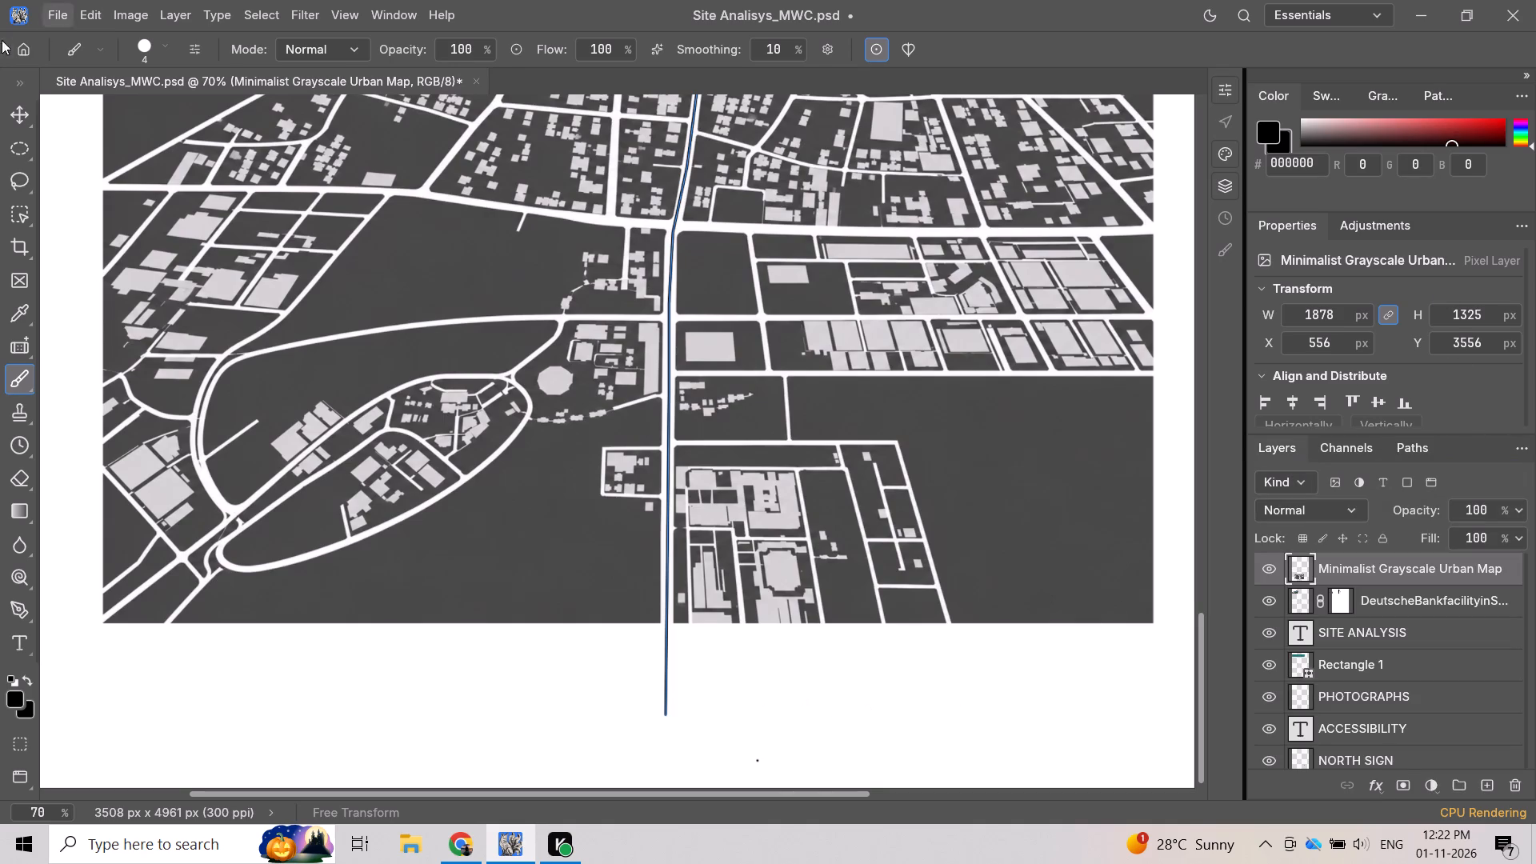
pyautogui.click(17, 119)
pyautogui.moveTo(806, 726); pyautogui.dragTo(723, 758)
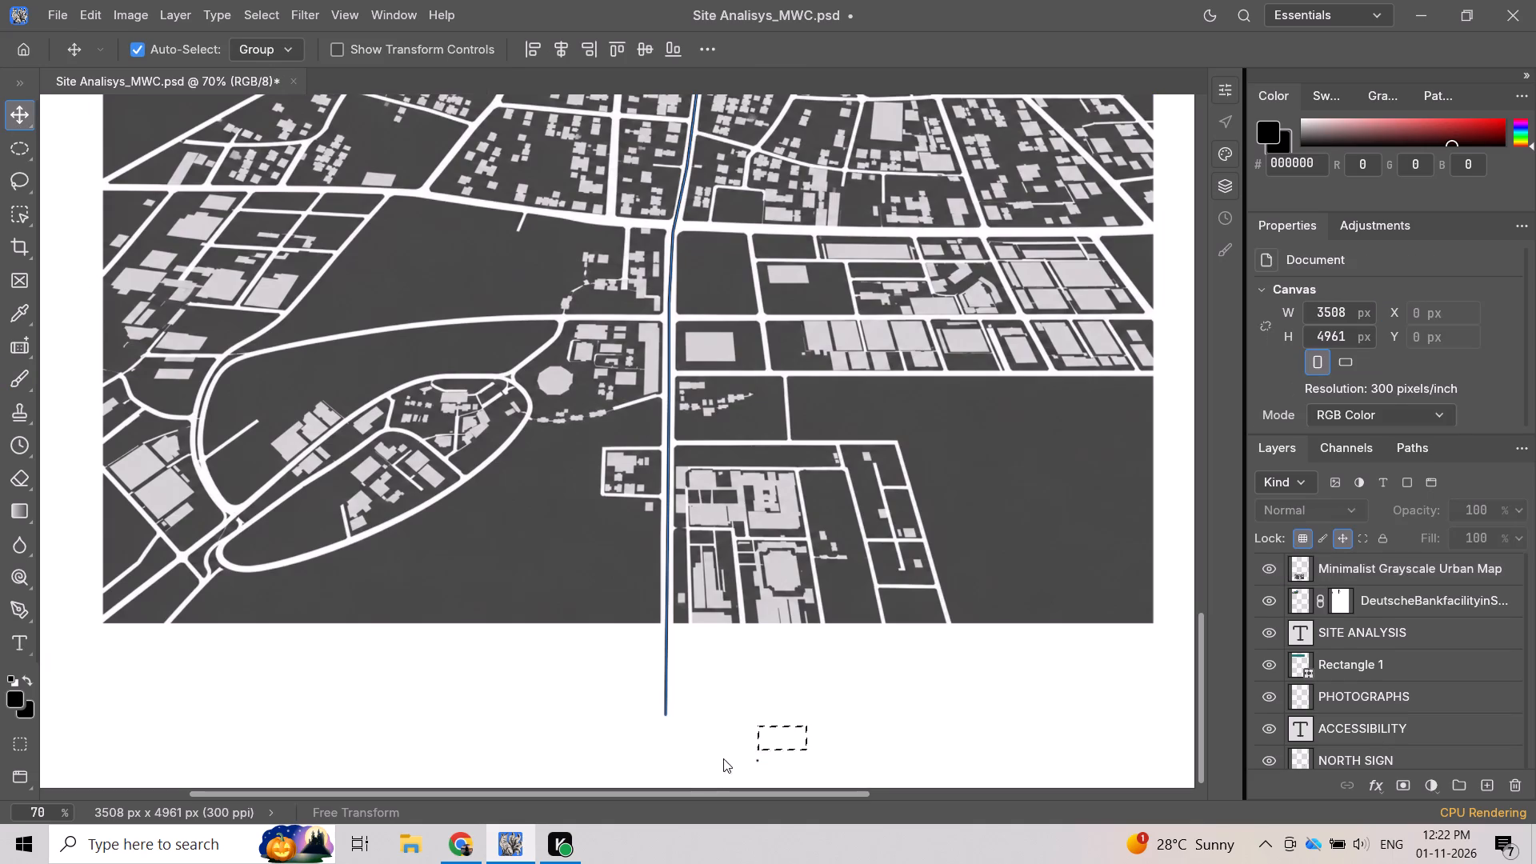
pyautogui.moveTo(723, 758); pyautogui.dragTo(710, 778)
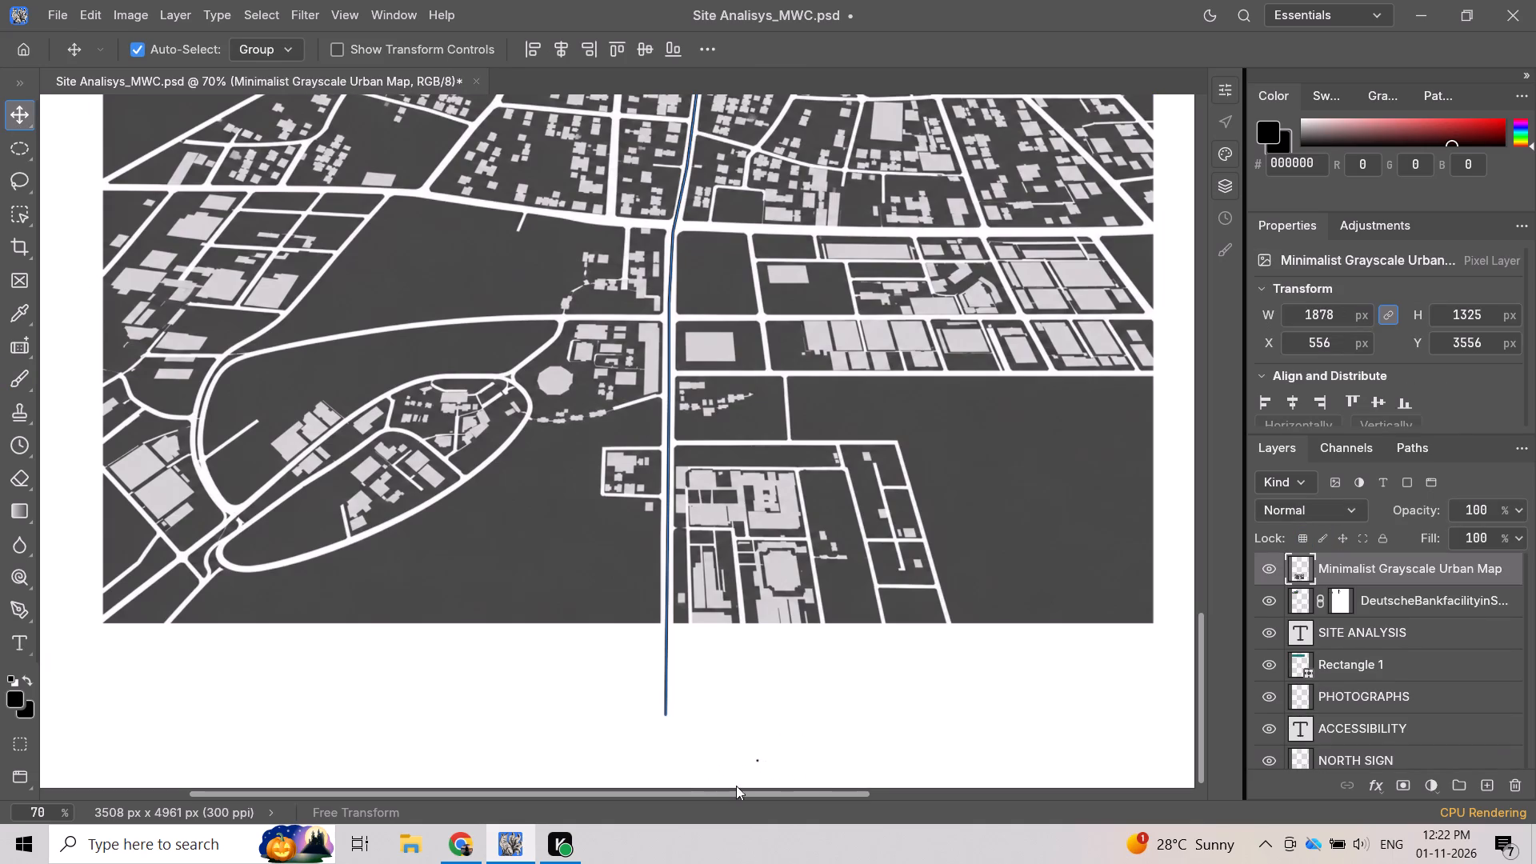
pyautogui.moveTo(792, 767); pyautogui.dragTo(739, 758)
# Examine the stroked central road from the ACCESSIBILITY heading to the page's lower edge.
pyautogui.scroll(-3, 857, 698)
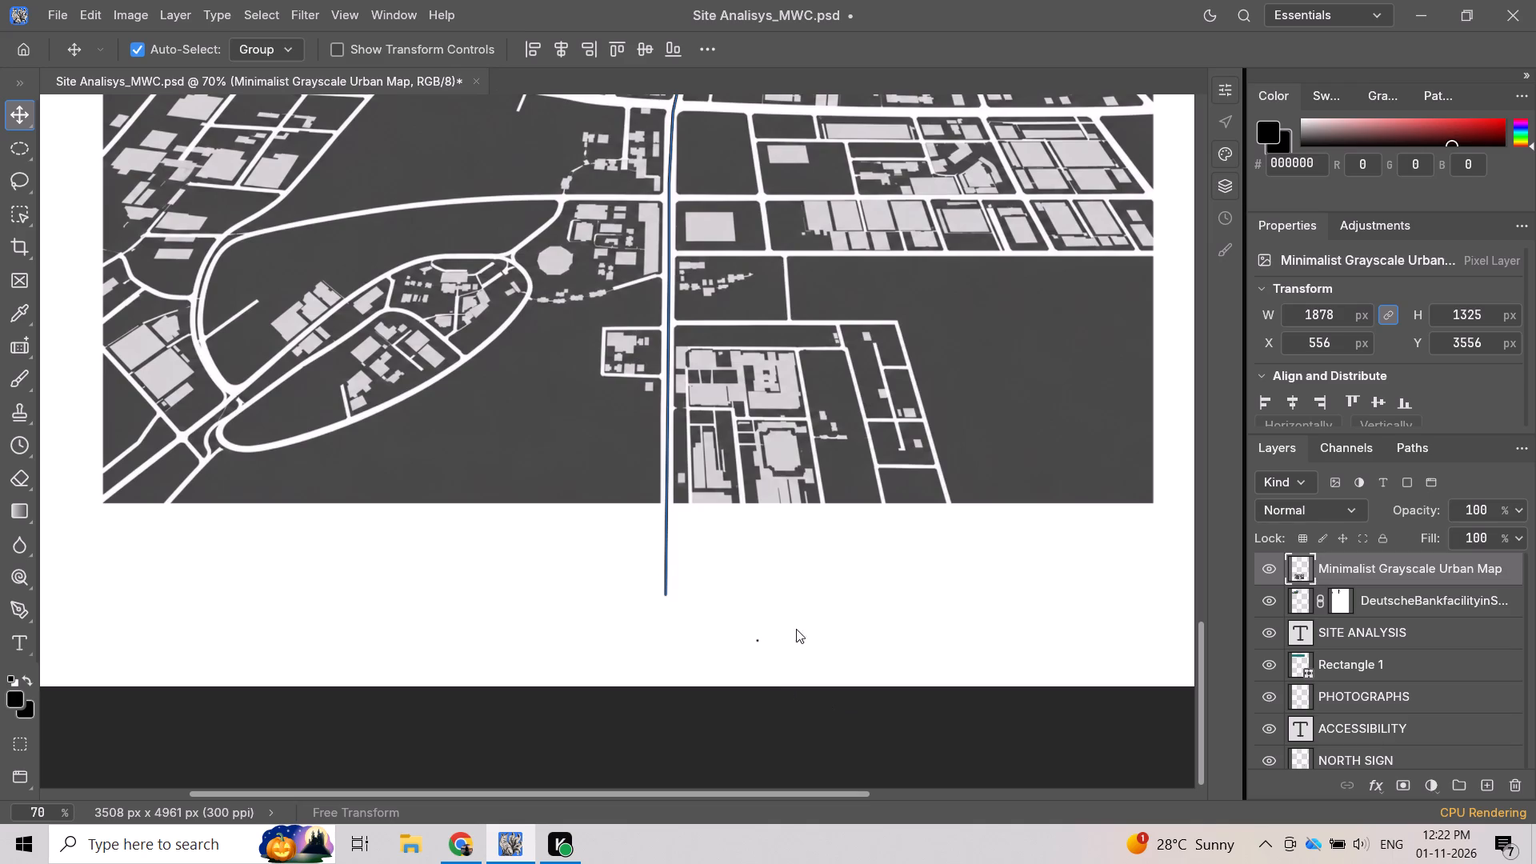
pyautogui.scroll(11, 785, 626)
pyautogui.scroll(-3, 784, 626)
pyautogui.scroll(3, 784, 626)
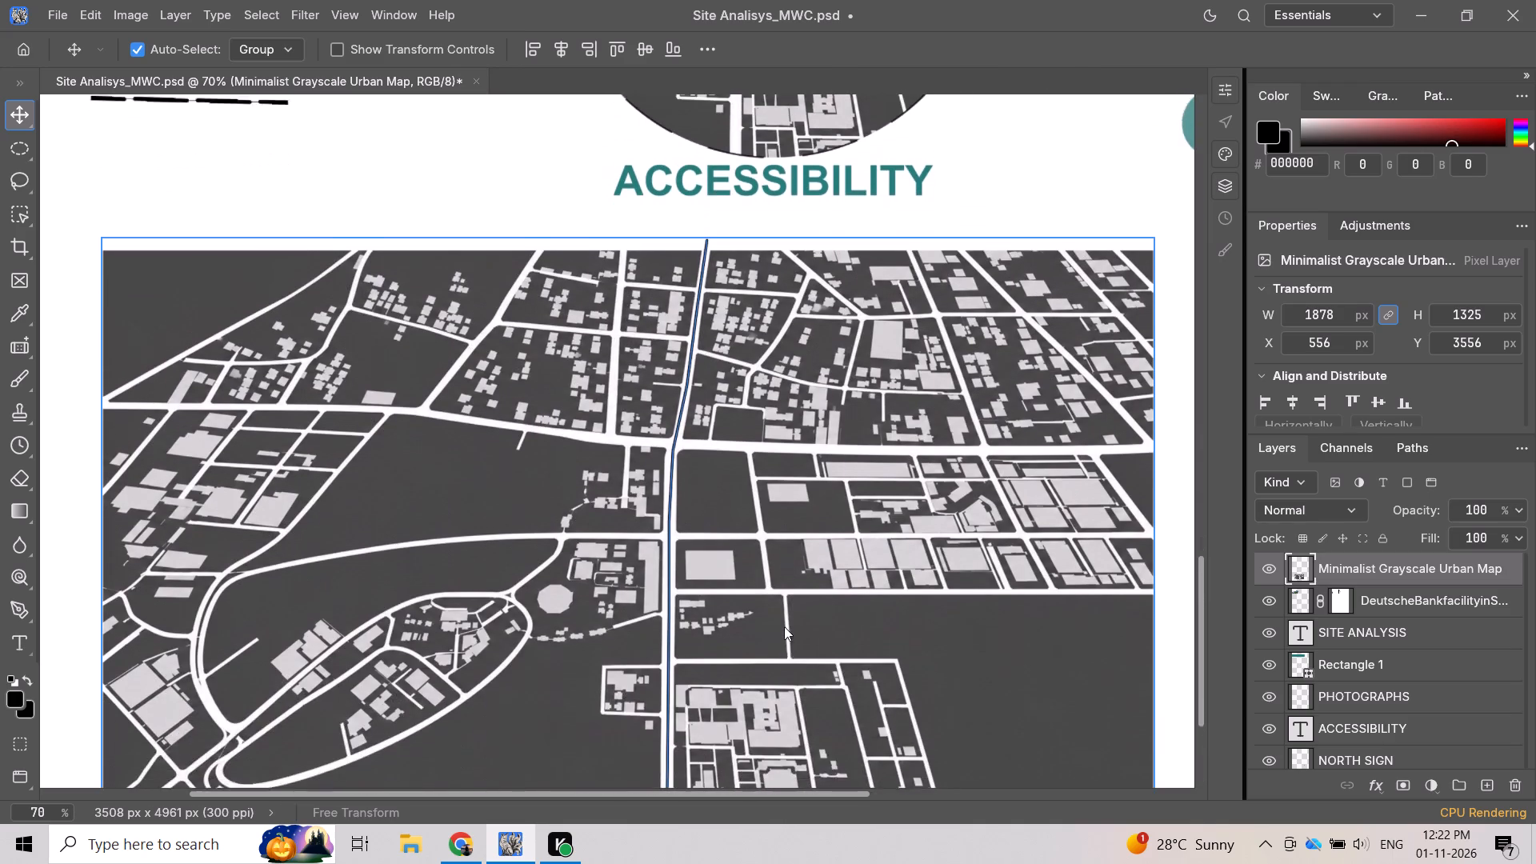
pyautogui.scroll(2, 784, 626)
pyautogui.scroll(-2, 482, 382)
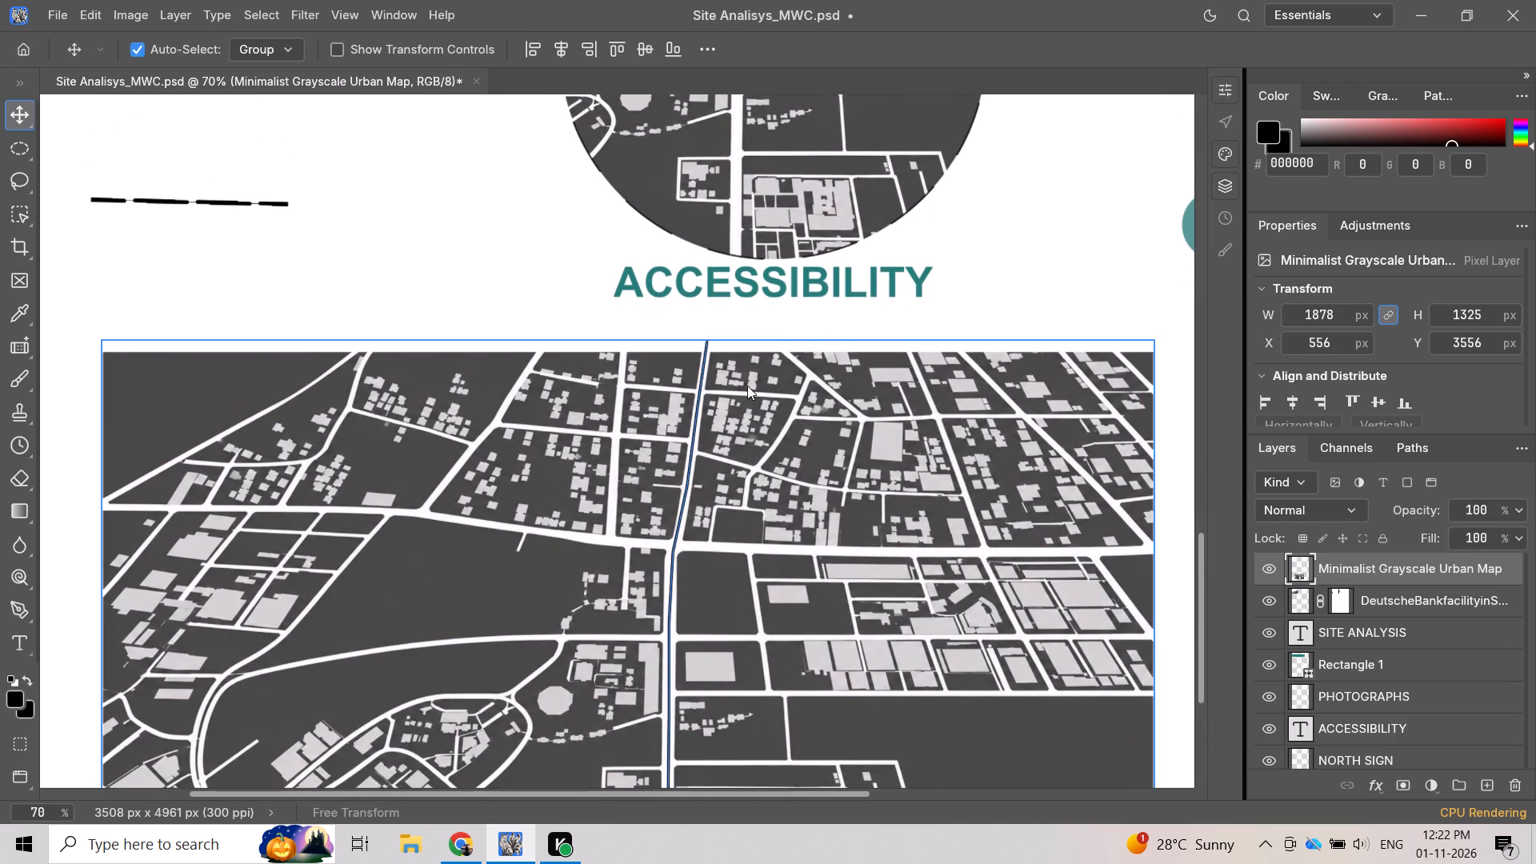
pyautogui.scroll(-7, 1046, 483)
pyautogui.scroll(-4, 1383, 686)
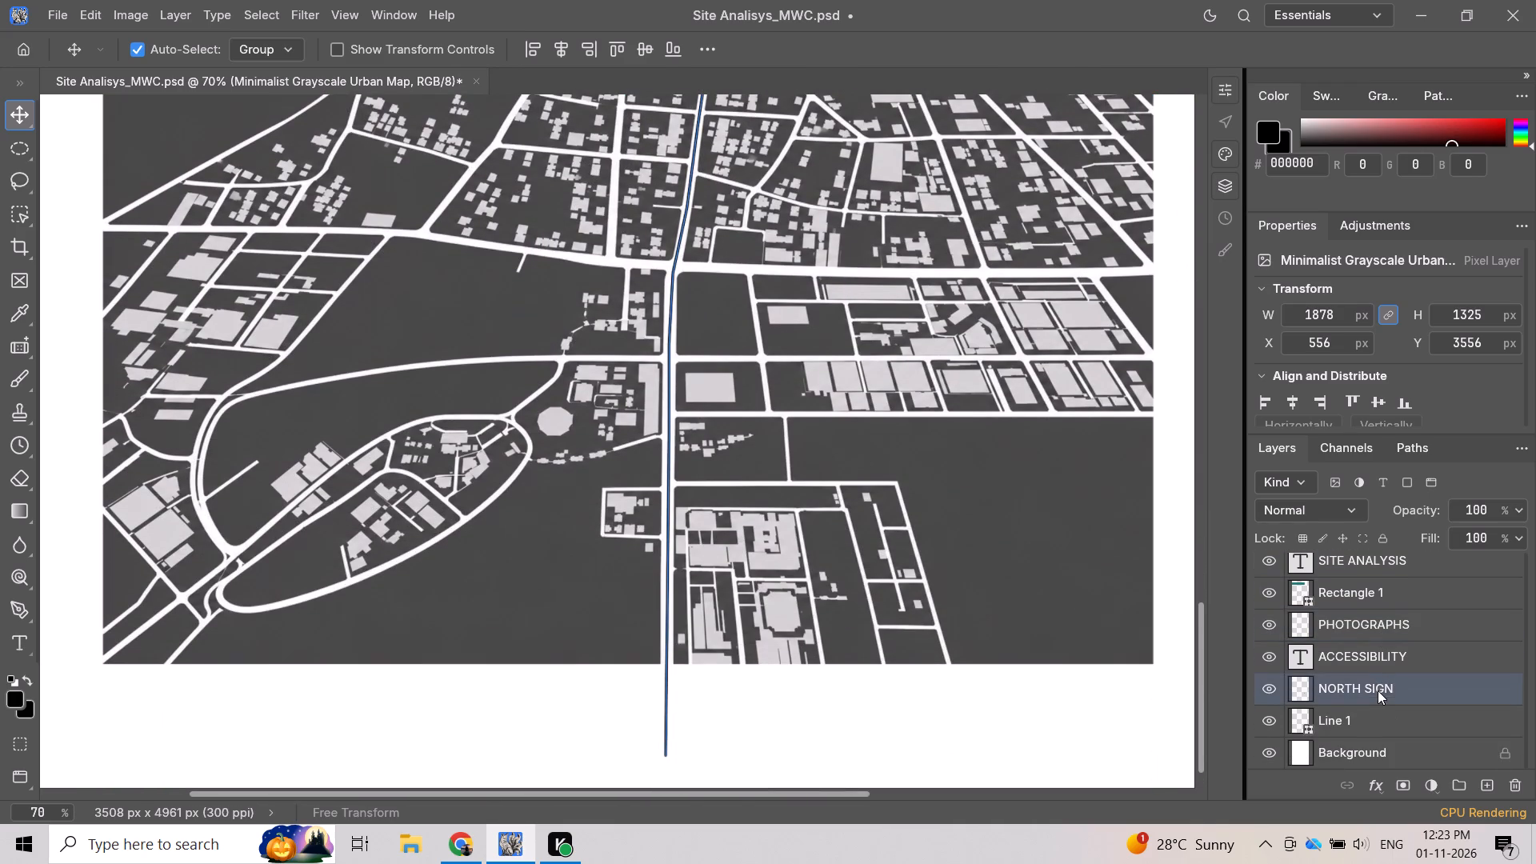
# Hide the Minimalist Grayscale Urban Map layer.
pyautogui.scroll(-1, 1378, 690)
pyautogui.click(1380, 718)
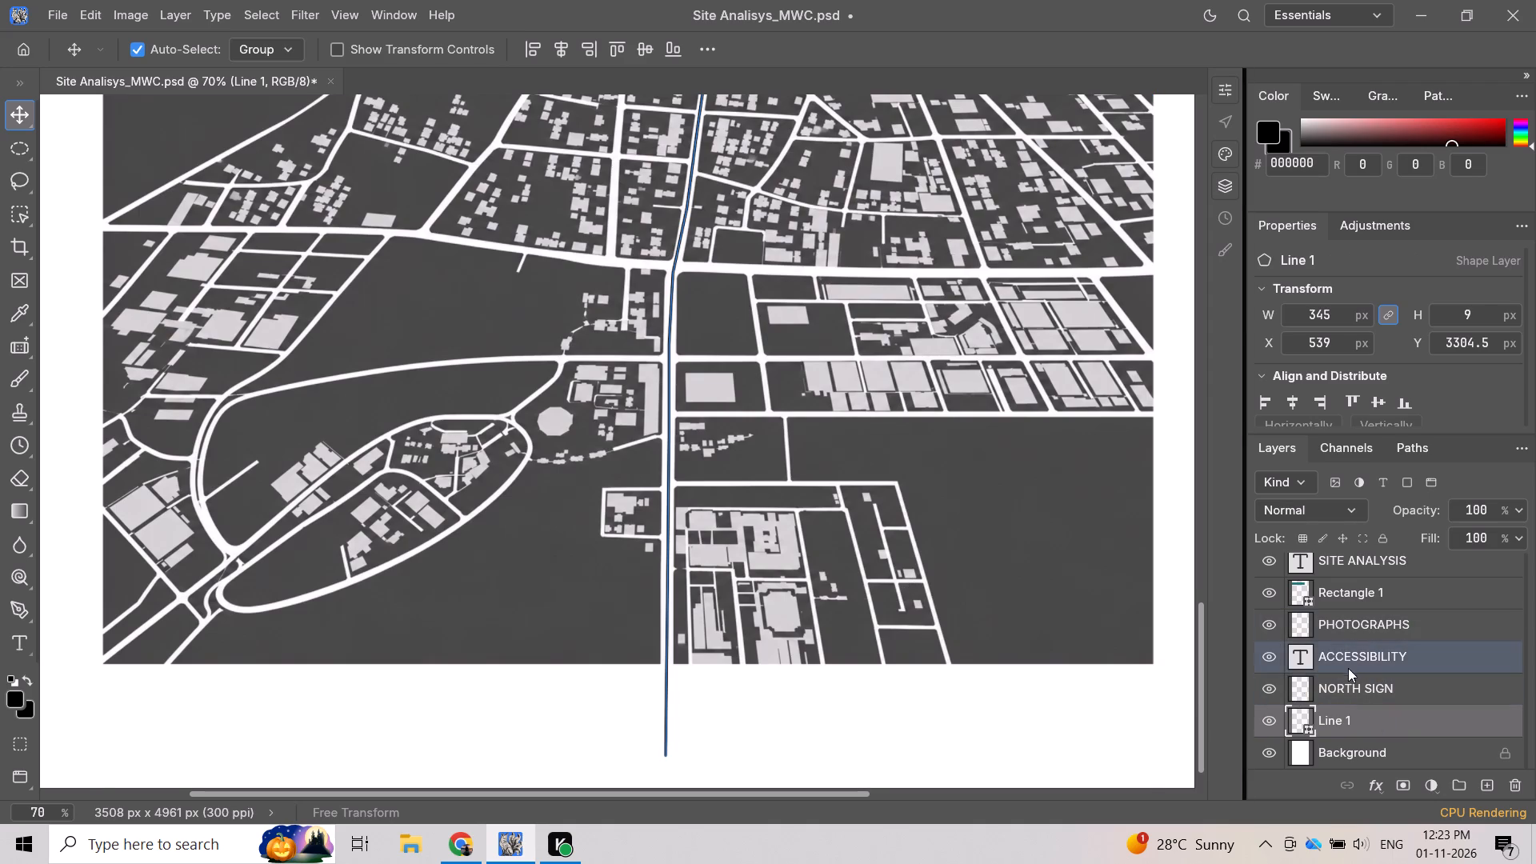
pyautogui.click(978, 574)
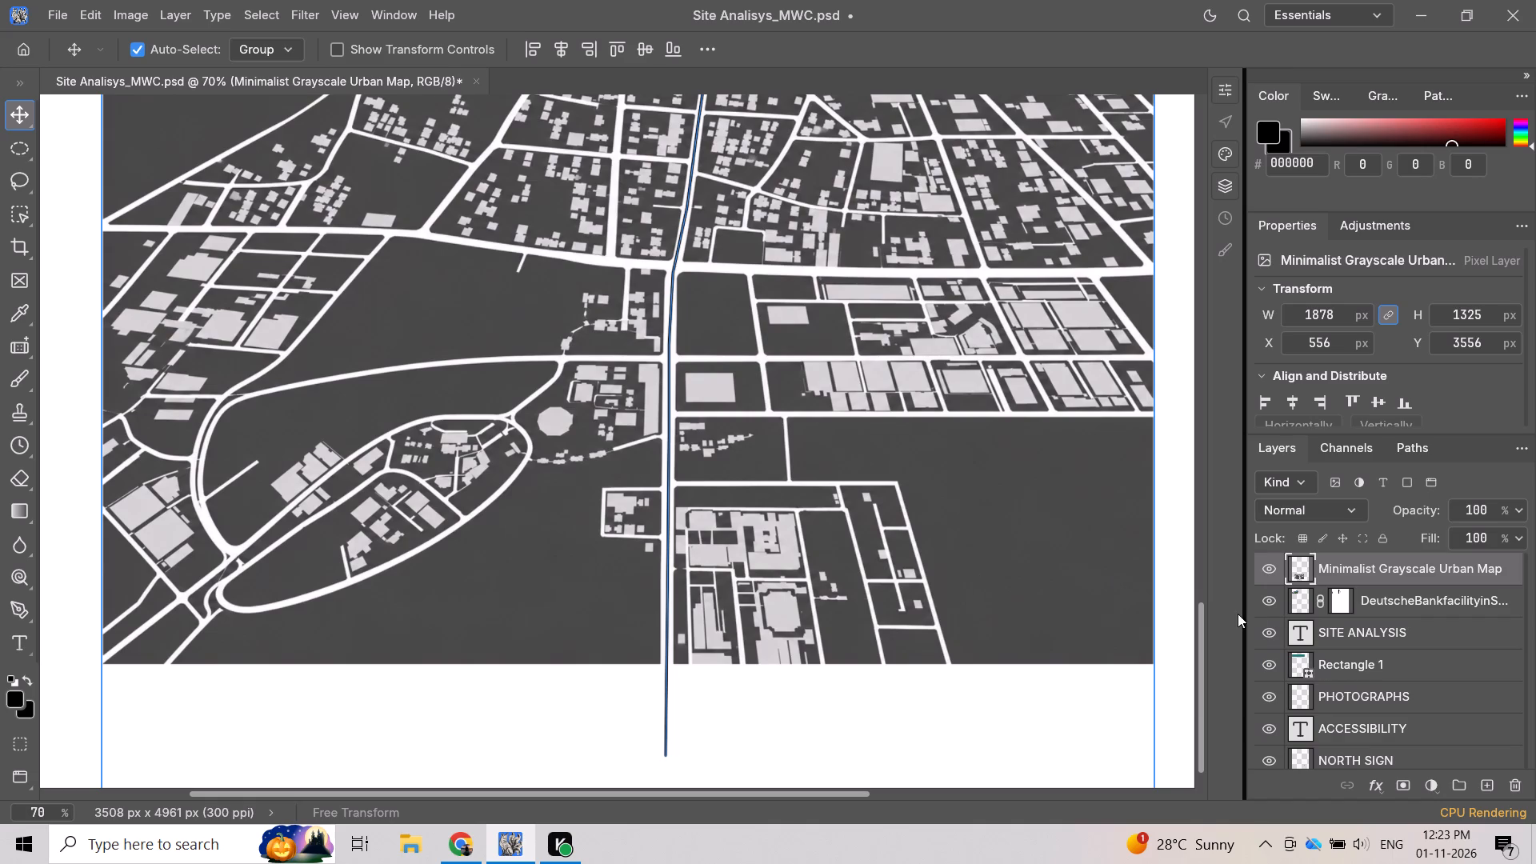
pyautogui.click(1262, 570)
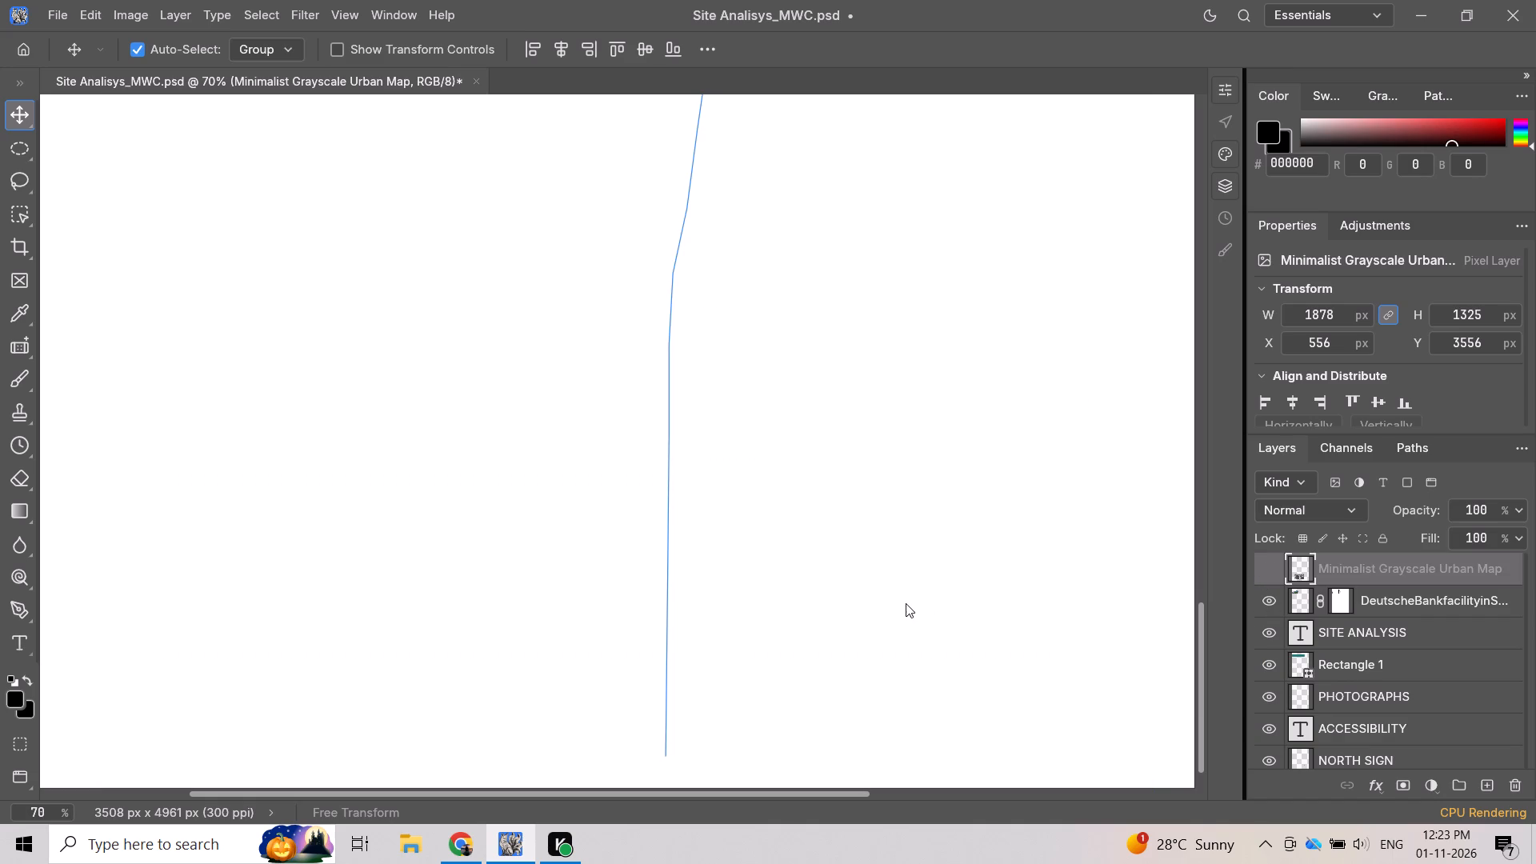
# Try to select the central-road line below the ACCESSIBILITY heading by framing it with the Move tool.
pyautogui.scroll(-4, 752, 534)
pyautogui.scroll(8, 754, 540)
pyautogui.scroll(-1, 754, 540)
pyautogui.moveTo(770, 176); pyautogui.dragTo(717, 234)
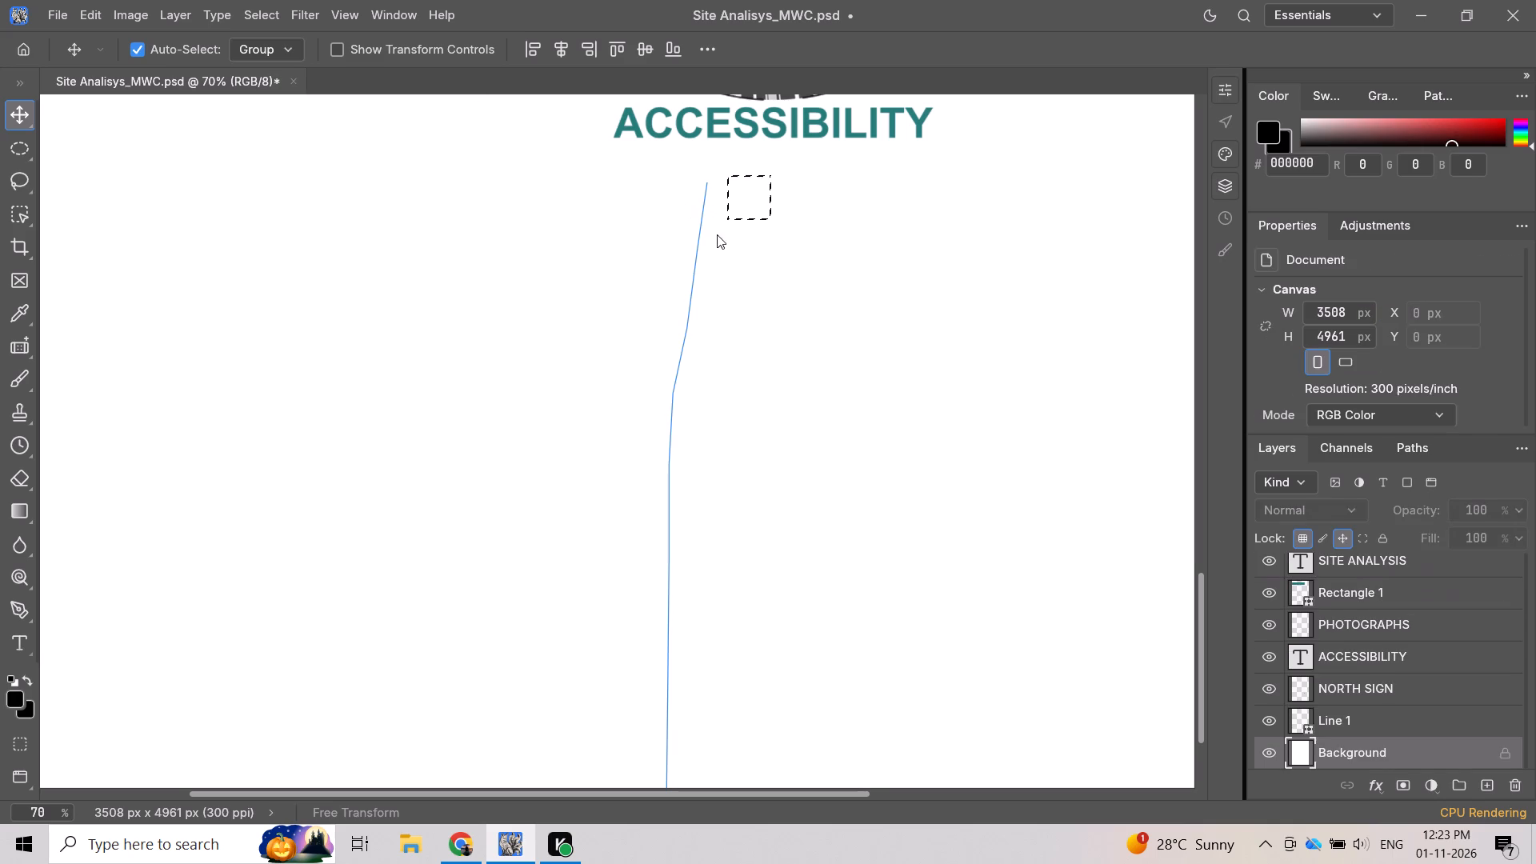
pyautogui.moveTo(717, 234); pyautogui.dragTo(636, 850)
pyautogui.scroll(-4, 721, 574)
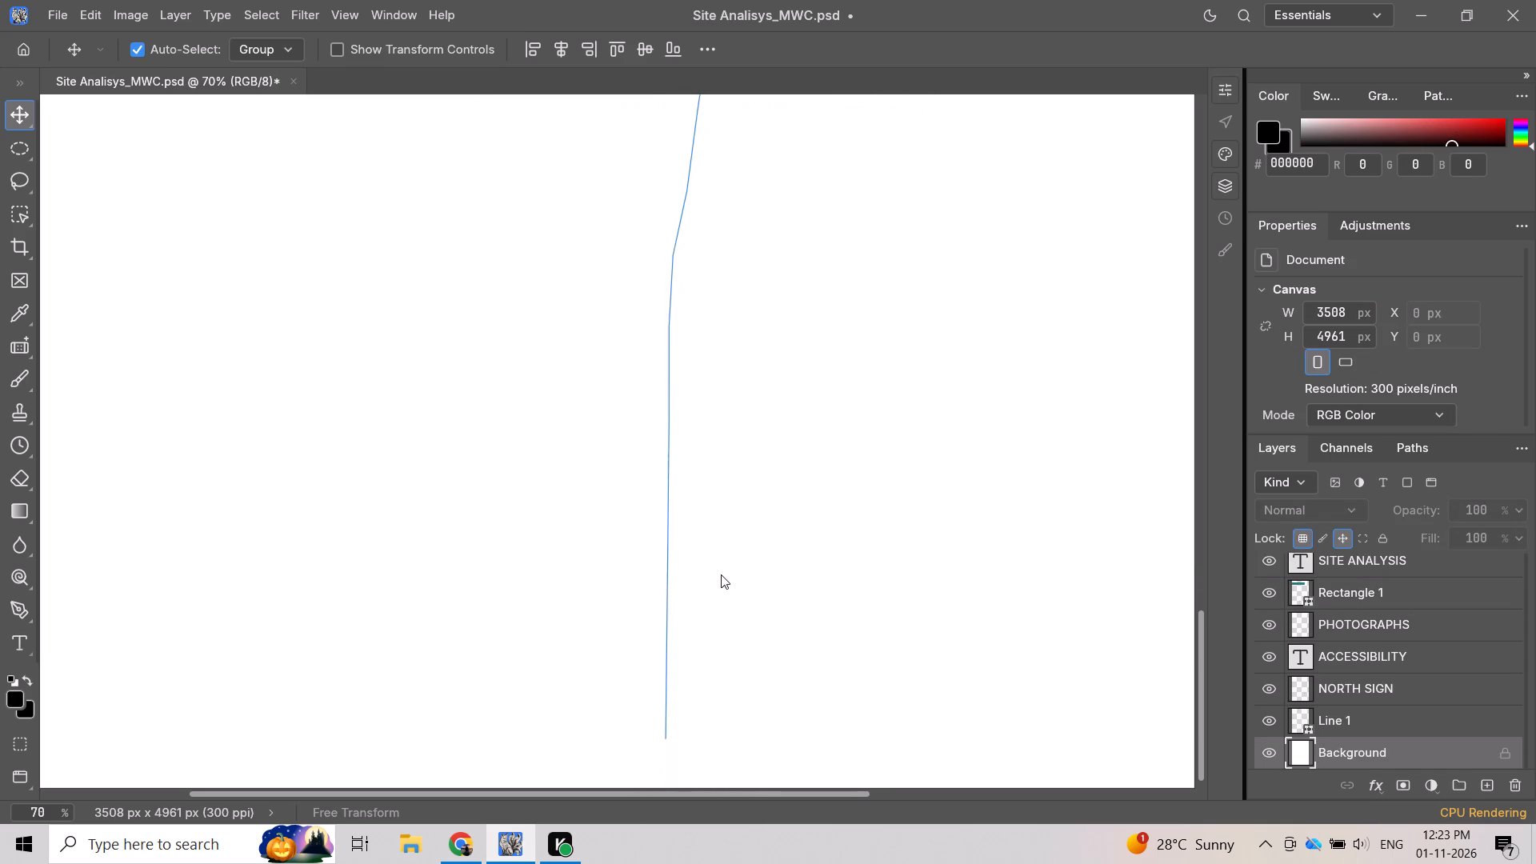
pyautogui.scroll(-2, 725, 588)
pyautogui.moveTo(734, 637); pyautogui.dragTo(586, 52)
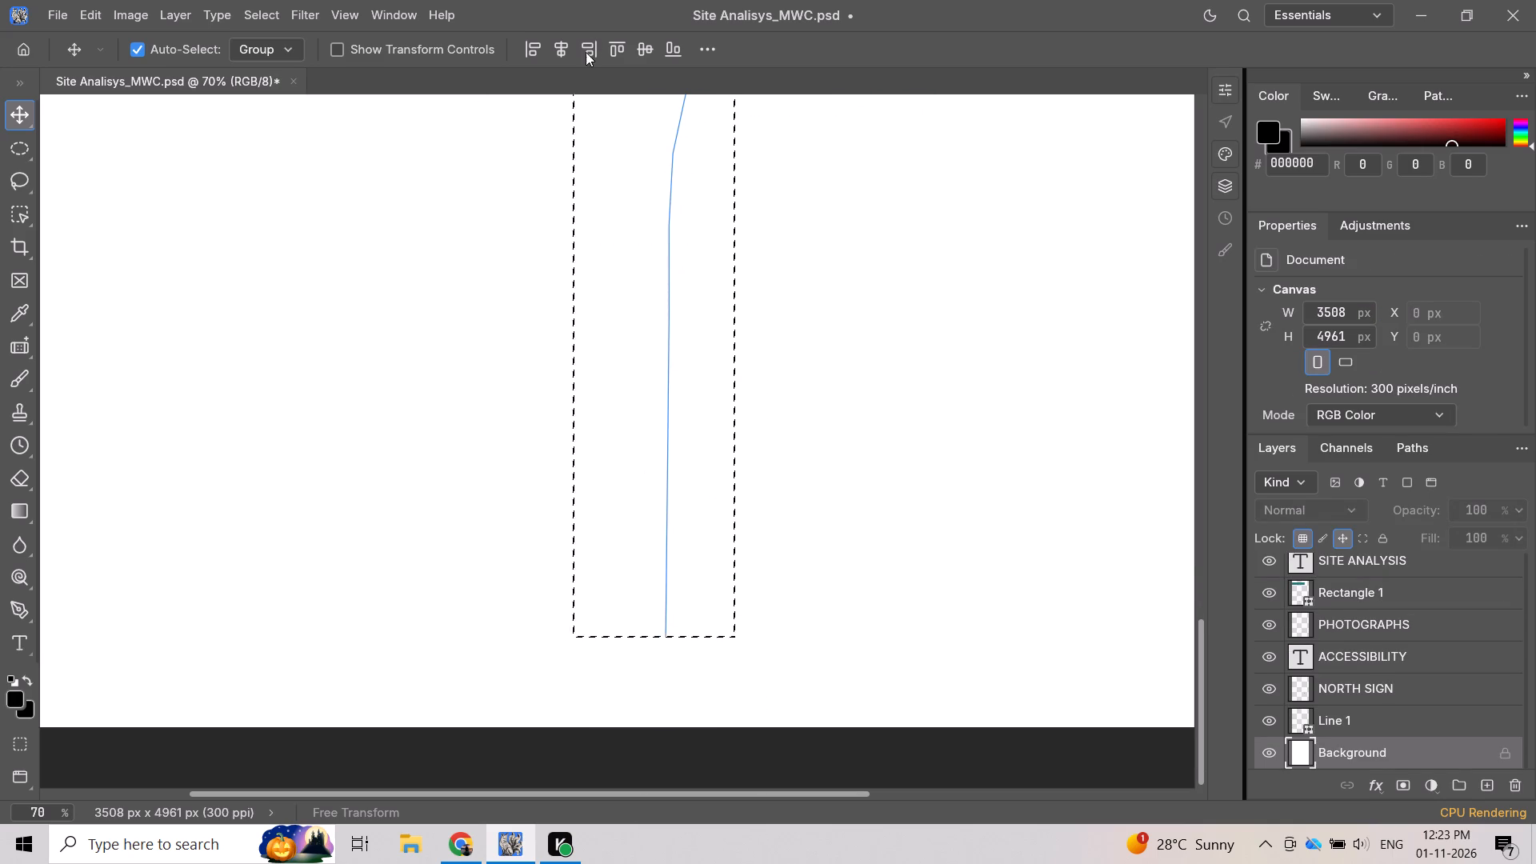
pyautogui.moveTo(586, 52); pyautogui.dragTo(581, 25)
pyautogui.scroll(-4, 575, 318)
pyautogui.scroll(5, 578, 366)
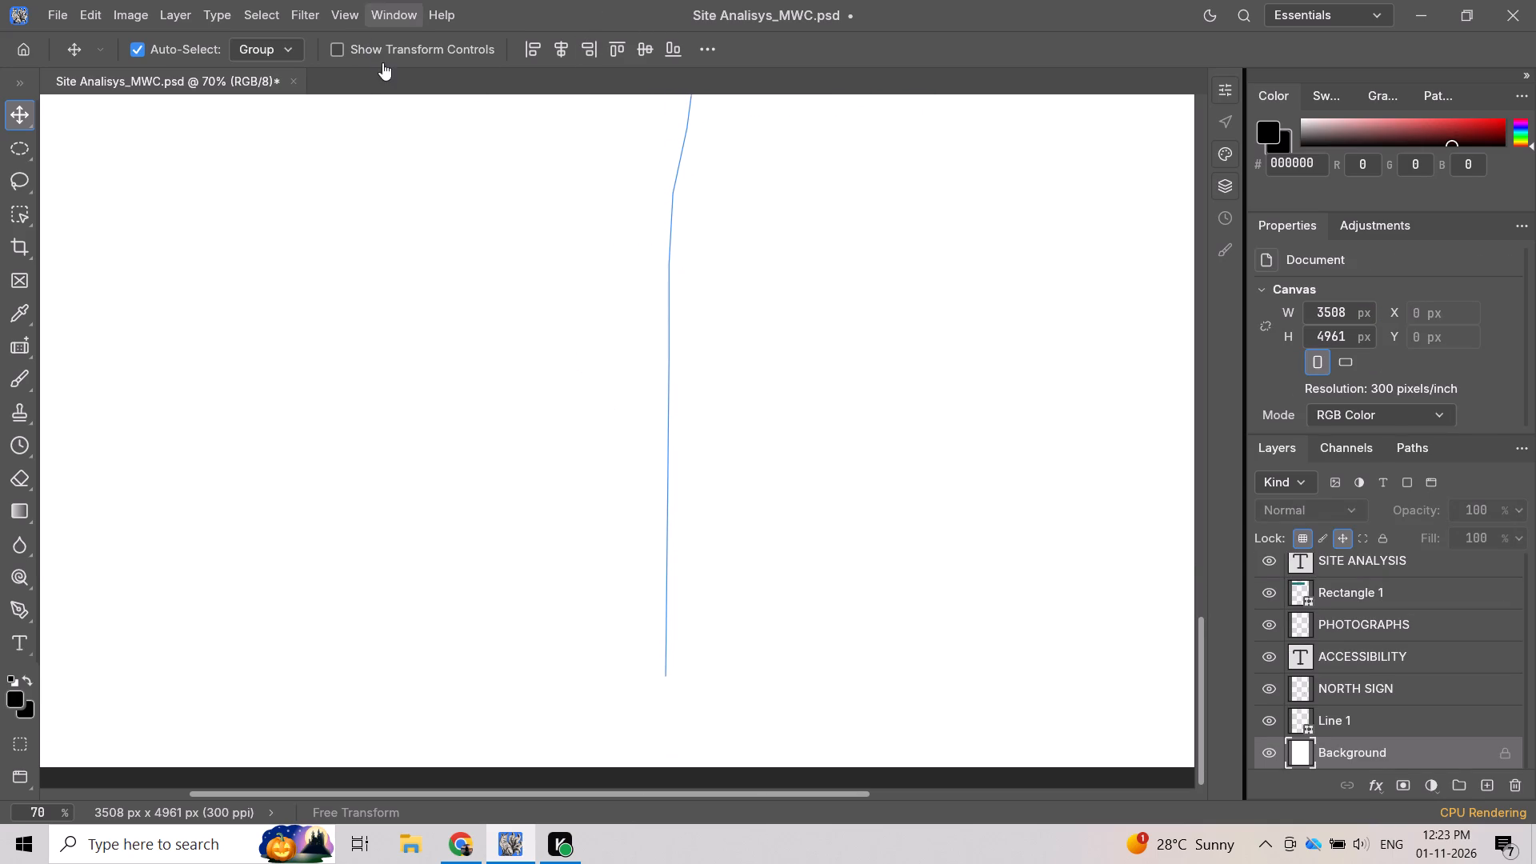
# Stroke the central-road Work Path on the Background layer using the Brush, without simulated pressure.
pyautogui.press('p')
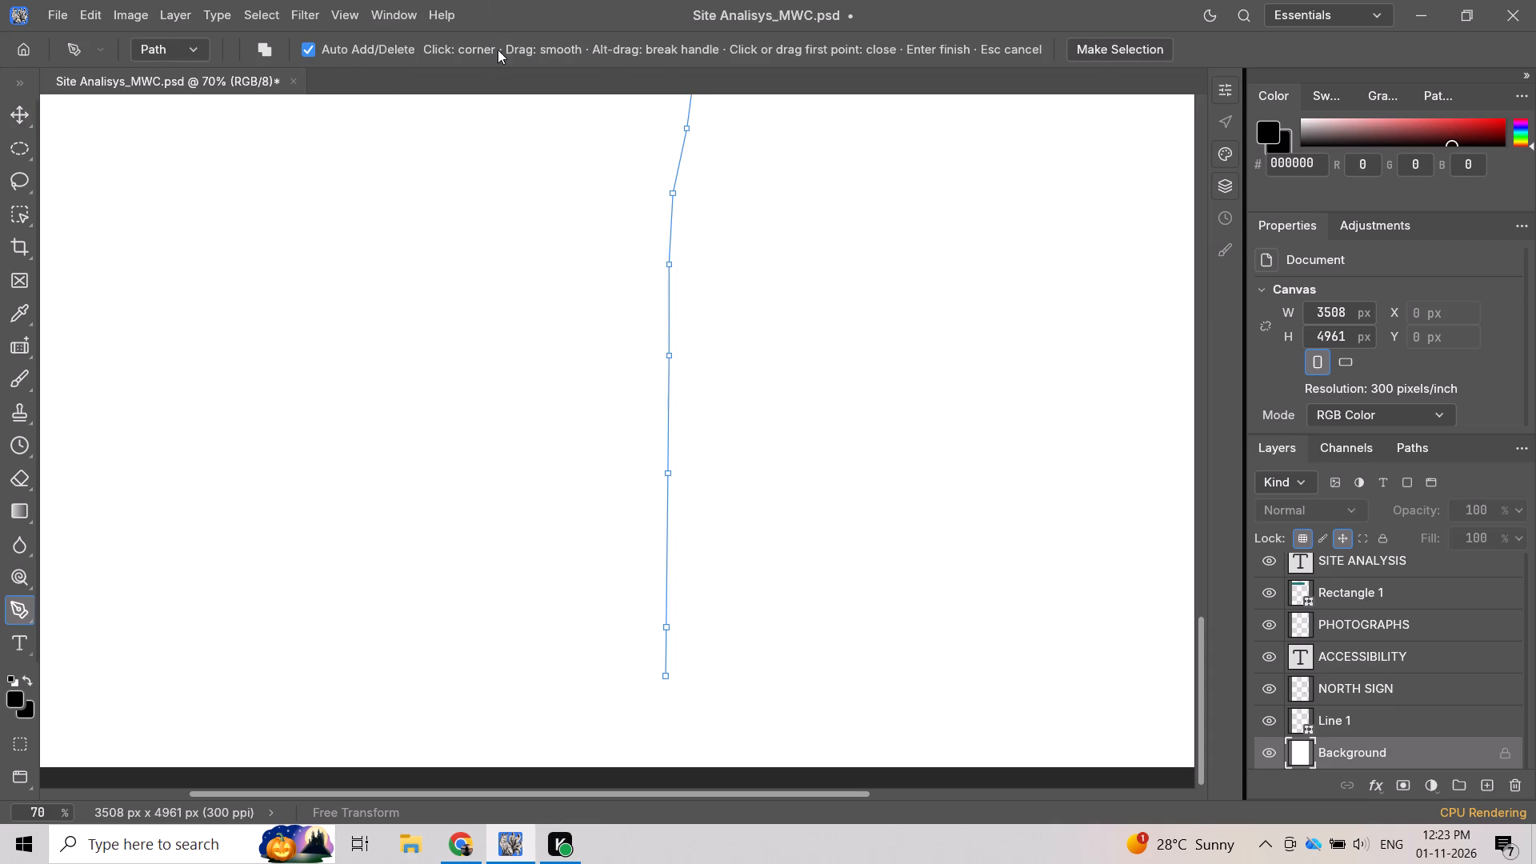
pyautogui.click(1411, 456)
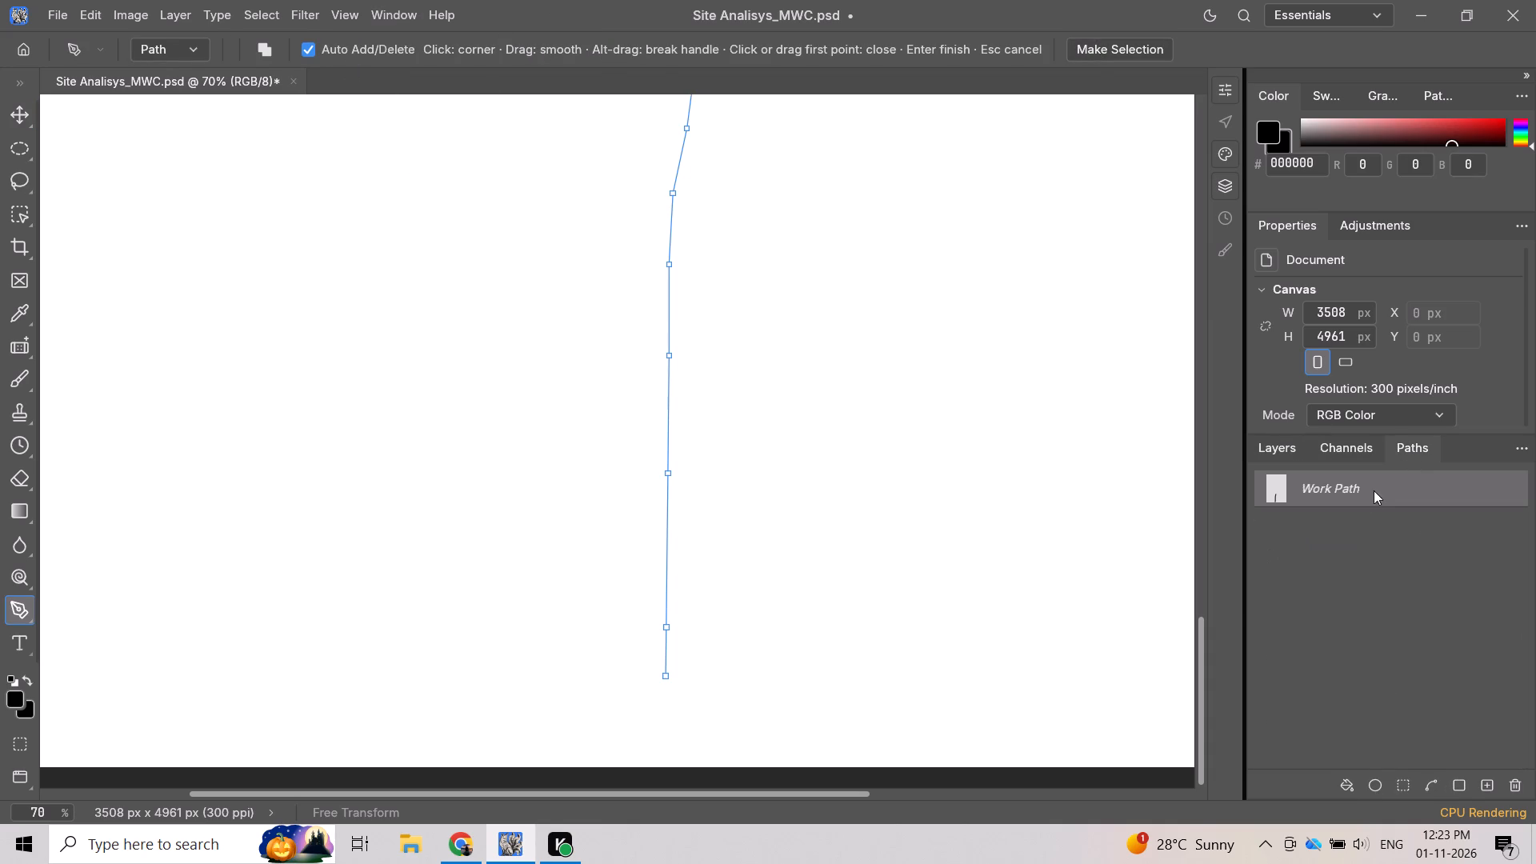
pyautogui.rightClick(1336, 492)
pyautogui.click(1194, 569)
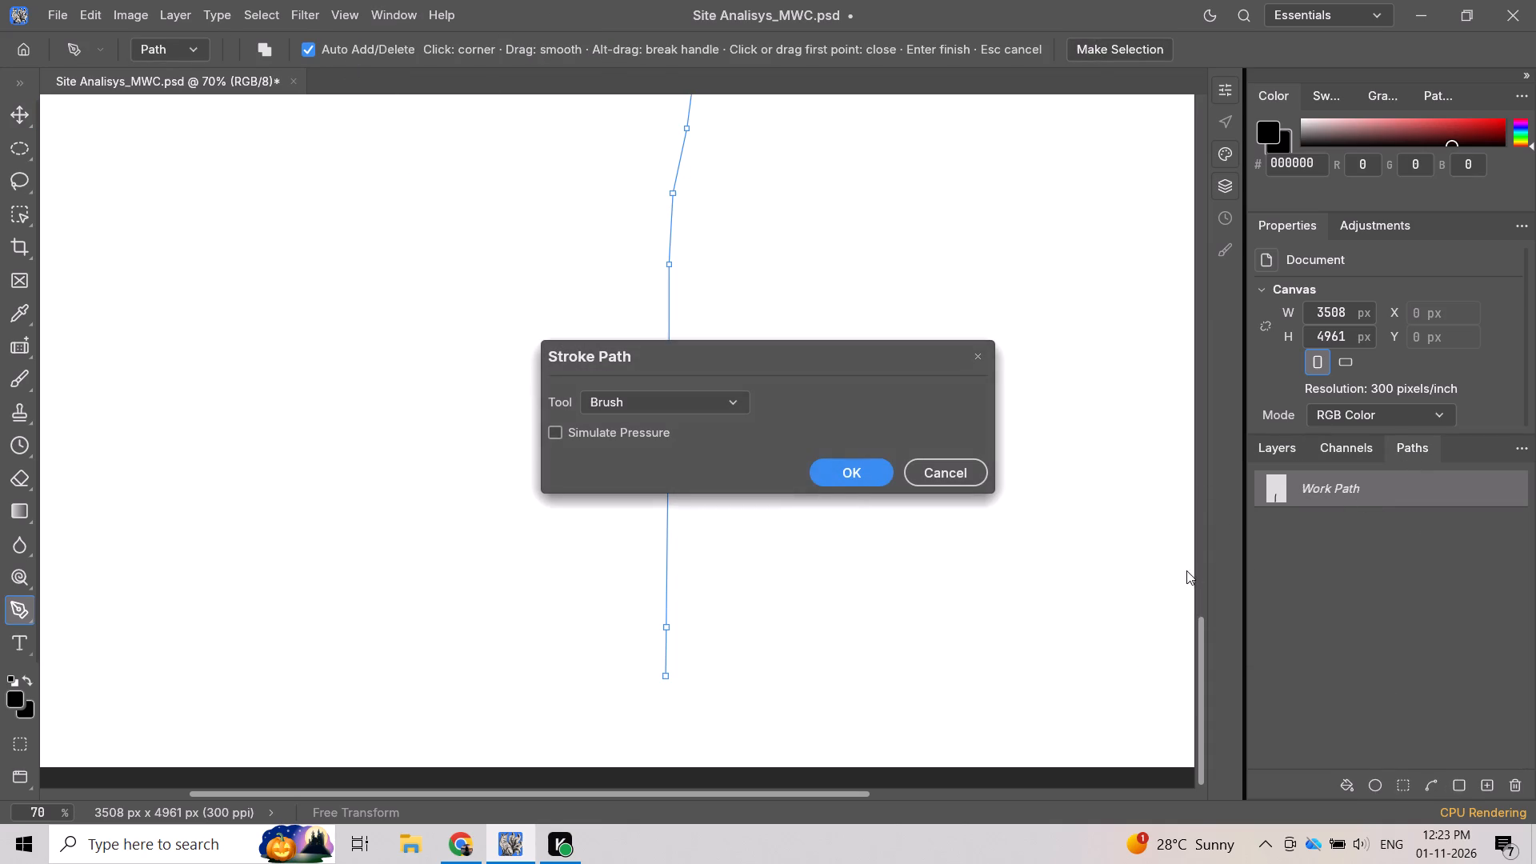
pyautogui.click(857, 474)
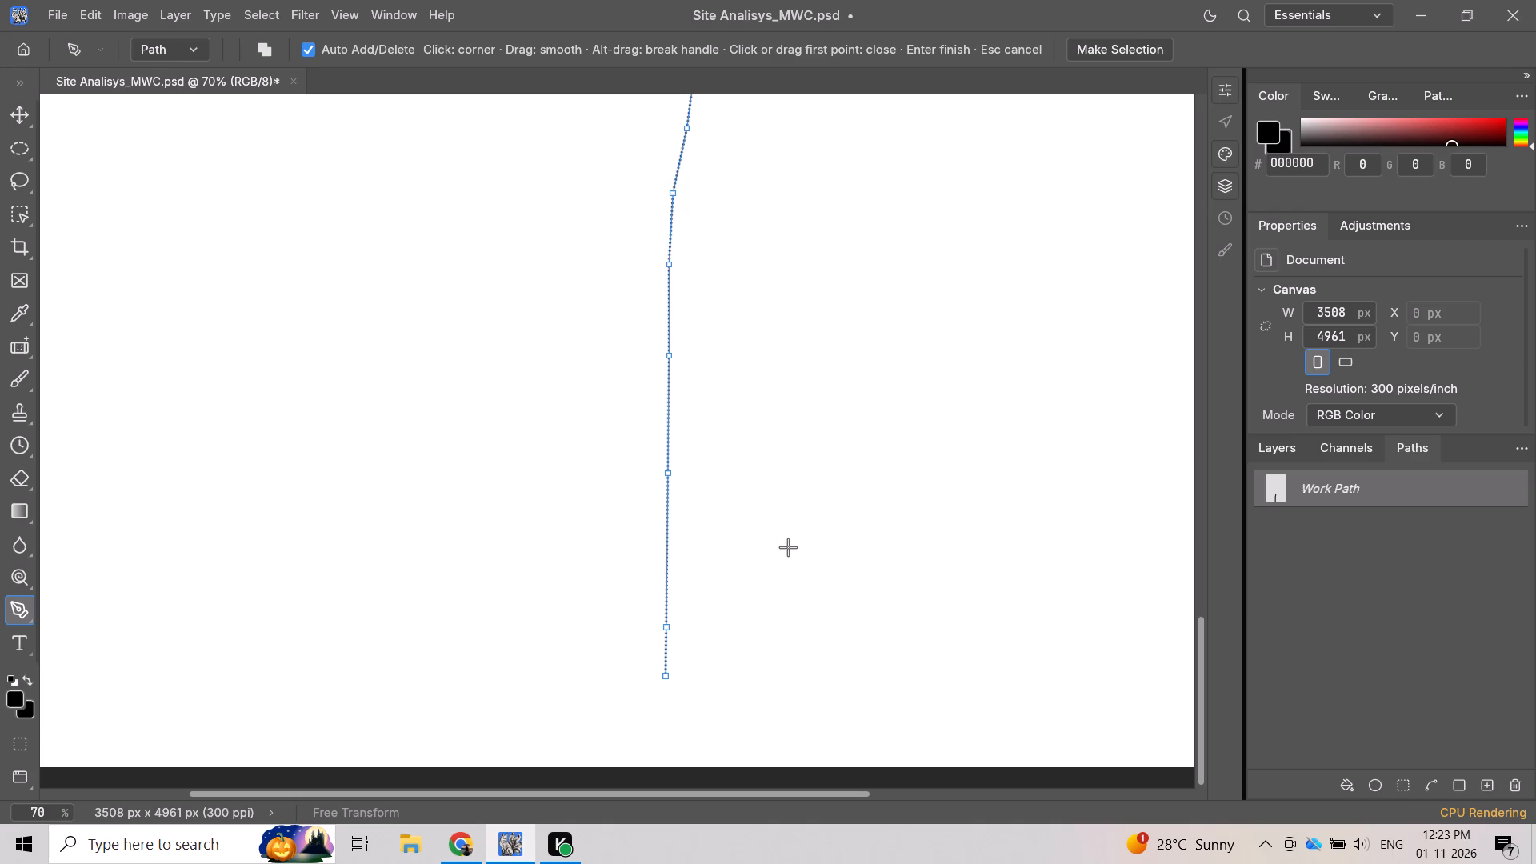
pyautogui.press('Return')
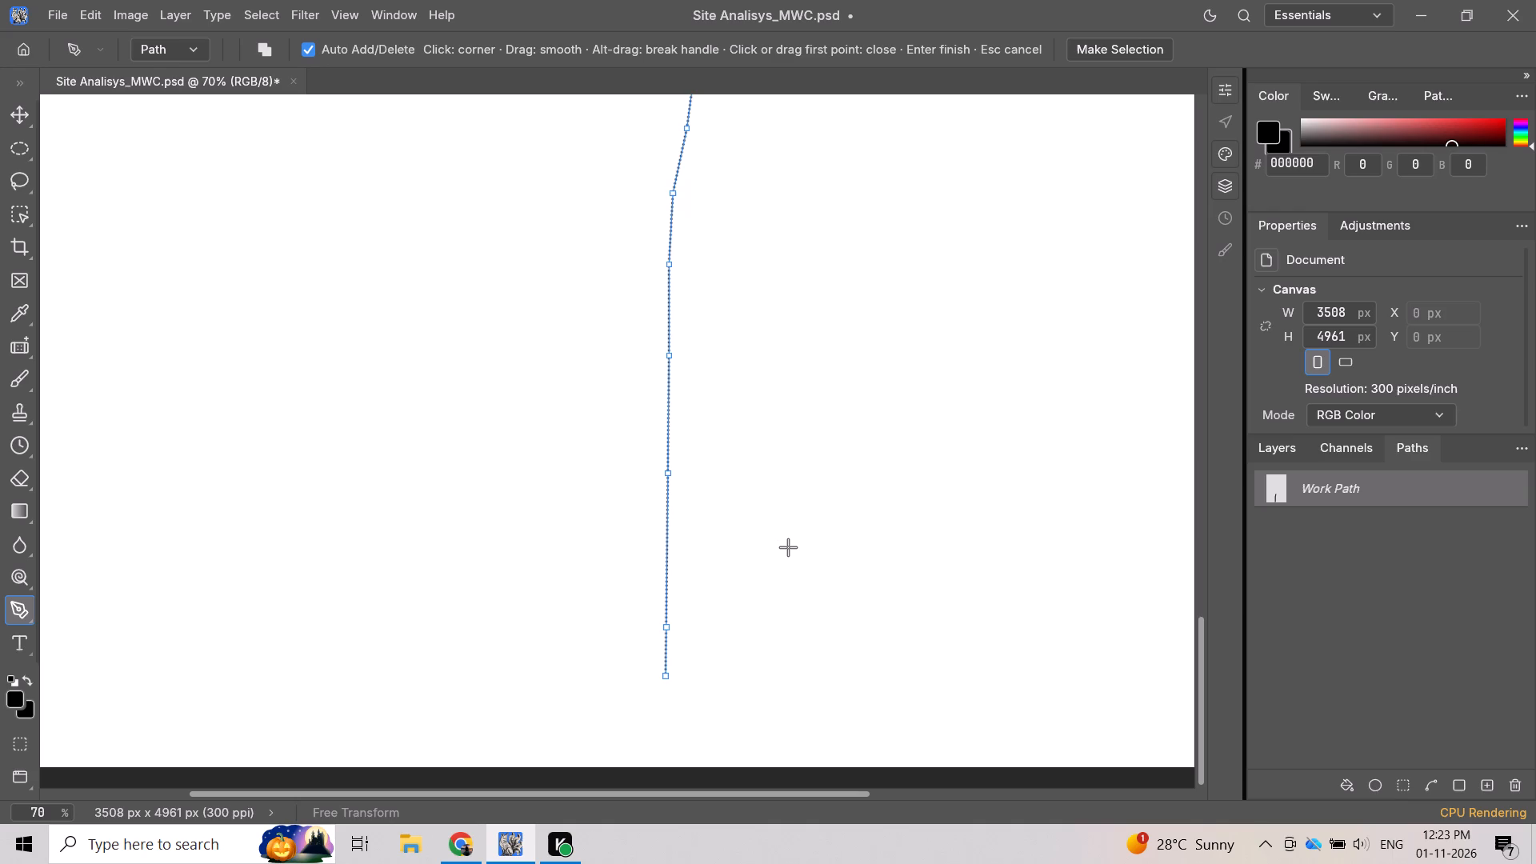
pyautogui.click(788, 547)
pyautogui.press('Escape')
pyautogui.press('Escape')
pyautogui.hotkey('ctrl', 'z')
# Return to the layers and examine the new brush stroke's dot spacing along the central road, close up and at full length.
pyautogui.click(1262, 451)
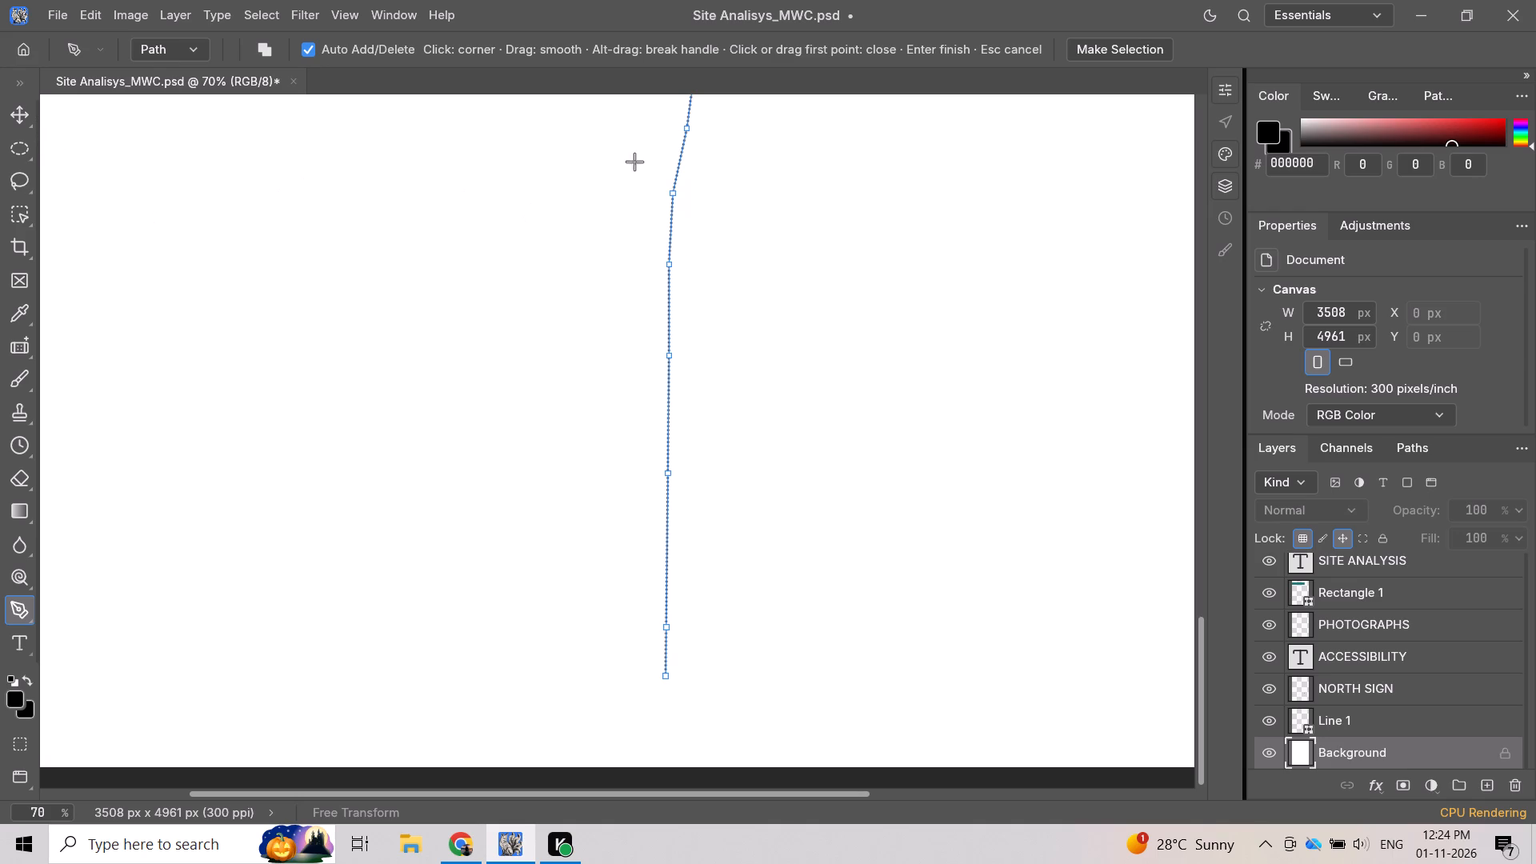
pyautogui.click(13, 118)
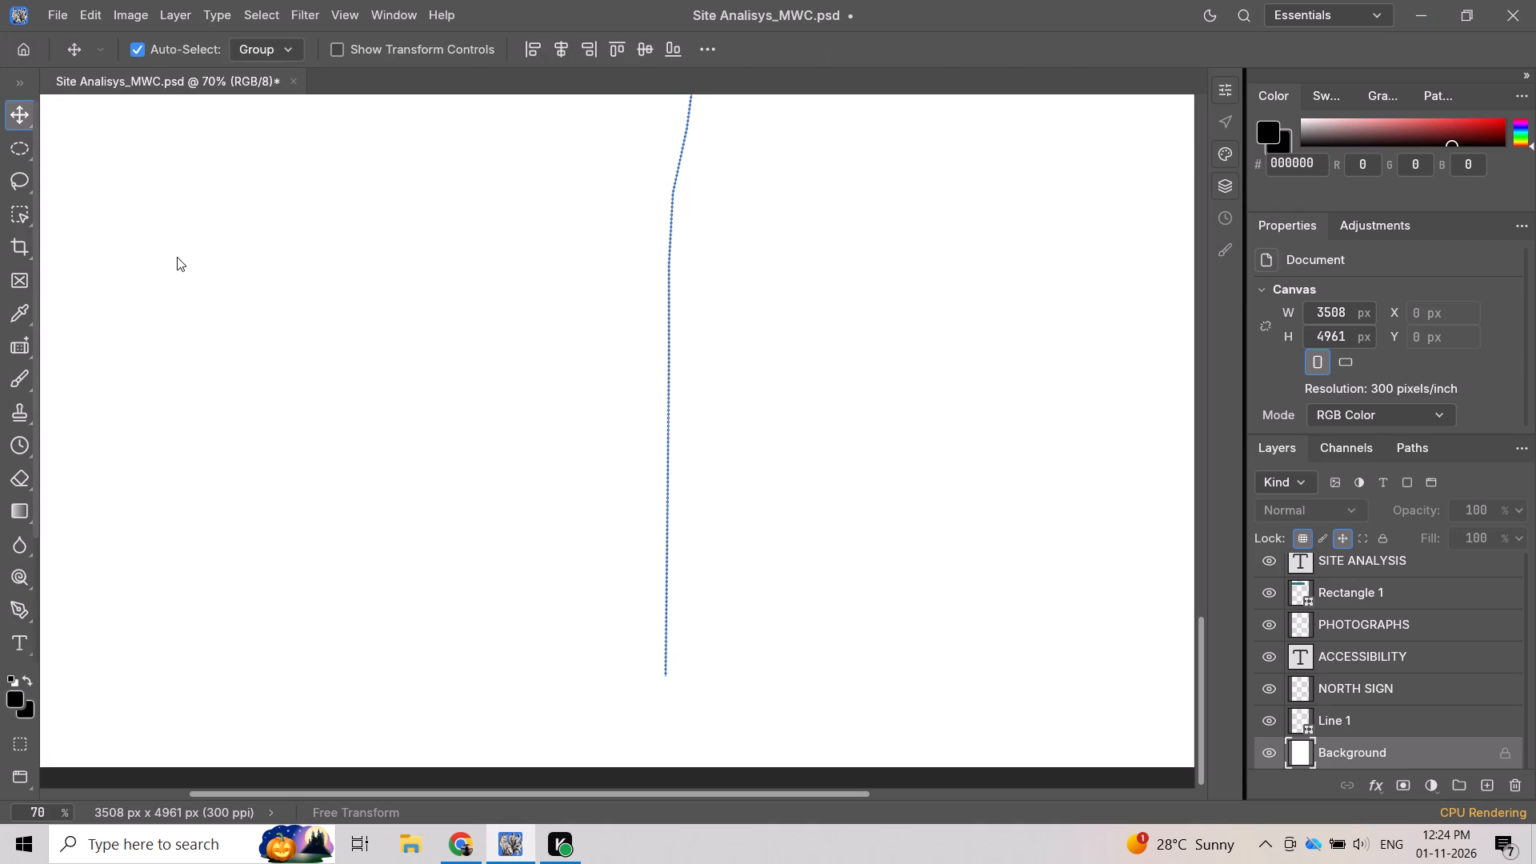
pyautogui.scroll(5, 531, 290)
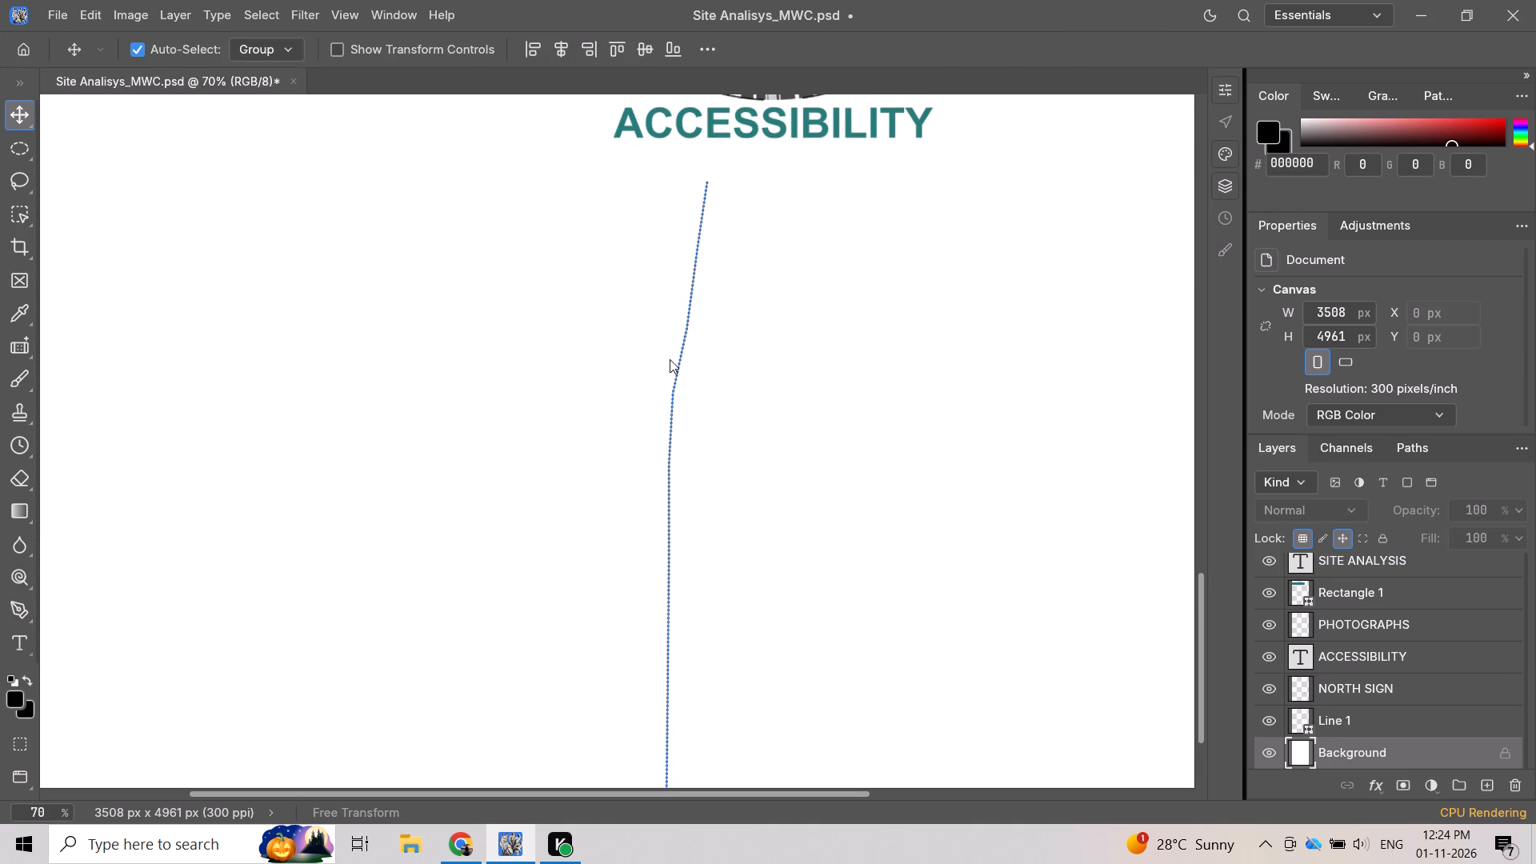
pyautogui.keyDown('alt'); pyautogui.scroll(17, 743, 386); pyautogui.keyUp('alt')
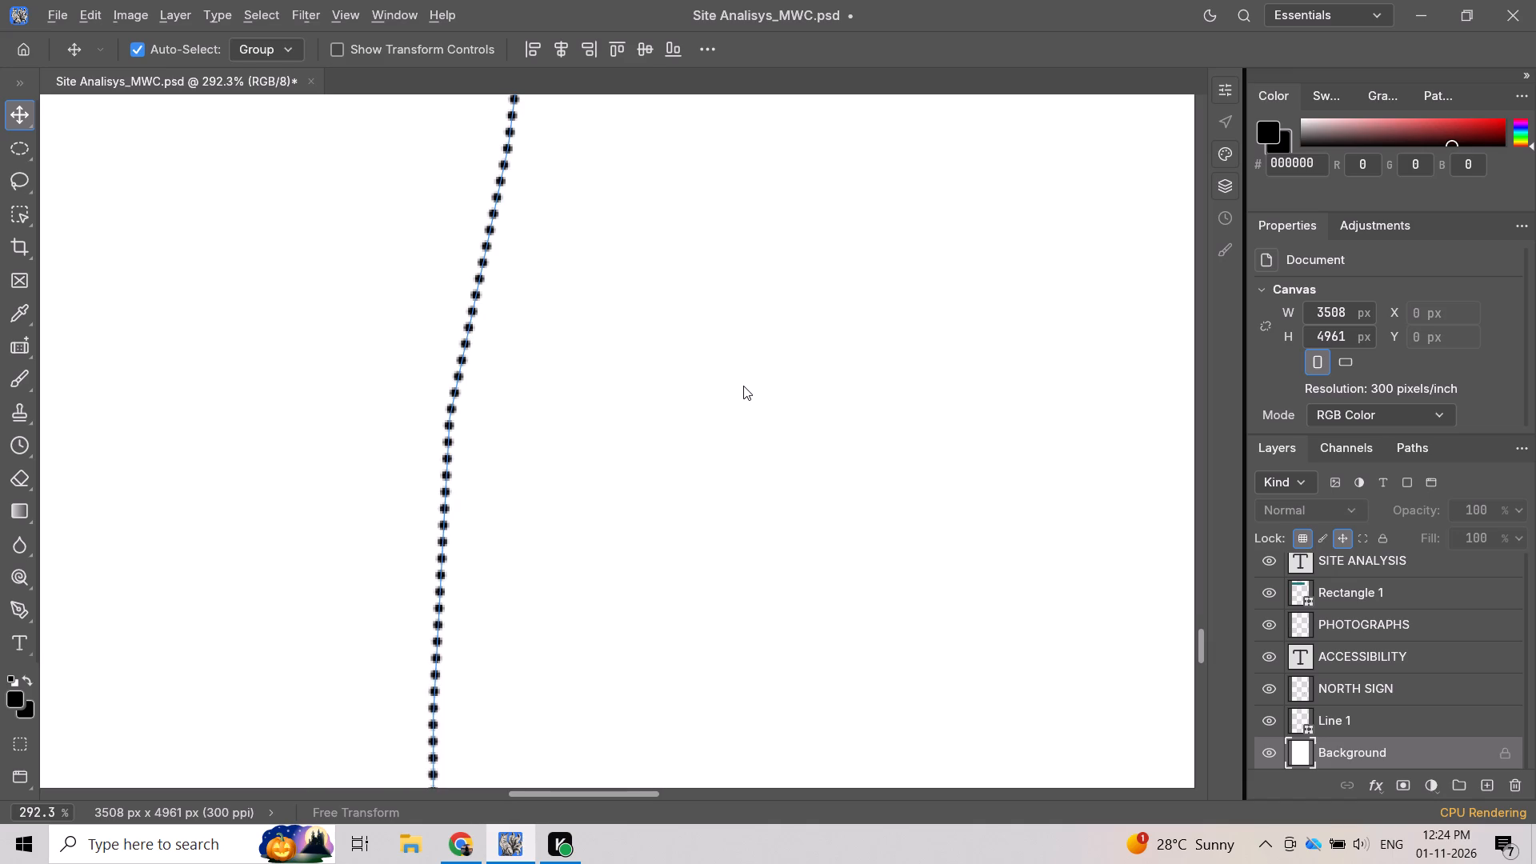
pyautogui.keyDown('alt'); pyautogui.scroll(2, 743, 386); pyautogui.keyUp('alt')
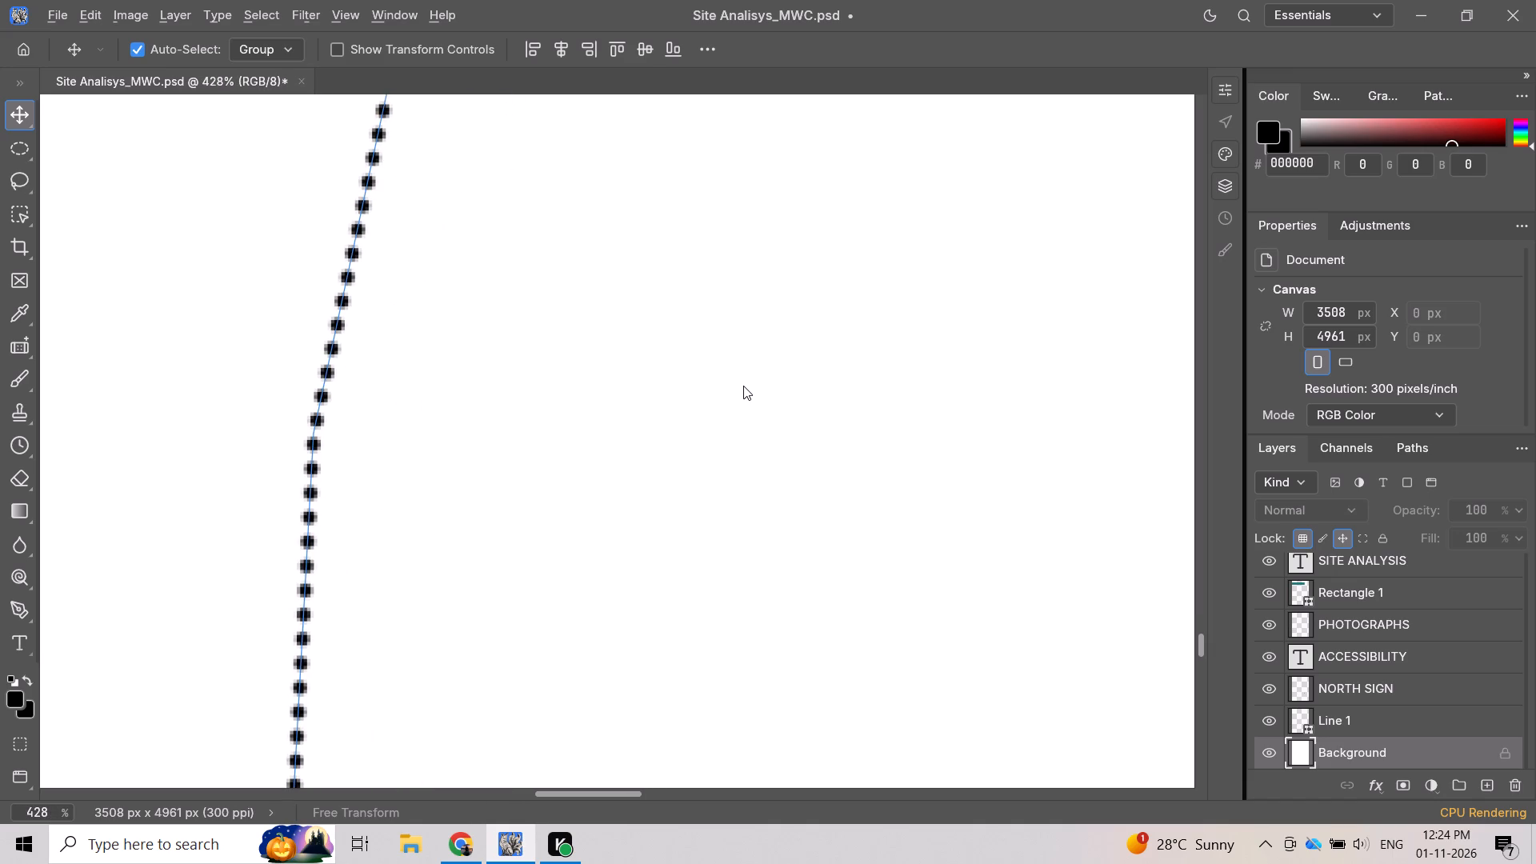
pyautogui.keyDown('alt'); pyautogui.scroll(-15, 743, 386); pyautogui.keyUp('alt')
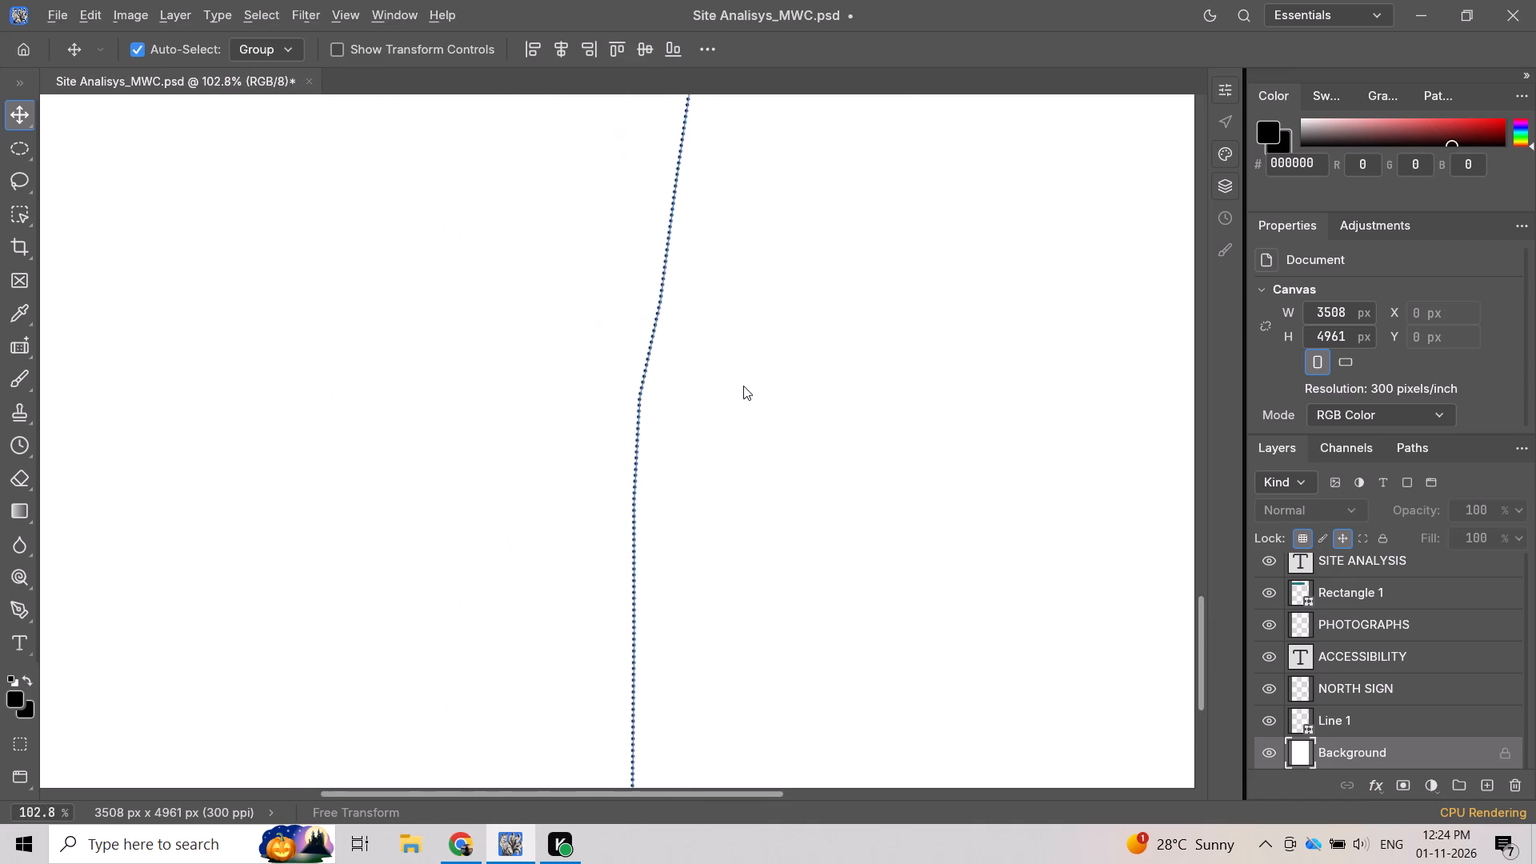
pyautogui.keyDown('alt'); pyautogui.scroll(-10, 743, 386); pyautogui.keyUp('alt')
pyautogui.keyDown('alt'); pyautogui.scroll(3, 736, 406); pyautogui.keyUp('alt')
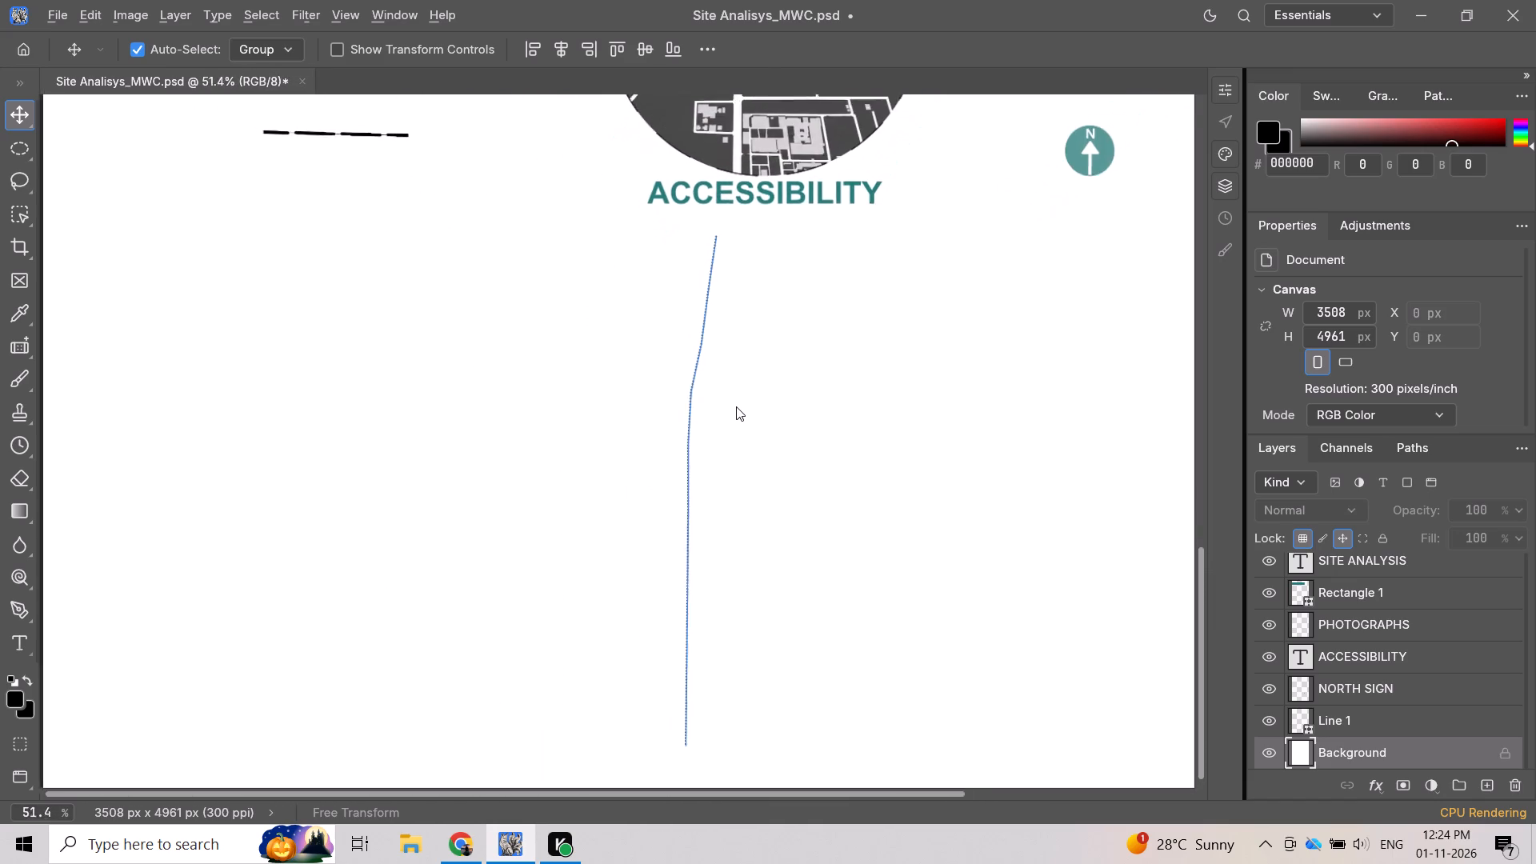
pyautogui.keyDown('alt'); pyautogui.scroll(1, 736, 406); pyautogui.keyUp('alt')
pyautogui.scroll(-2, 736, 406)
pyautogui.keyDown('alt'); pyautogui.scroll(1, 736, 406); pyautogui.keyUp('alt')
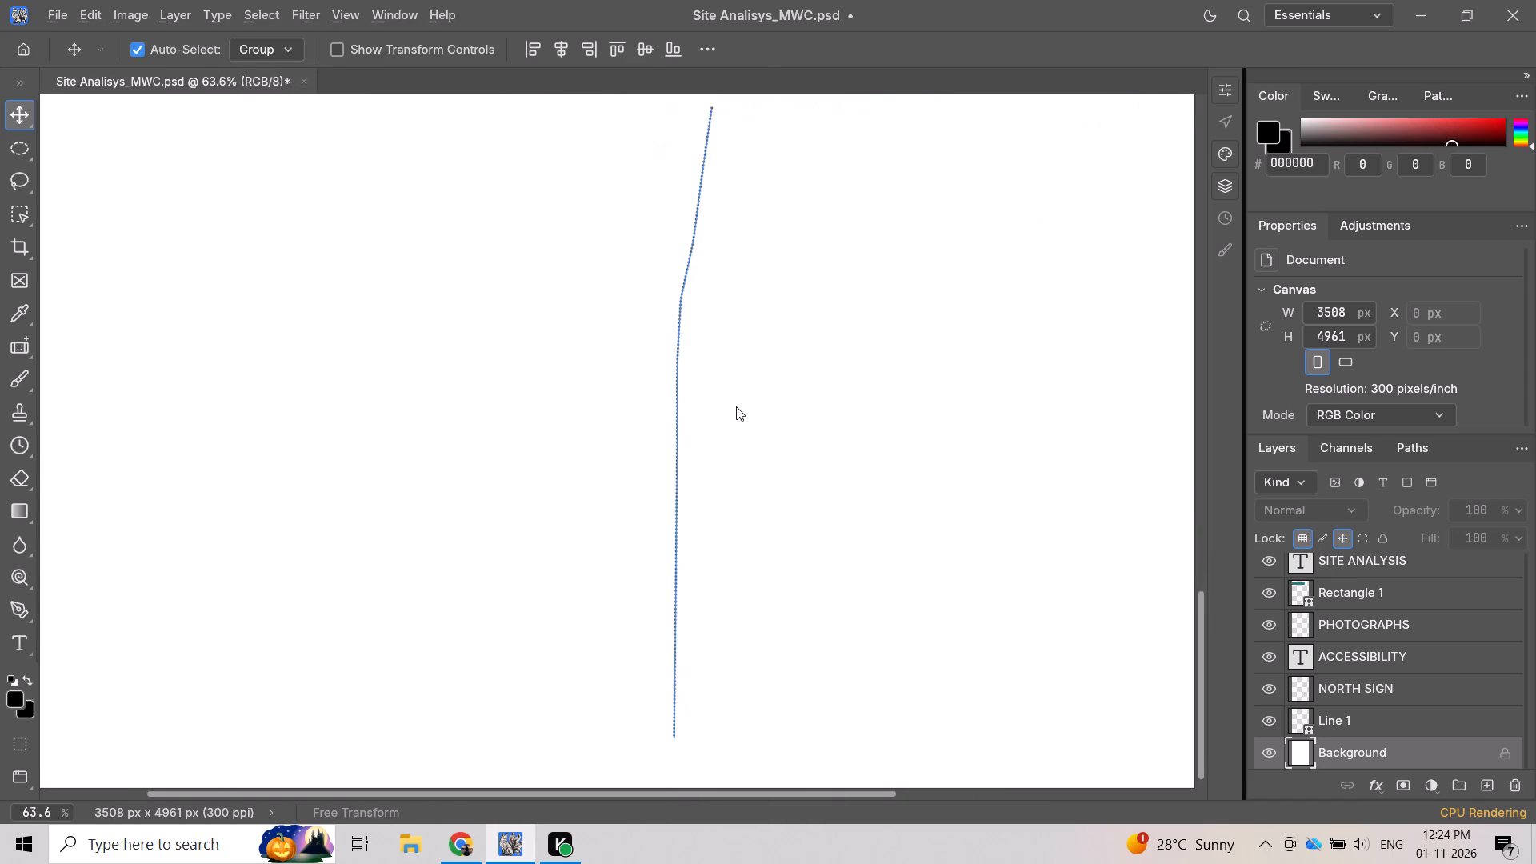
pyautogui.keyDown('alt'); pyautogui.scroll(2, 736, 406); pyautogui.keyUp('alt')
pyautogui.scroll(-2, 736, 406)
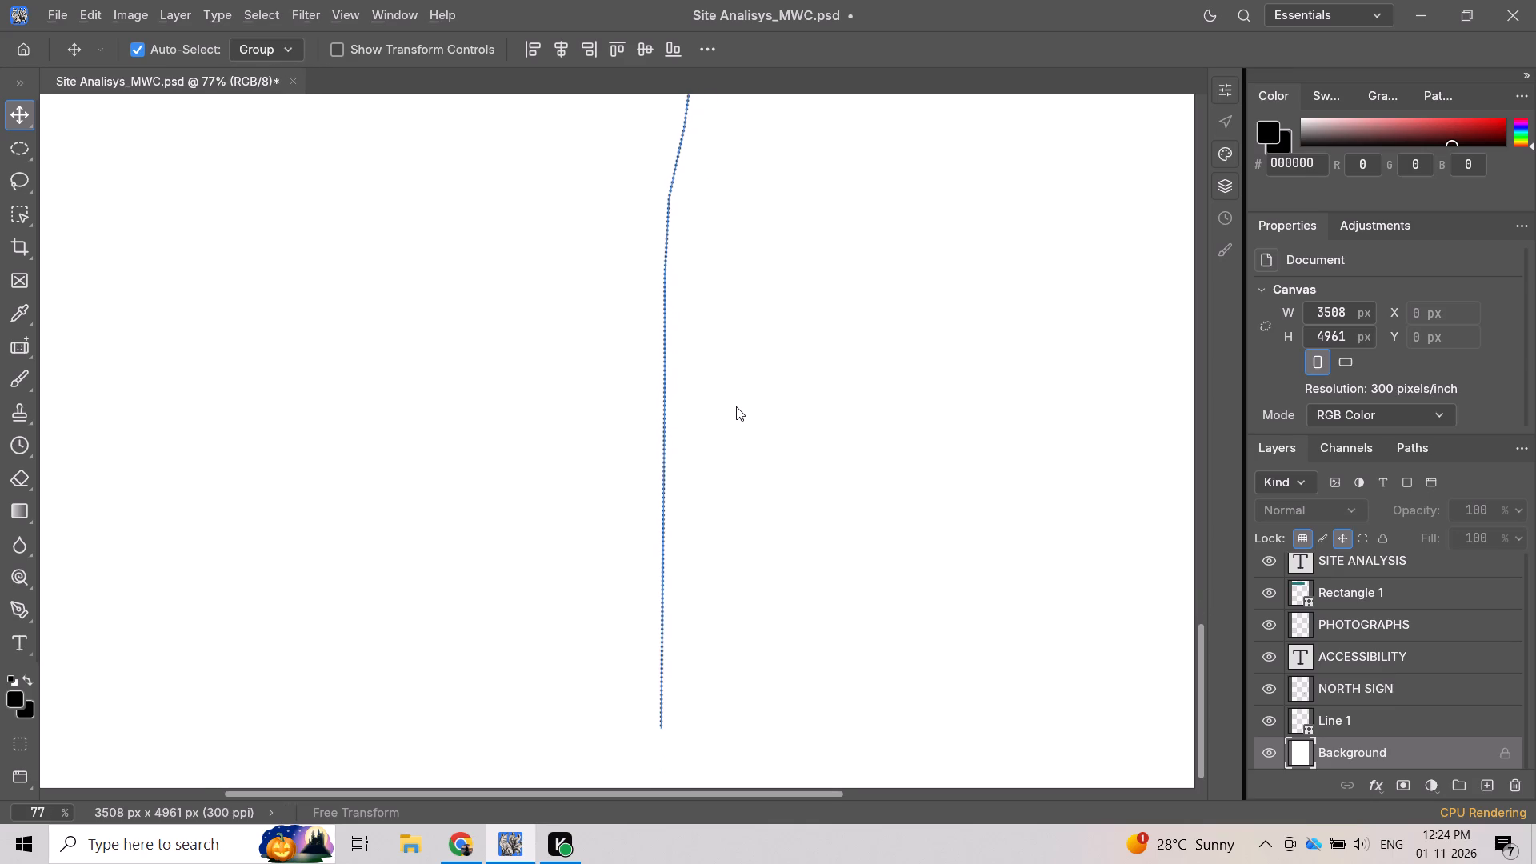
pyautogui.keyDown('alt'); pyautogui.scroll(1, 736, 406); pyautogui.keyUp('alt')
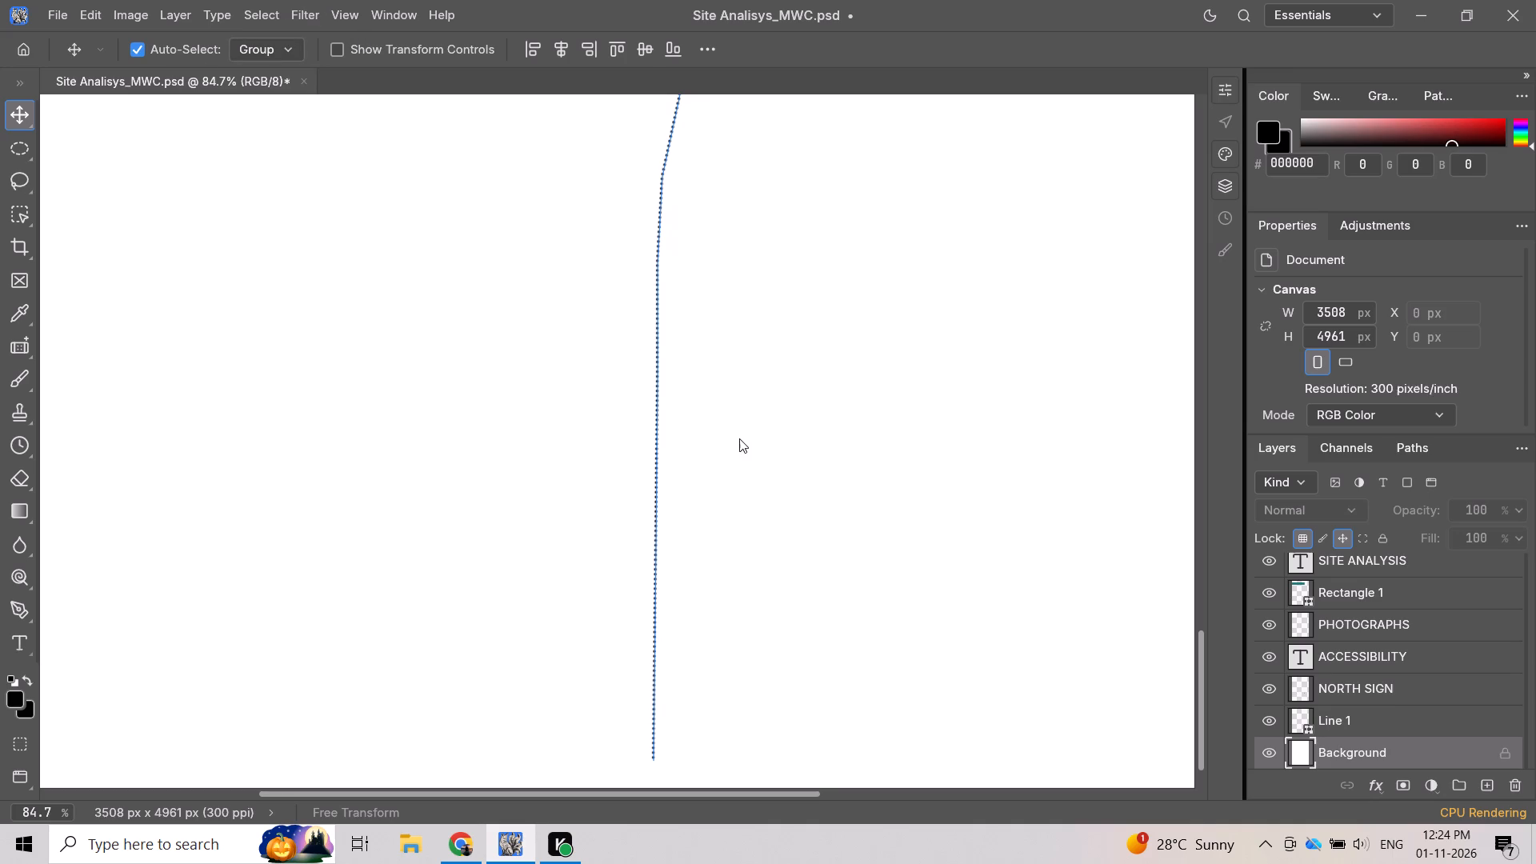
# Change the stroke style of the Line 1 shape layer to Solid.
pyautogui.click(1381, 714)
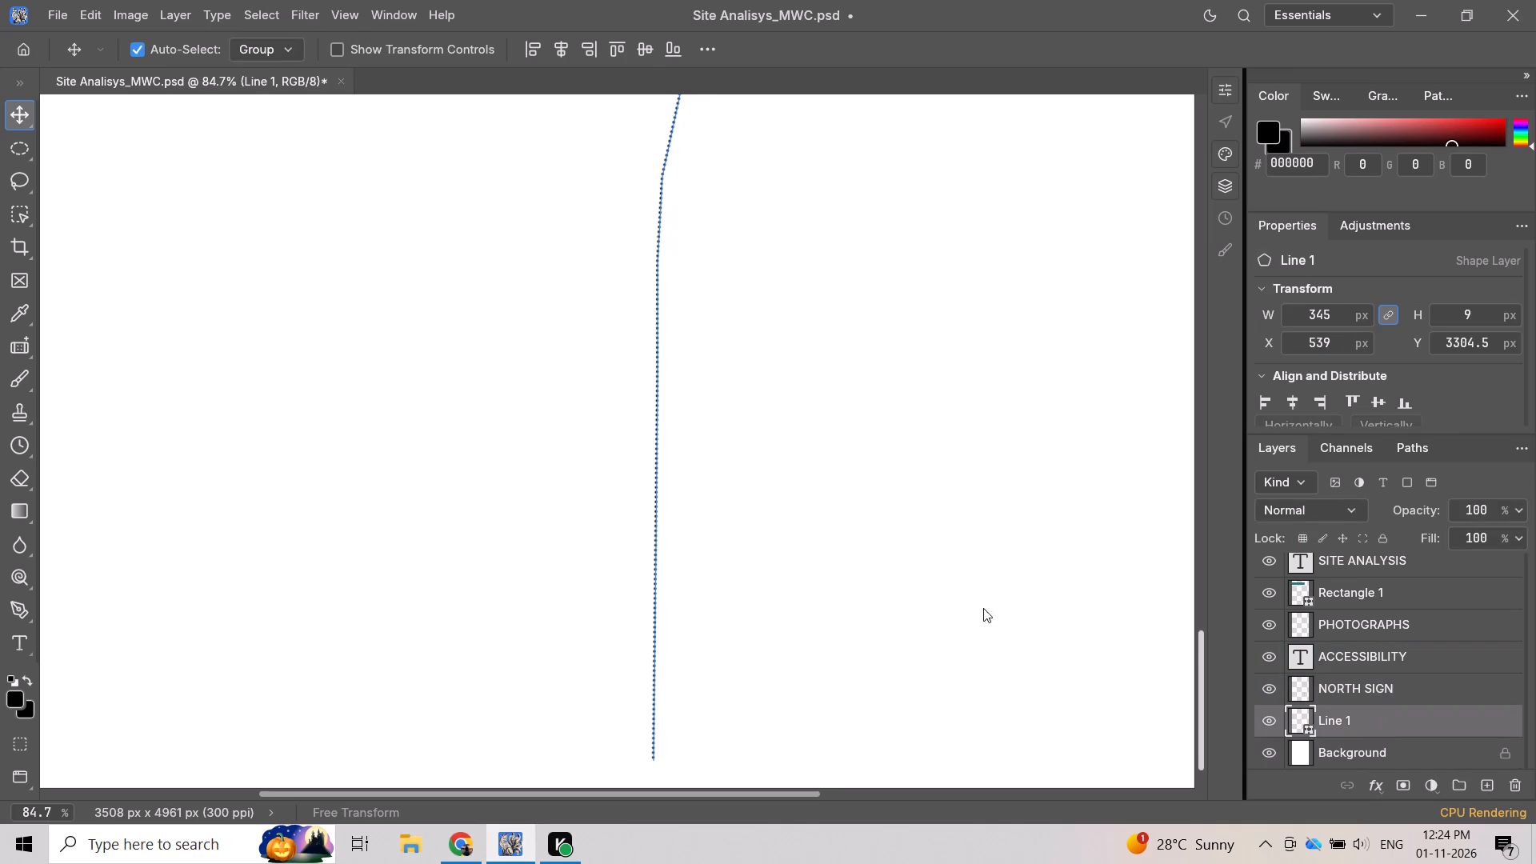
pyautogui.scroll(1, 642, 434)
pyautogui.scroll(-2, 642, 434)
pyautogui.scroll(2, 642, 434)
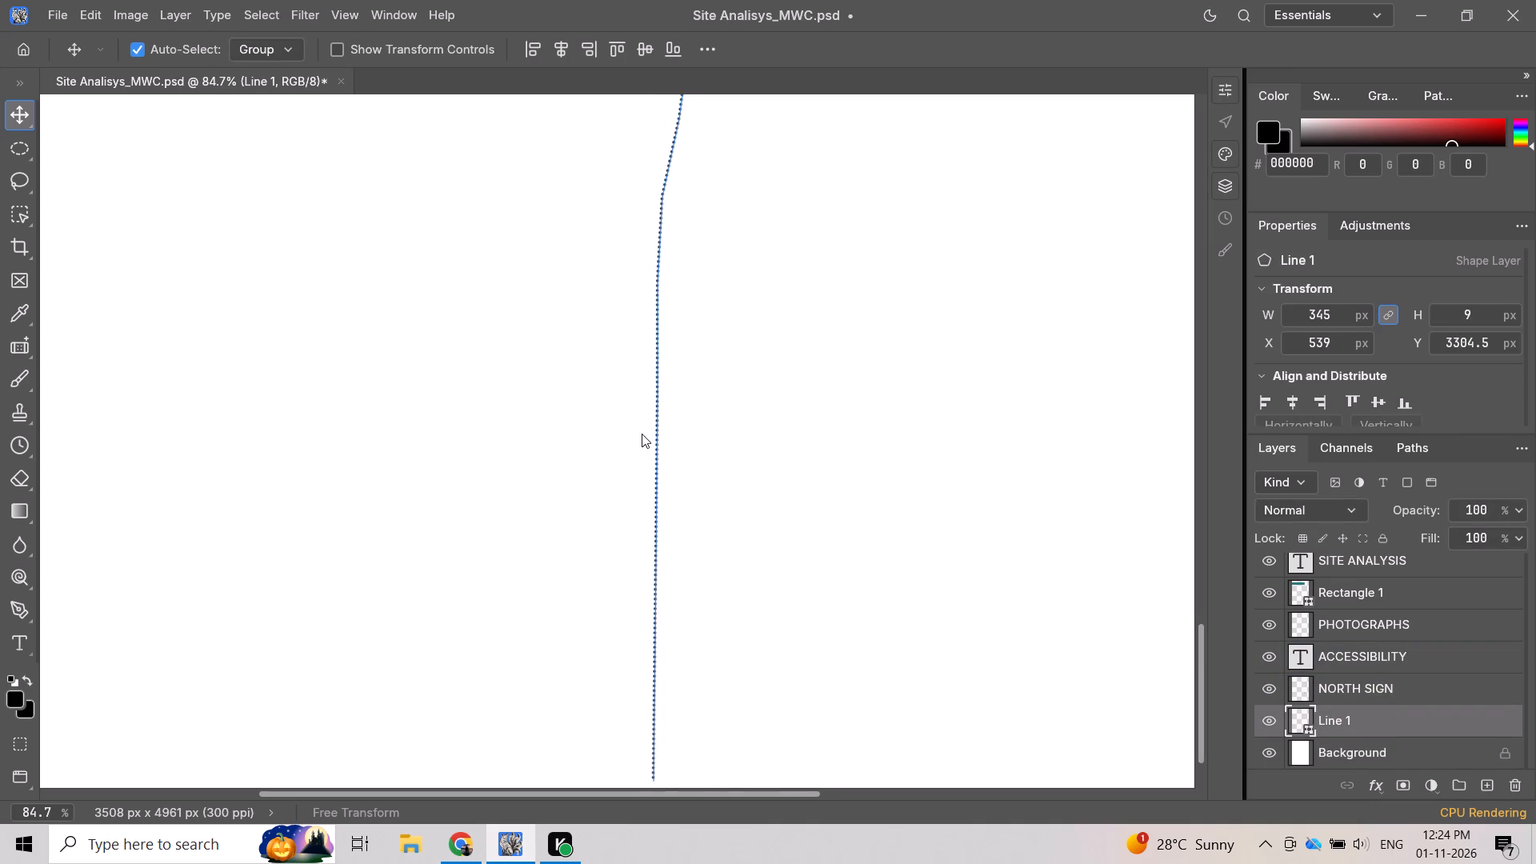
pyautogui.scroll(-3, 1321, 363)
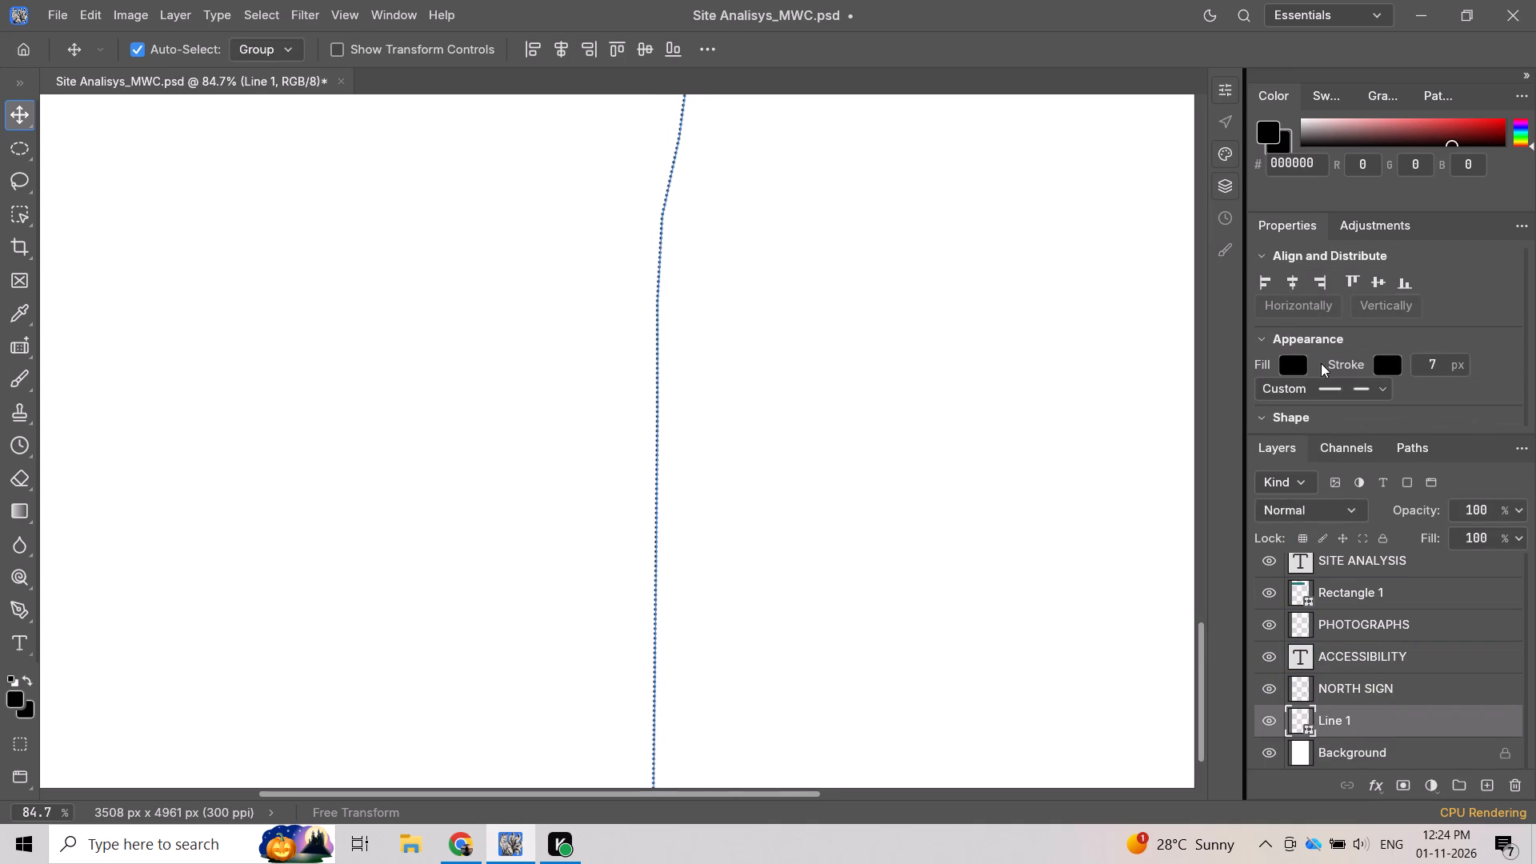
pyautogui.scroll(-2, 1321, 363)
pyautogui.click(1378, 303)
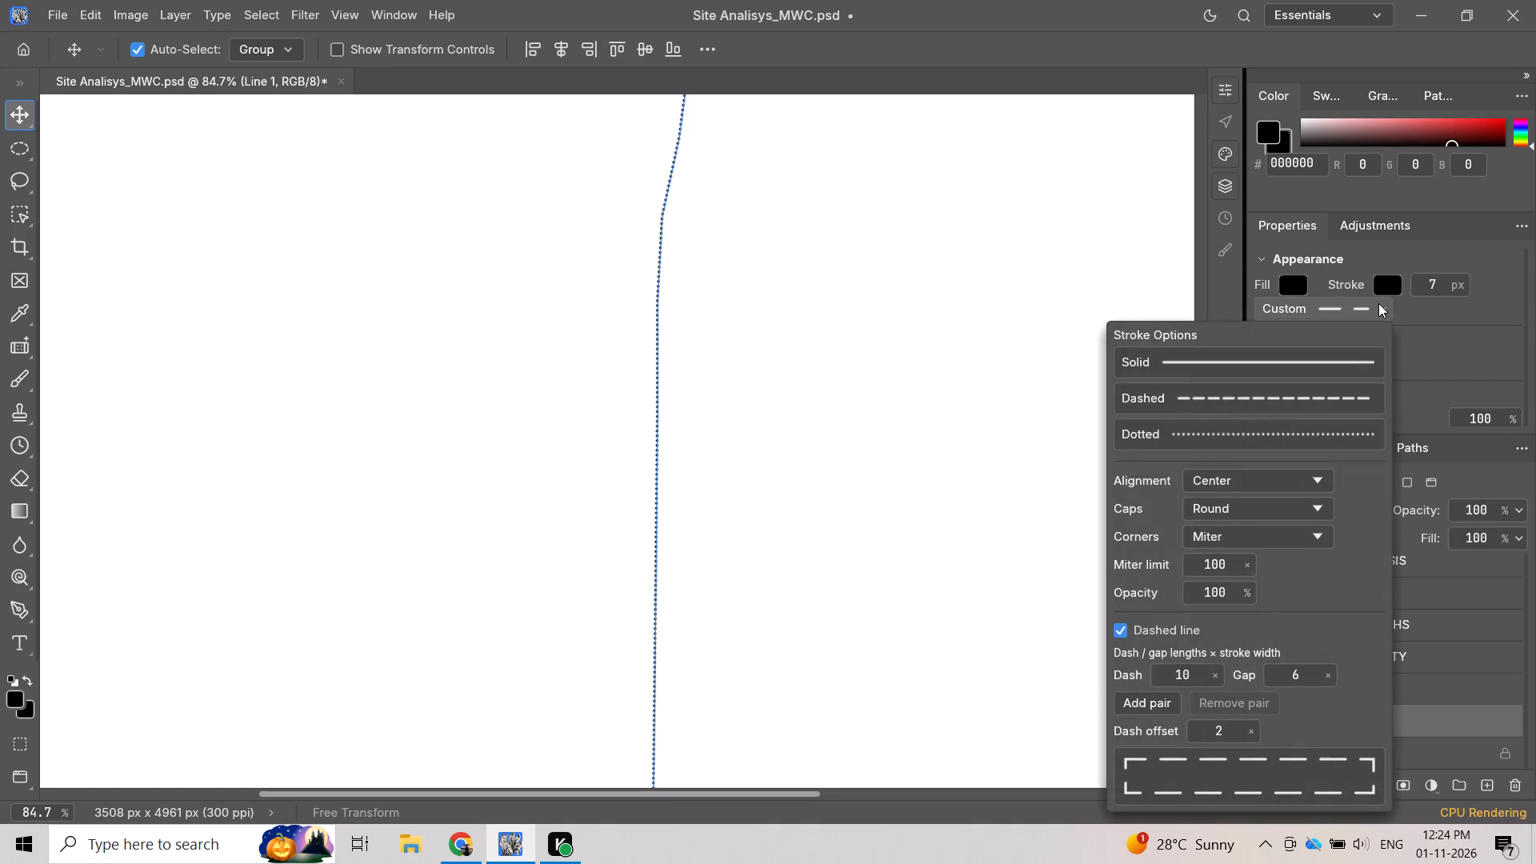
pyautogui.click(1230, 368)
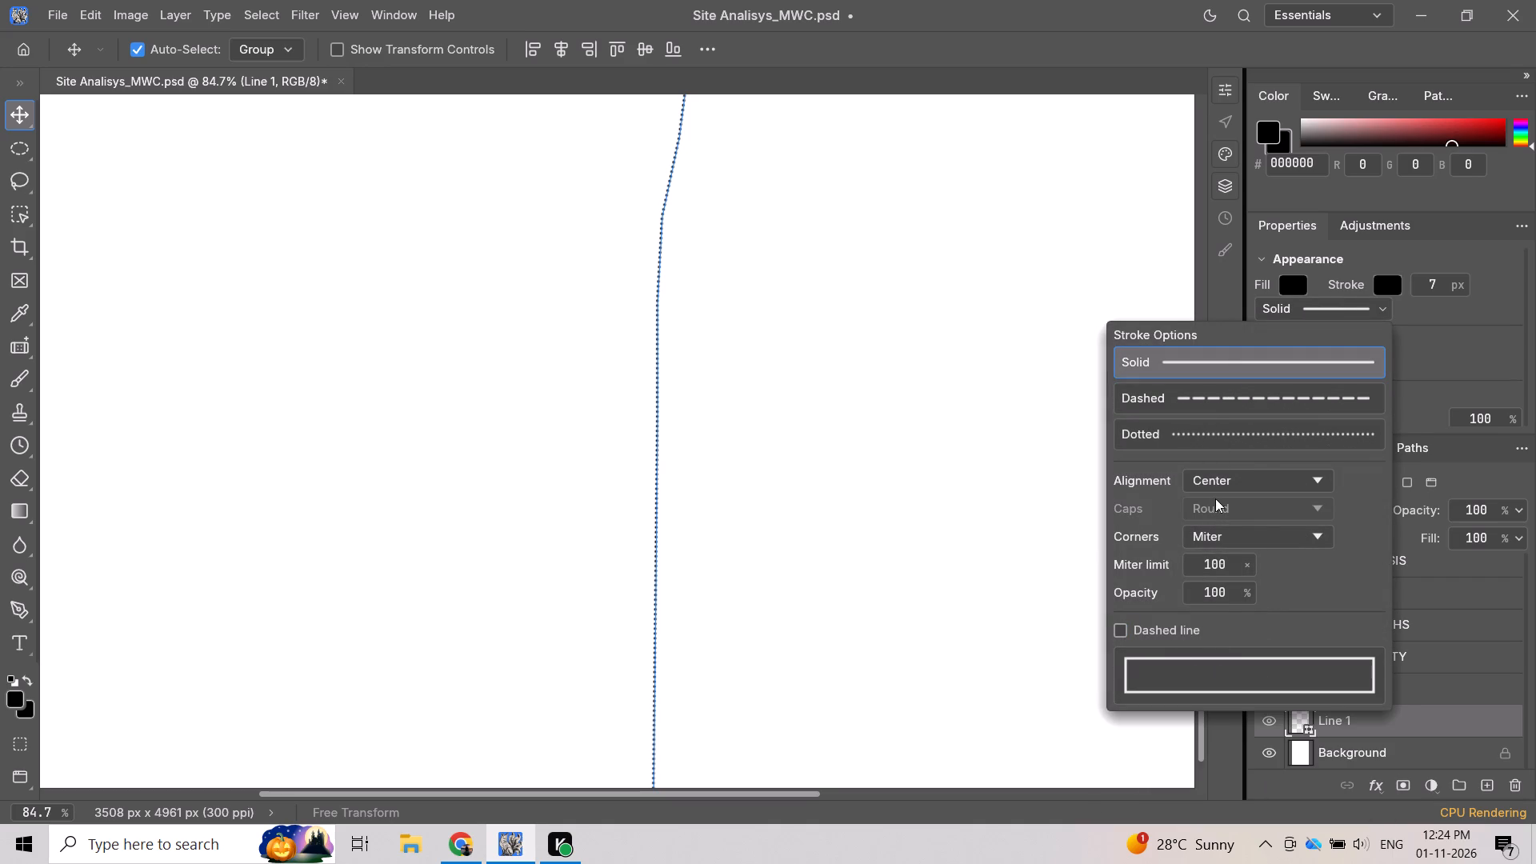
pyautogui.click(1471, 354)
# Adjust the shape weight of the Line 1 layer, trying heavier values, and deselect the layer.
pyautogui.click(1288, 334)
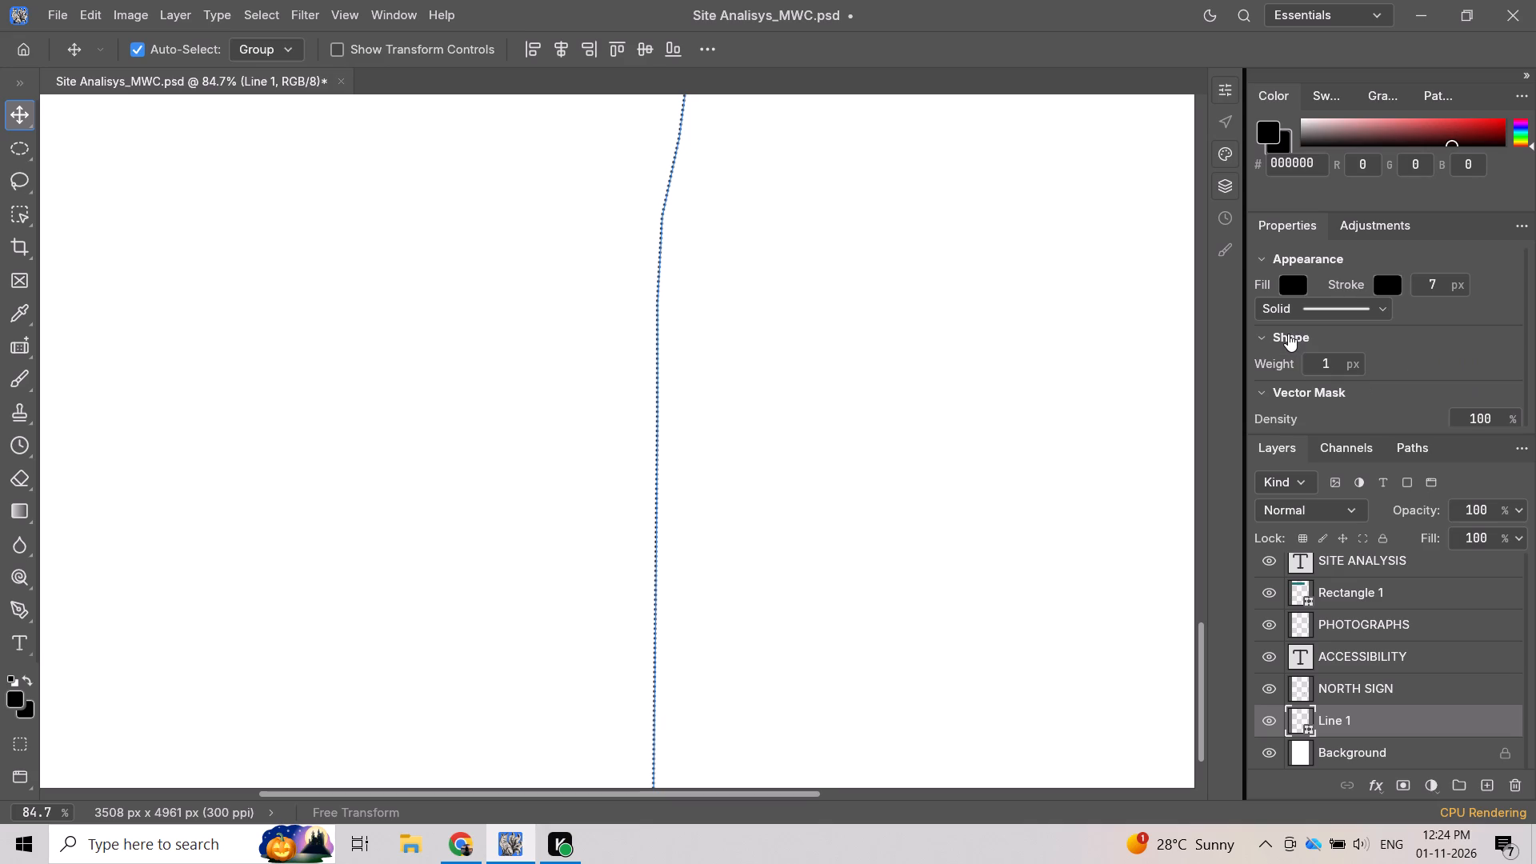
pyautogui.scroll(-8, 1330, 358)
pyautogui.scroll(5, 1326, 365)
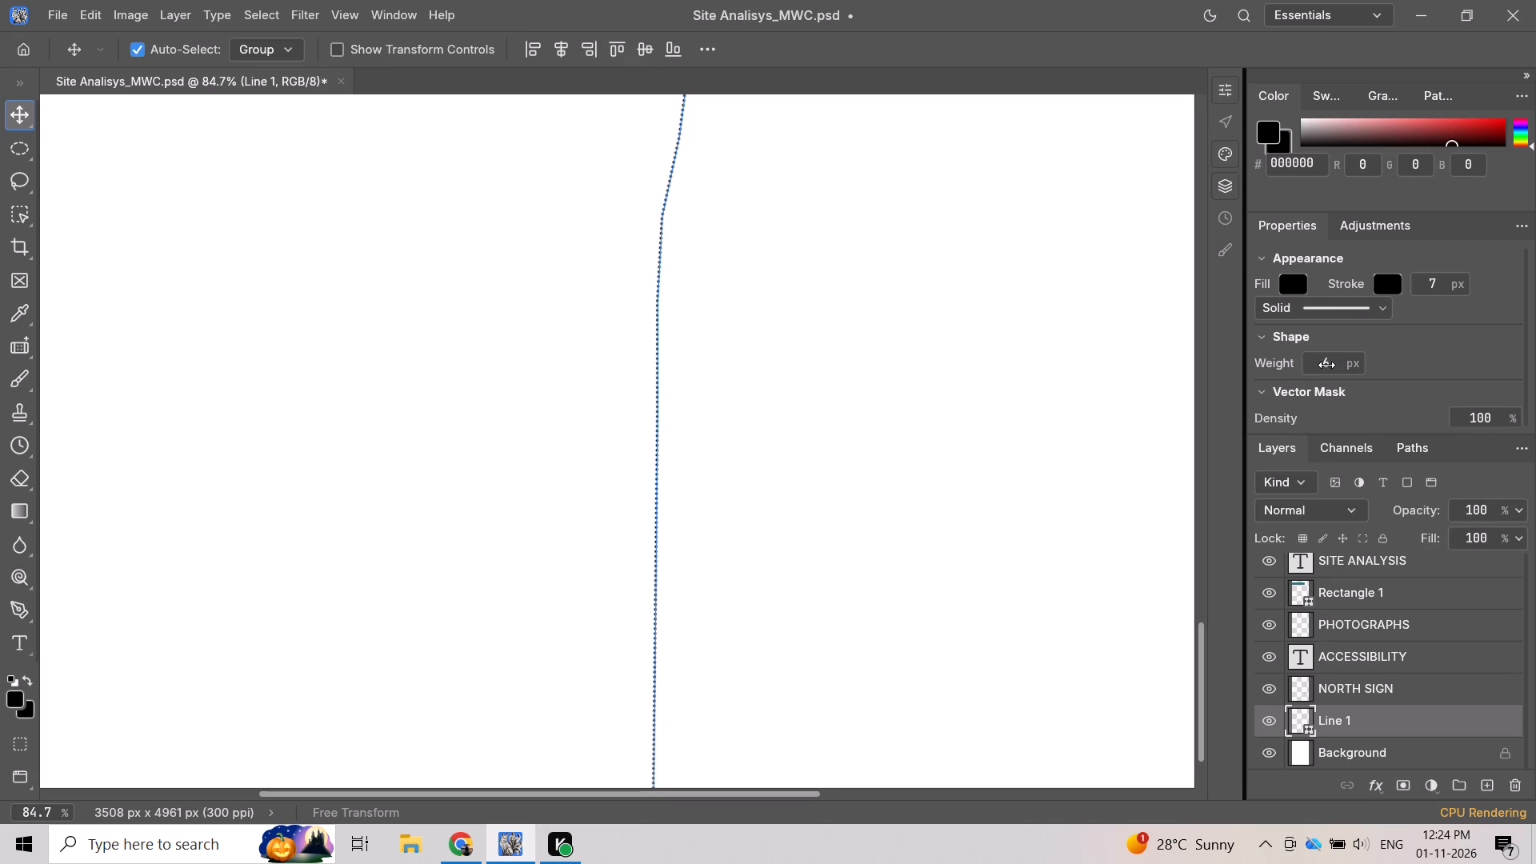
pyautogui.scroll(17, 1326, 365)
pyautogui.scroll(-14, 1326, 365)
pyautogui.click(1106, 370)
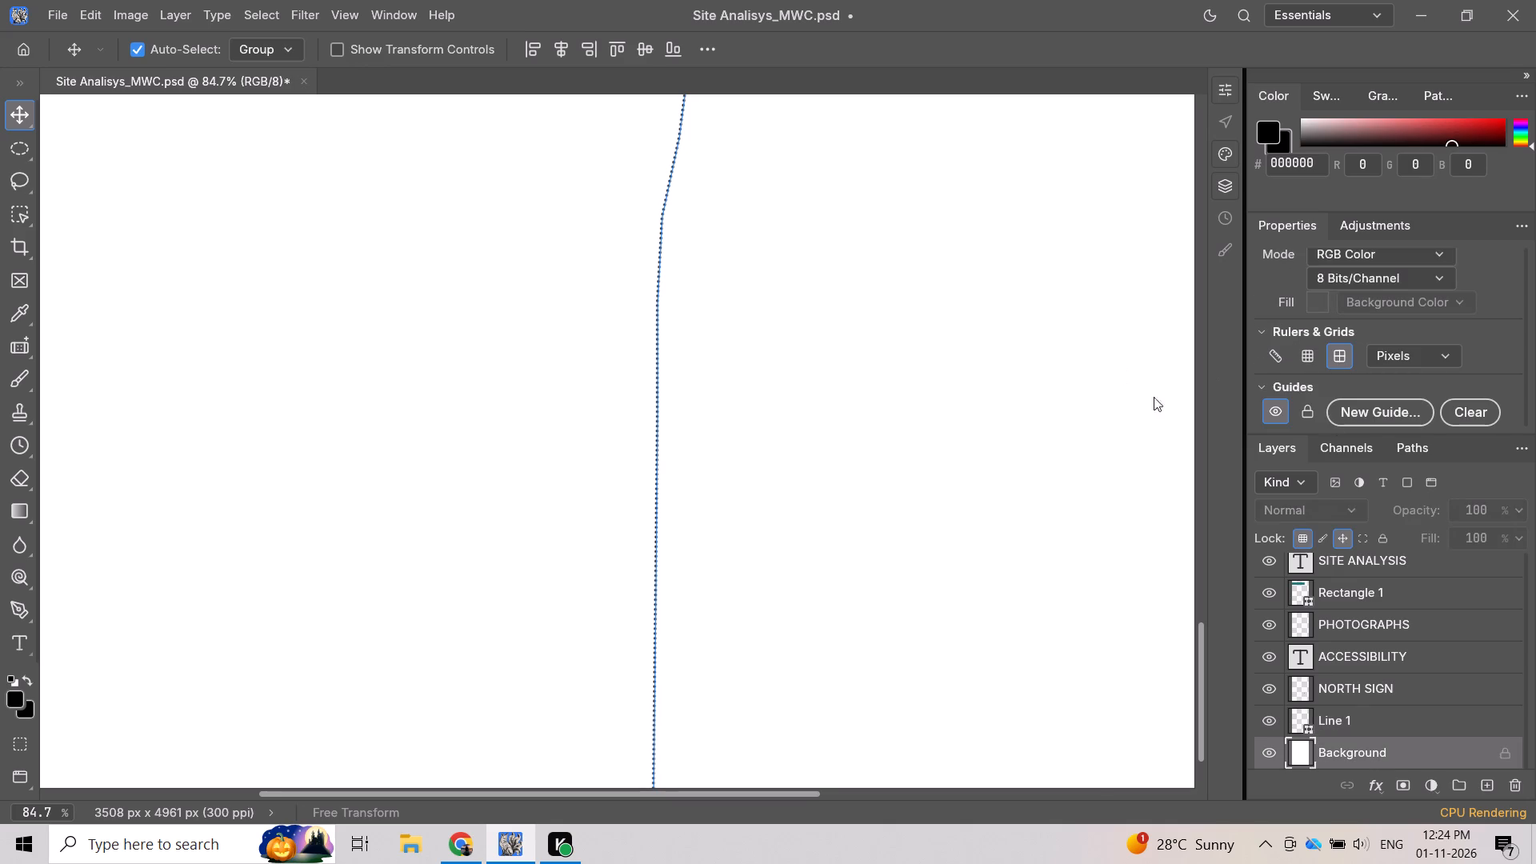
# Look through the document's canvas, colour mode and guide properties.
pyautogui.scroll(-5, 1340, 336)
pyautogui.scroll(7, 1288, 305)
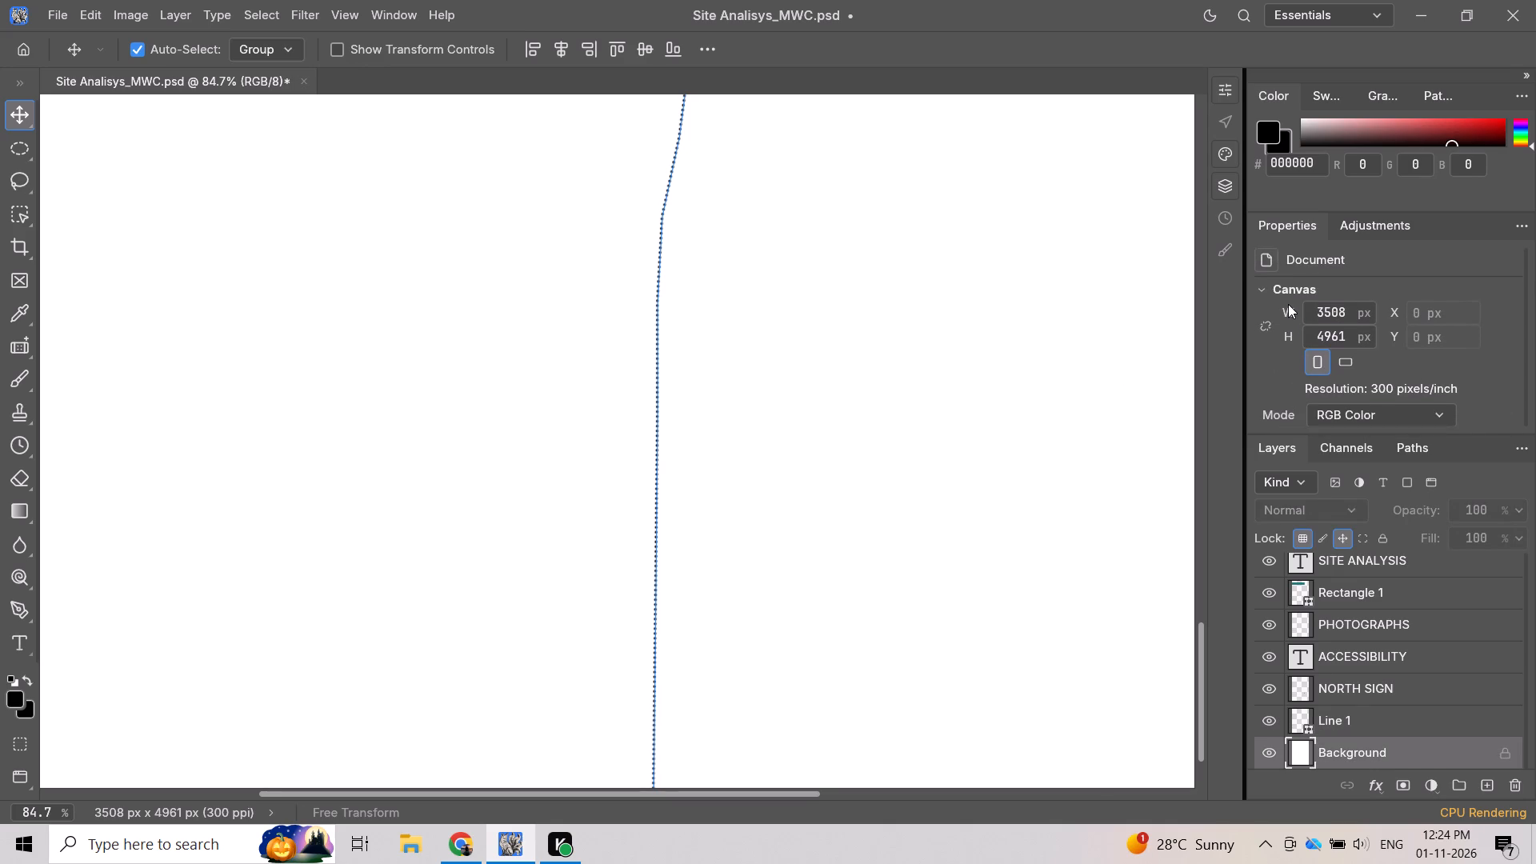
pyautogui.scroll(-5, 1288, 304)
pyautogui.scroll(3, 1293, 322)
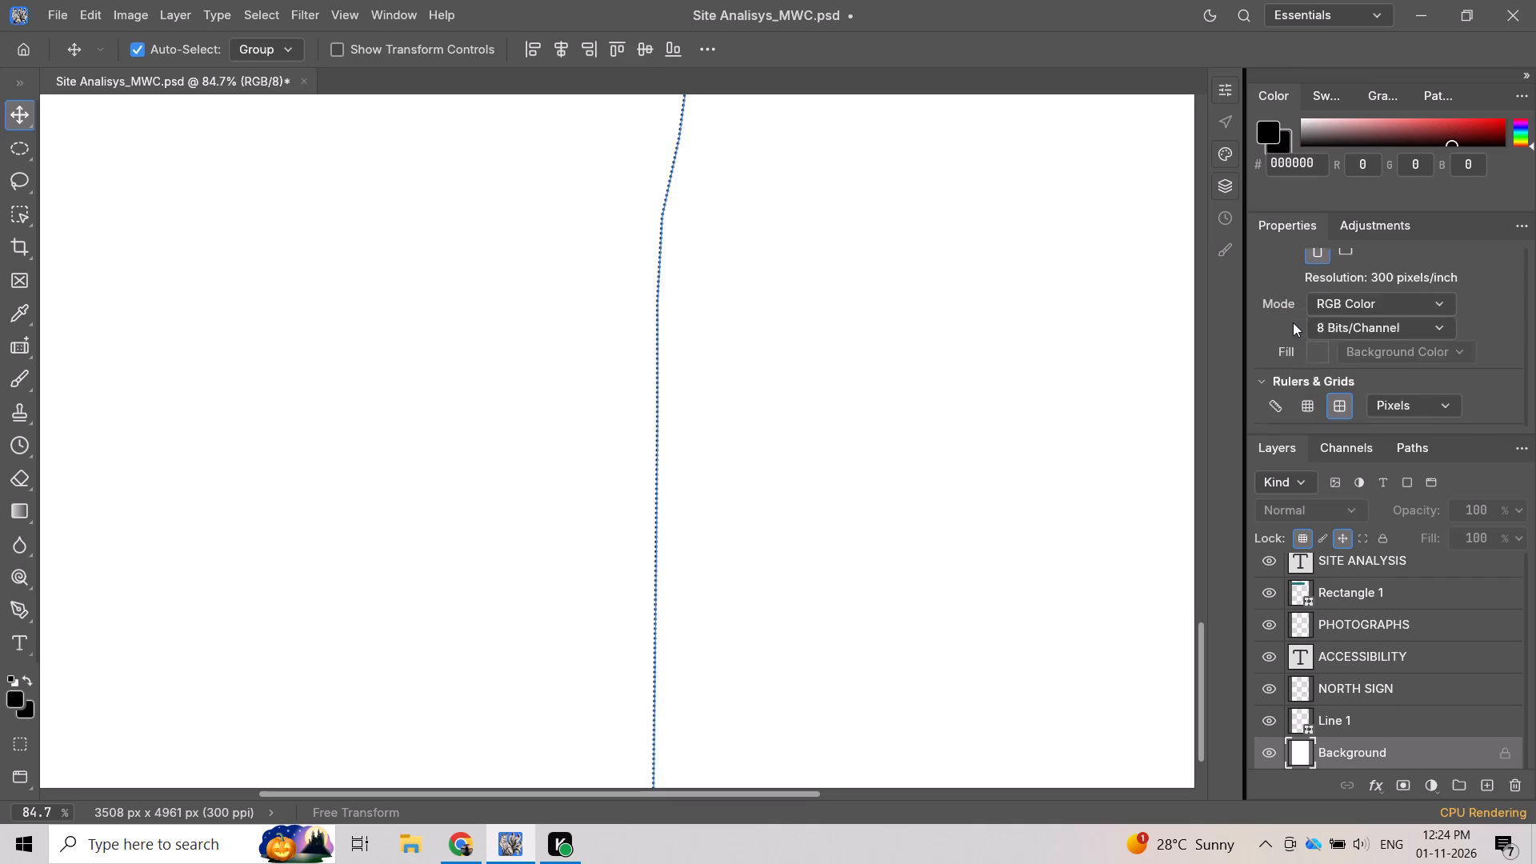
pyautogui.scroll(3, 1293, 322)
# Select the Line 1 layer, set its width to 353 px with proportions linked, and move its Y position to 3299.5 px.
pyautogui.click(1346, 726)
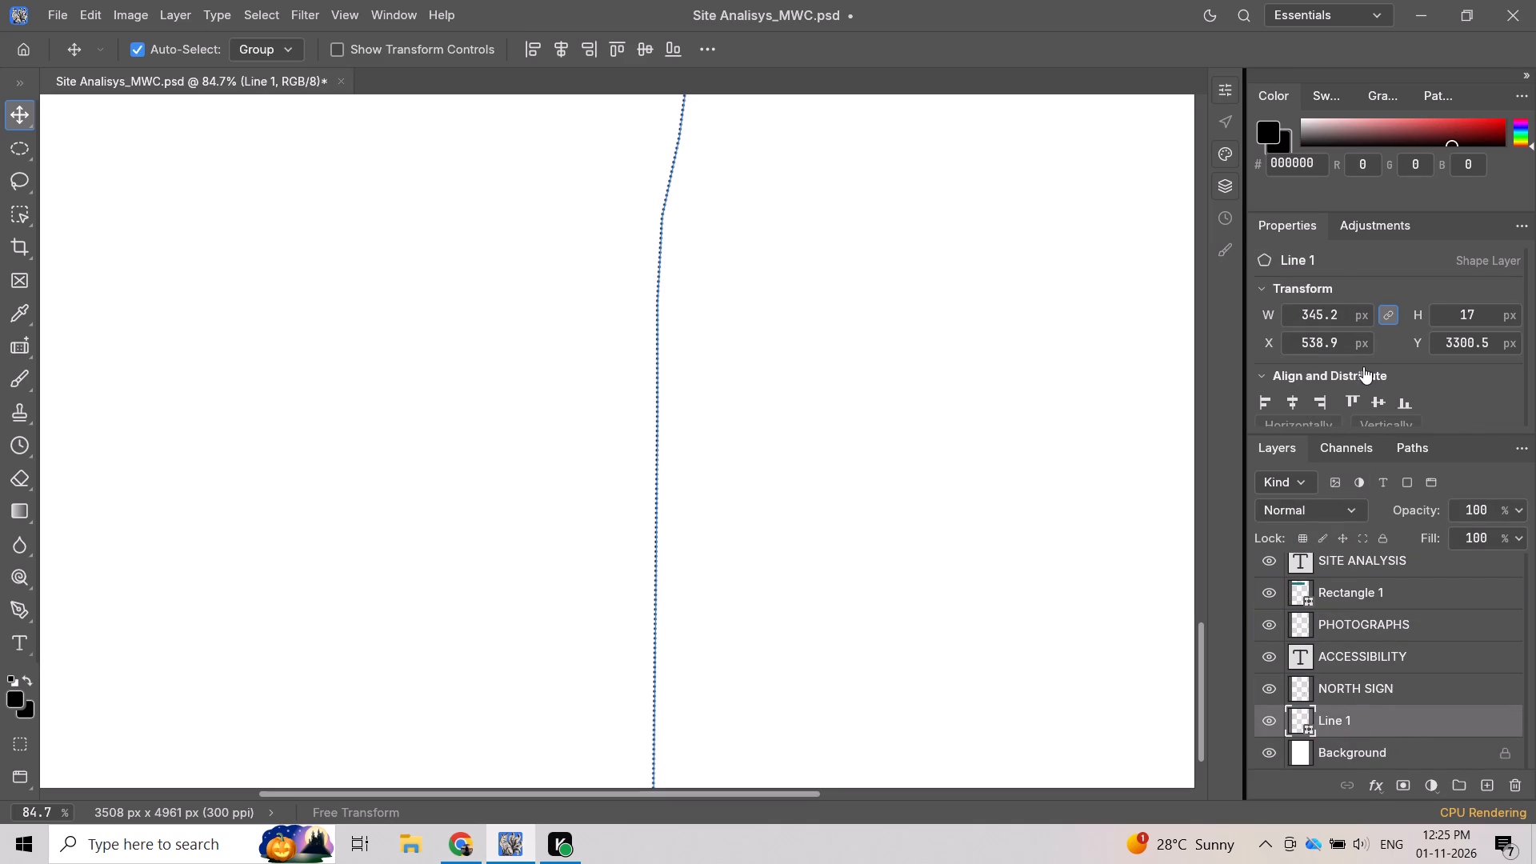
pyautogui.scroll(14, 1309, 320)
pyautogui.scroll(-6, 1309, 320)
pyautogui.scroll(-4, 1463, 340)
pyautogui.scroll(3, 1463, 340)
pyautogui.scroll(-3, 1315, 339)
pyautogui.scroll(3, 1314, 338)
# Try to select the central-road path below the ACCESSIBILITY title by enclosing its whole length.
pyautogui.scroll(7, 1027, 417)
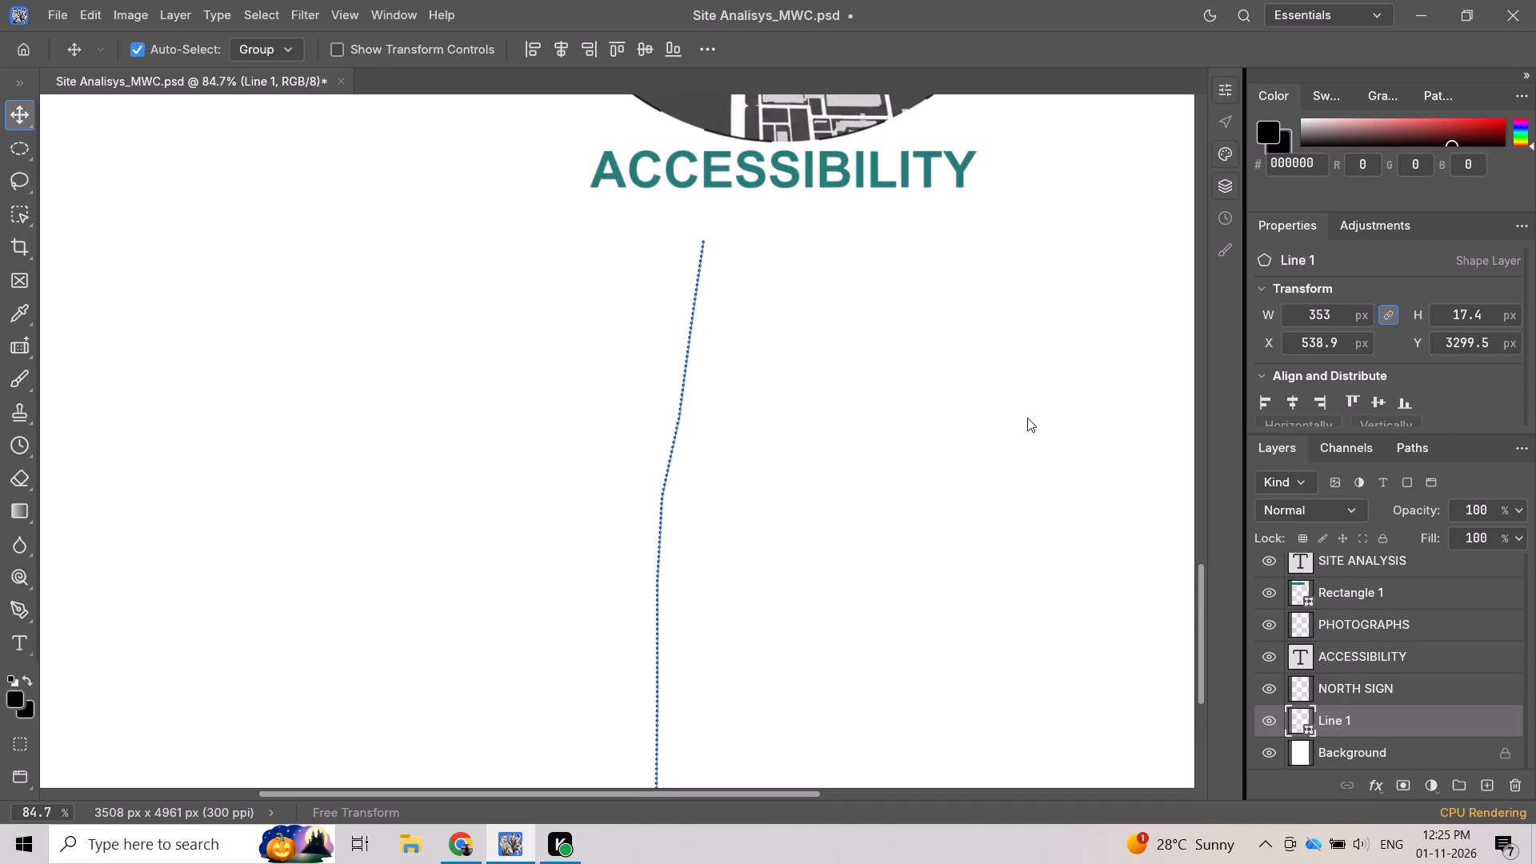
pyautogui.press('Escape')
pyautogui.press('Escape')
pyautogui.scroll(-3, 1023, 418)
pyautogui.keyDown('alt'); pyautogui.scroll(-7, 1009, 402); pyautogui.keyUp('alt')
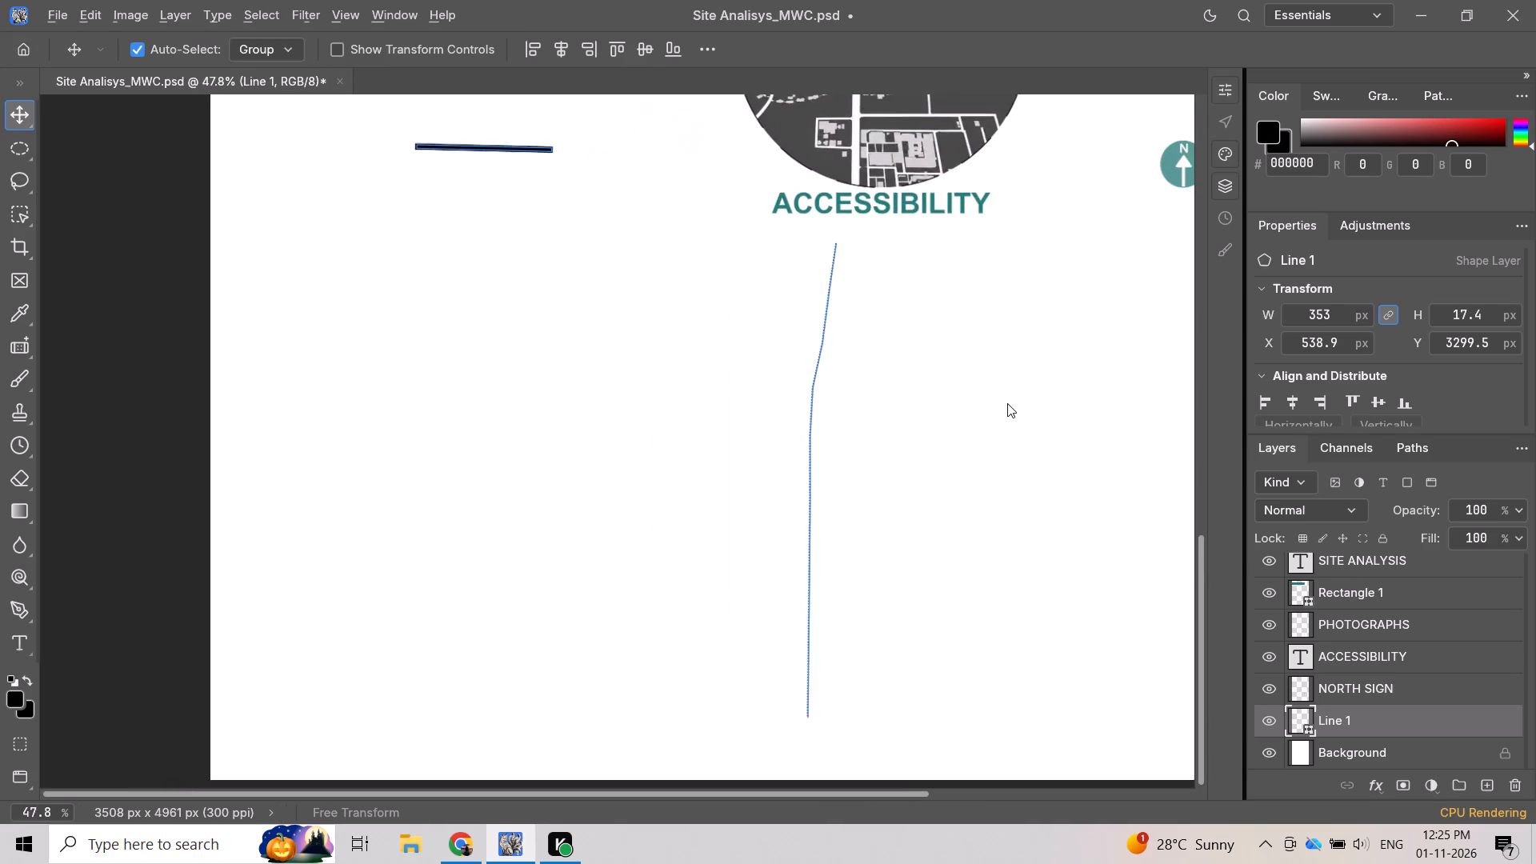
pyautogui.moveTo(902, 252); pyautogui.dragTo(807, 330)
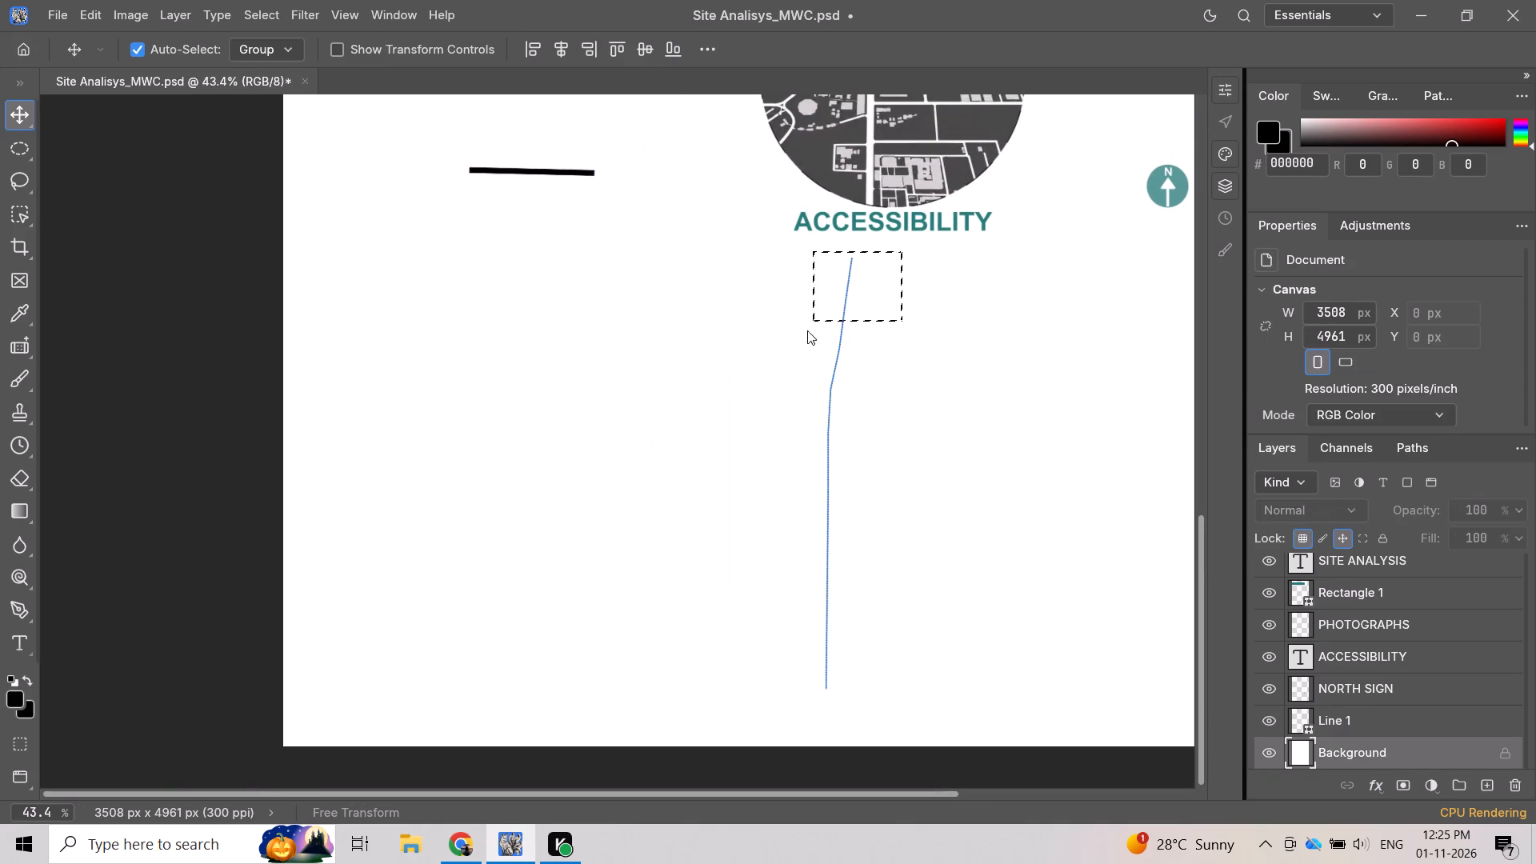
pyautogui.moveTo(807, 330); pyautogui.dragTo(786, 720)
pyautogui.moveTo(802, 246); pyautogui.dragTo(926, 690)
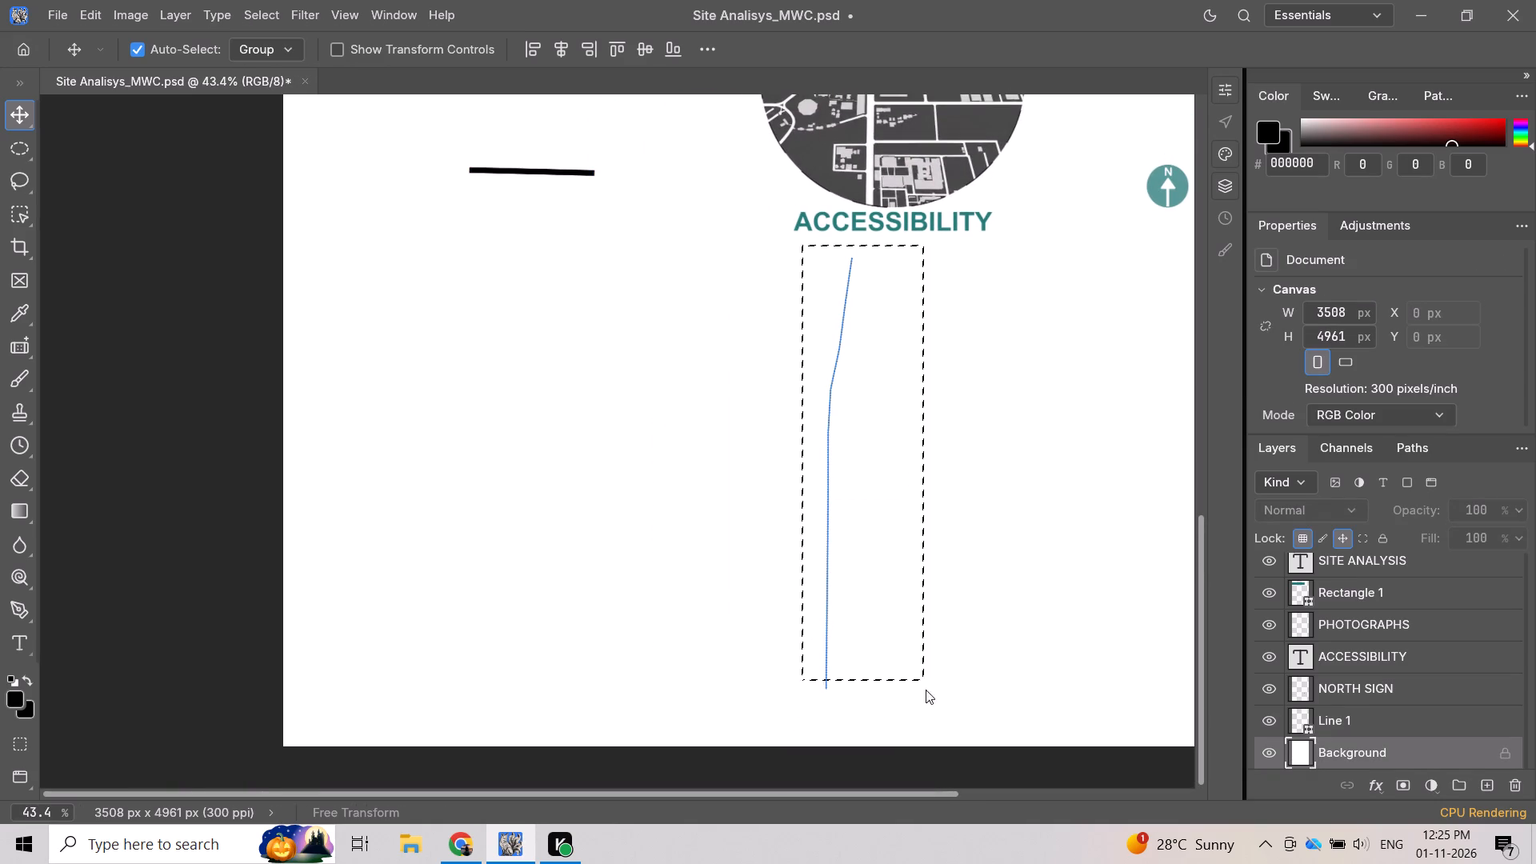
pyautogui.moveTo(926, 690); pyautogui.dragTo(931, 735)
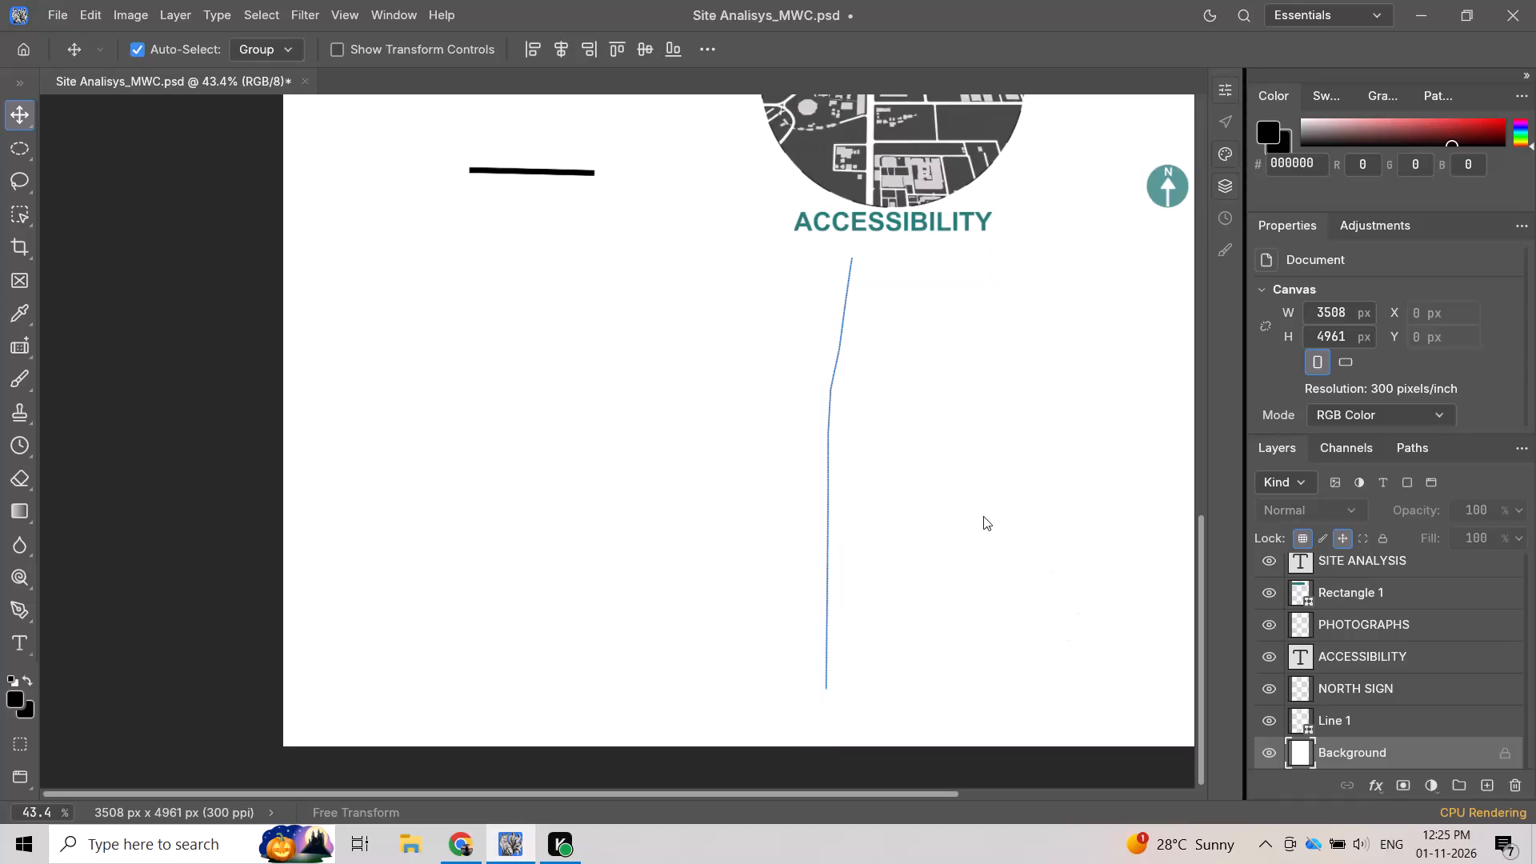
# Reselect the Line 1 layer and shrink it proportionally to below 238 px wide, shifting it slightly left on the sheet.
pyautogui.click(1366, 719)
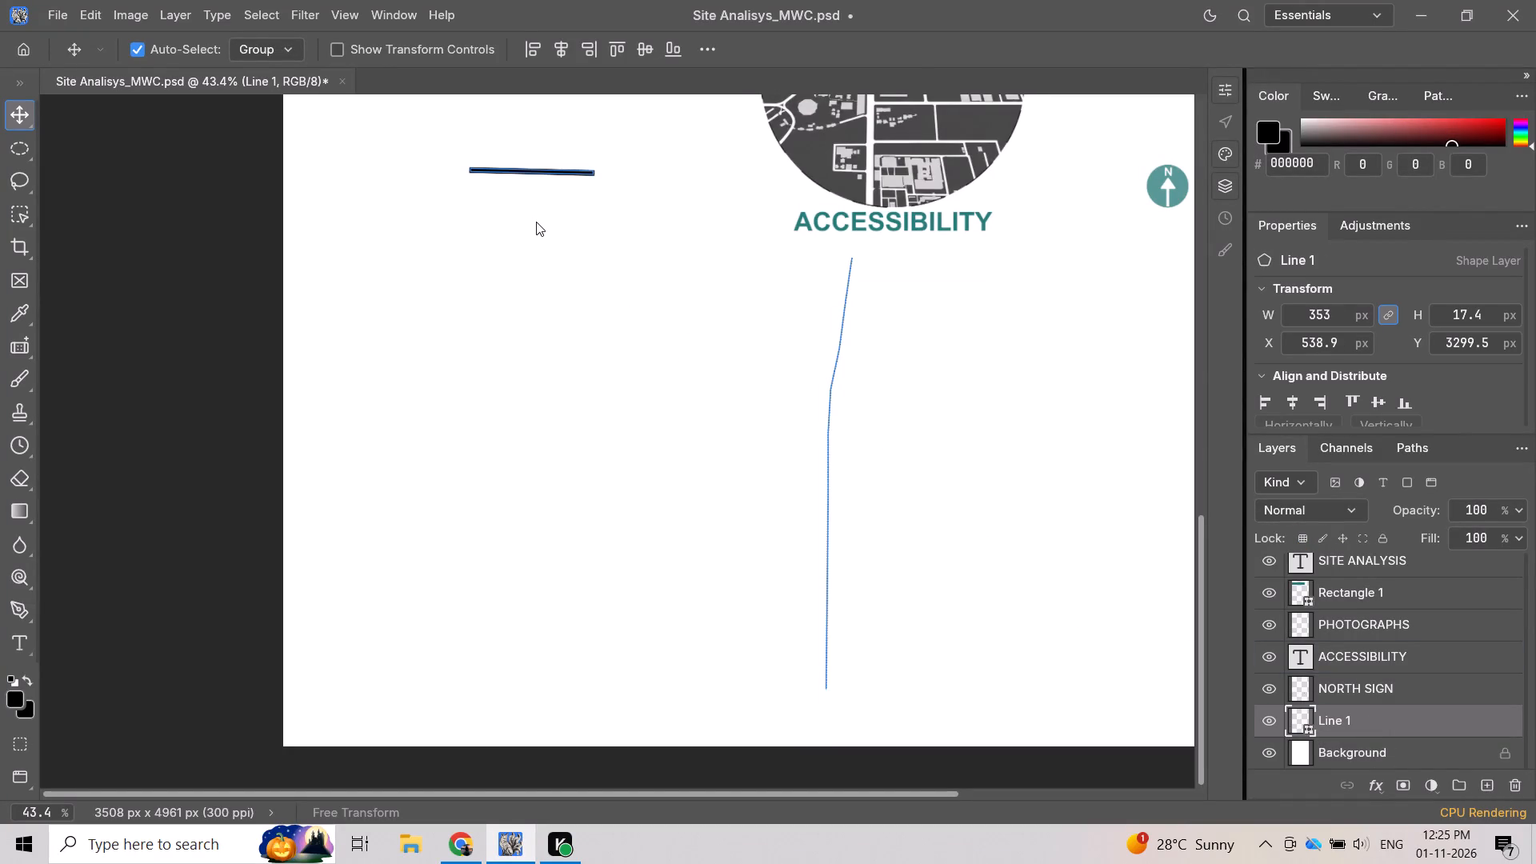
pyautogui.scroll(2, 536, 222)
pyautogui.scroll(1, 602, 324)
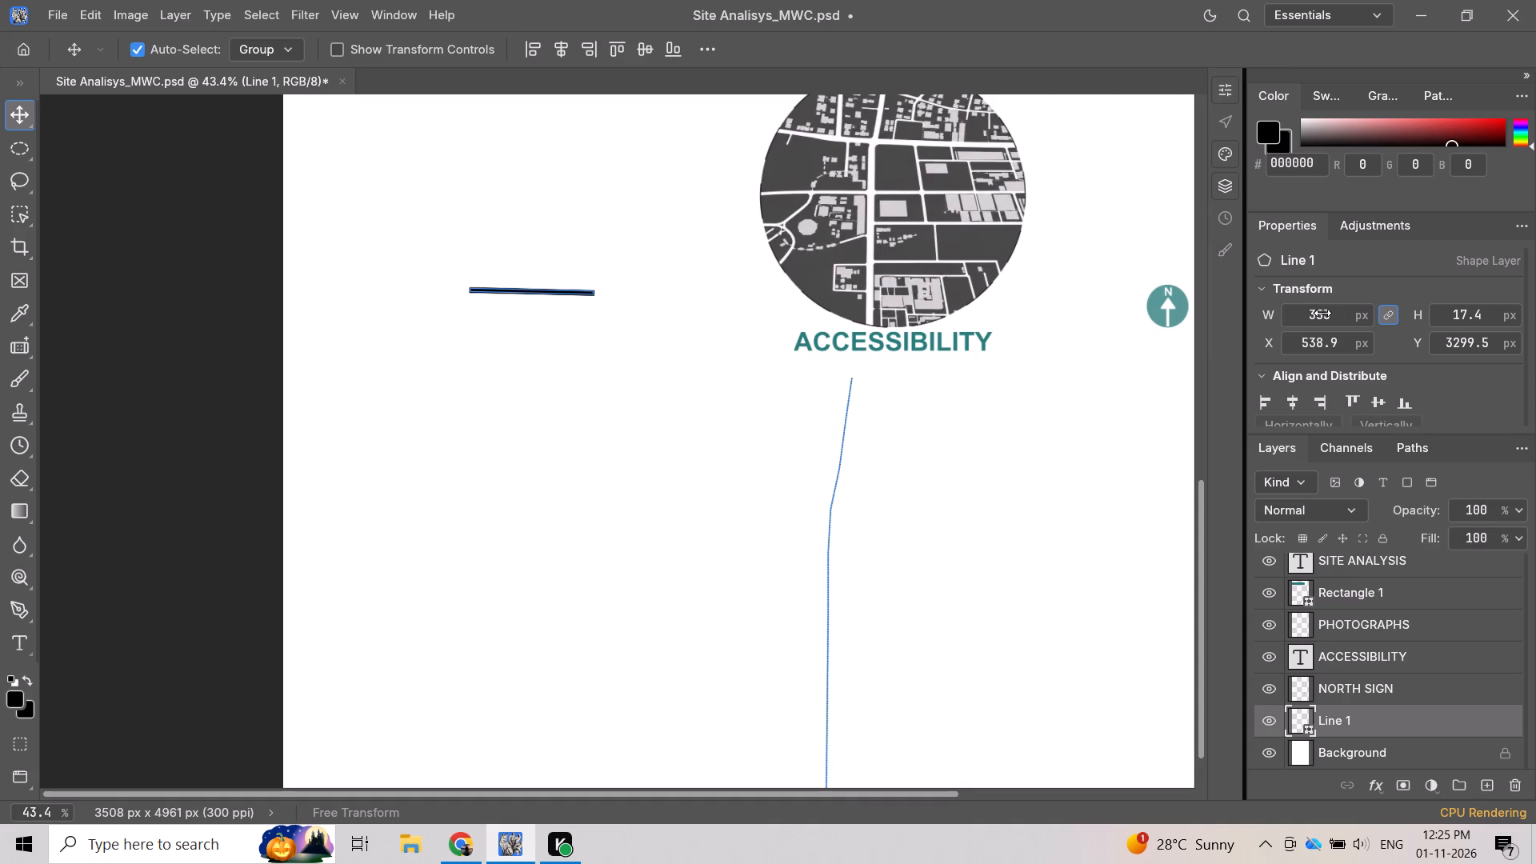
pyautogui.scroll(-3, 1322, 313)
pyautogui.scroll(4, 1322, 313)
pyautogui.scroll(-3, 1322, 313)
pyautogui.scroll(3, 1322, 313)
pyautogui.scroll(-8, 1322, 313)
pyautogui.scroll(-20, 1322, 313)
pyautogui.scroll(-12, 1322, 313)
pyautogui.scroll(4, 1330, 282)
pyautogui.scroll(-4, 1308, 306)
pyautogui.scroll(-20, 1309, 306)
pyautogui.scroll(-1, 1309, 306)
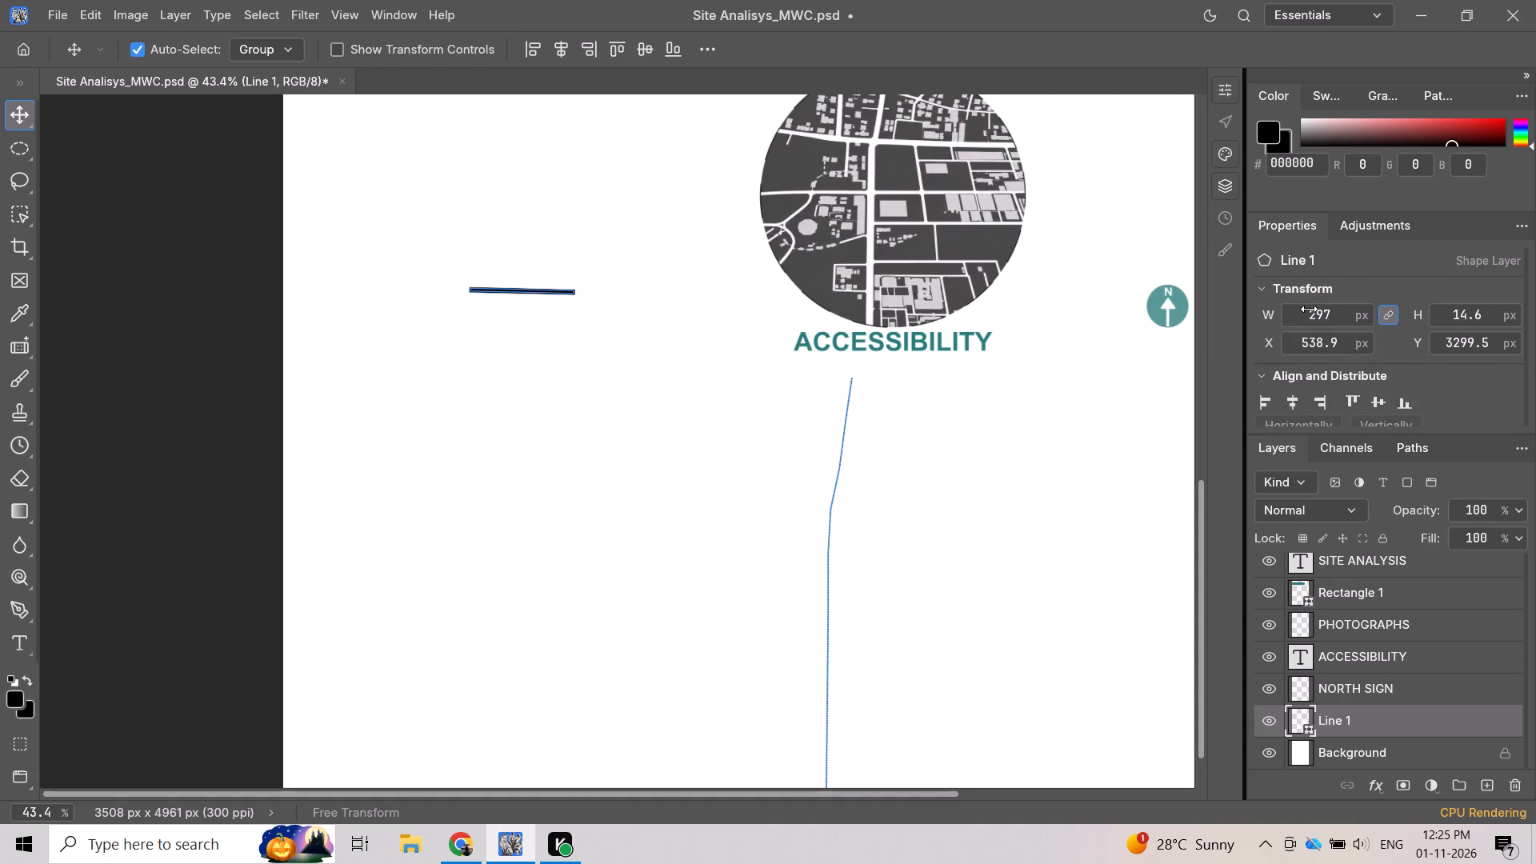
pyautogui.scroll(-20, 1309, 309)
pyautogui.scroll(-10, 1309, 309)
pyautogui.scroll(-20, 1306, 317)
pyautogui.scroll(-10, 1306, 317)
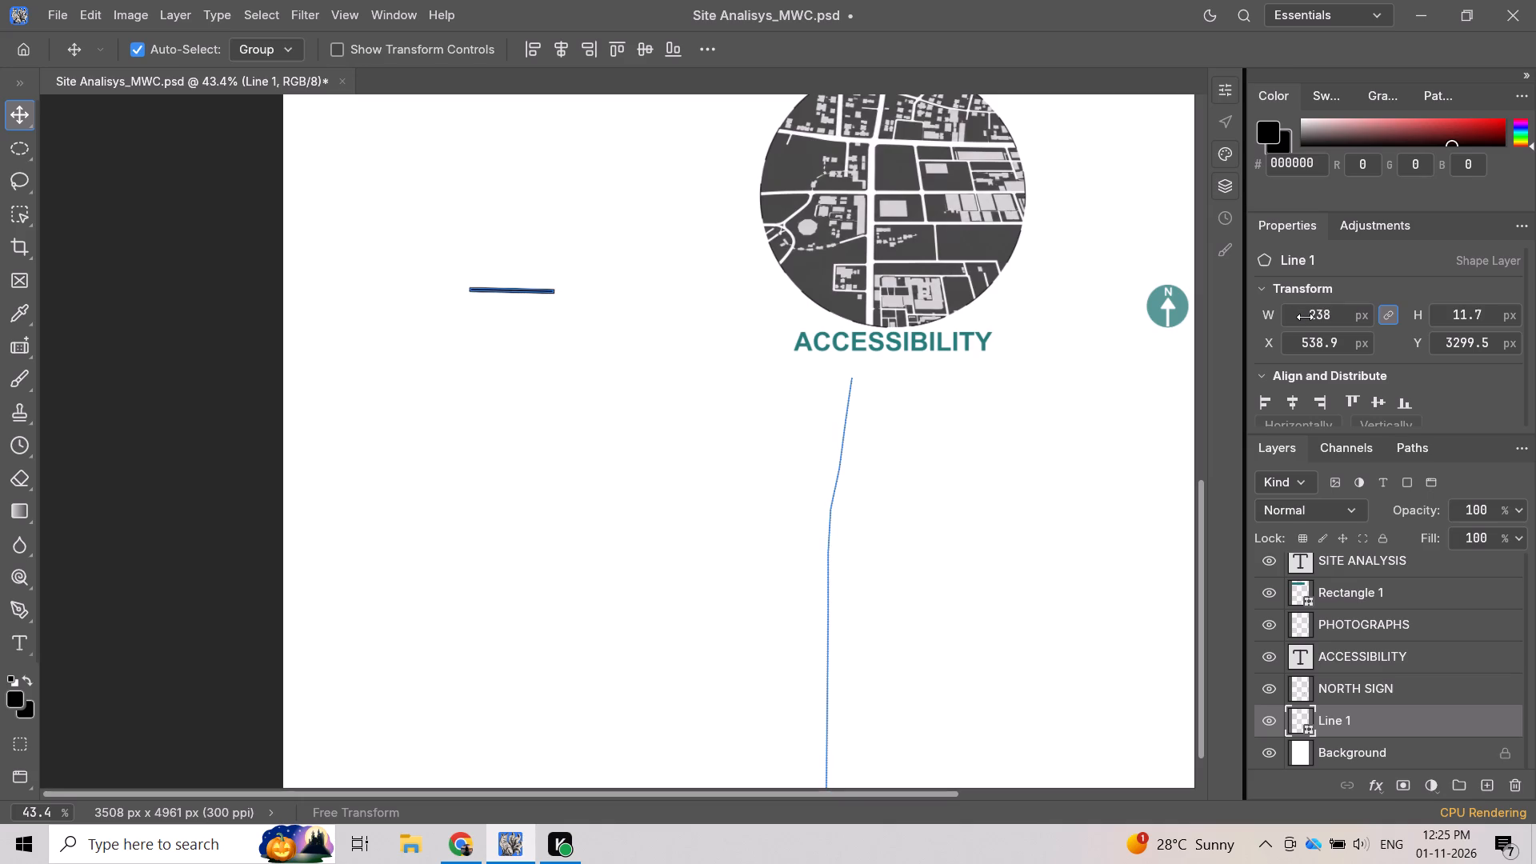
pyautogui.scroll(-15, 1305, 317)
# Adjust the Line 1 shape weight, trying heavier values such as 14 px before reducing it to about 5 px.
pyautogui.scroll(-13, 1321, 338)
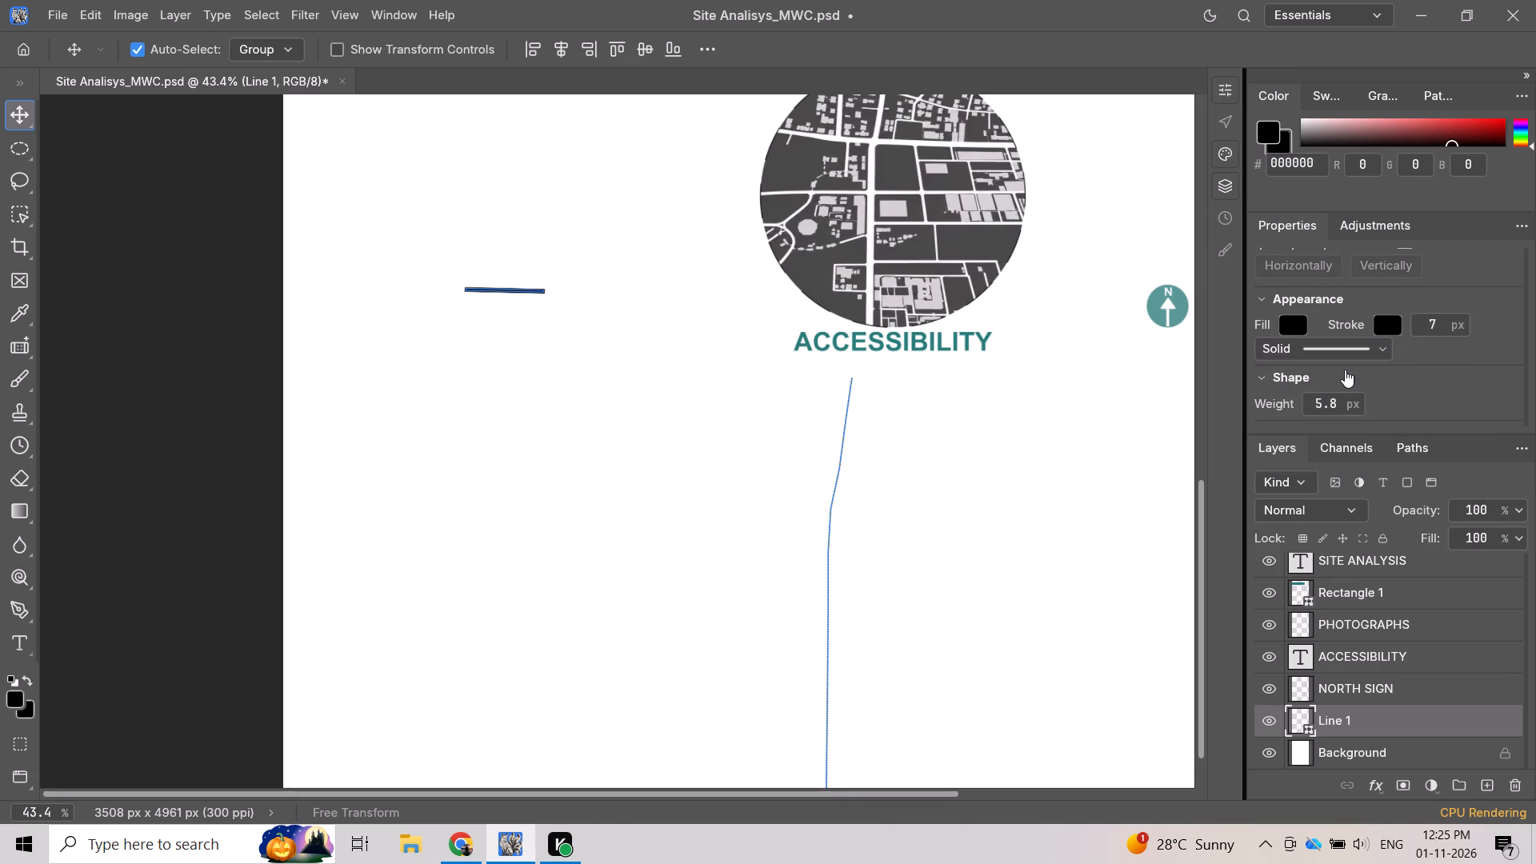
pyautogui.scroll(-4, 1344, 382)
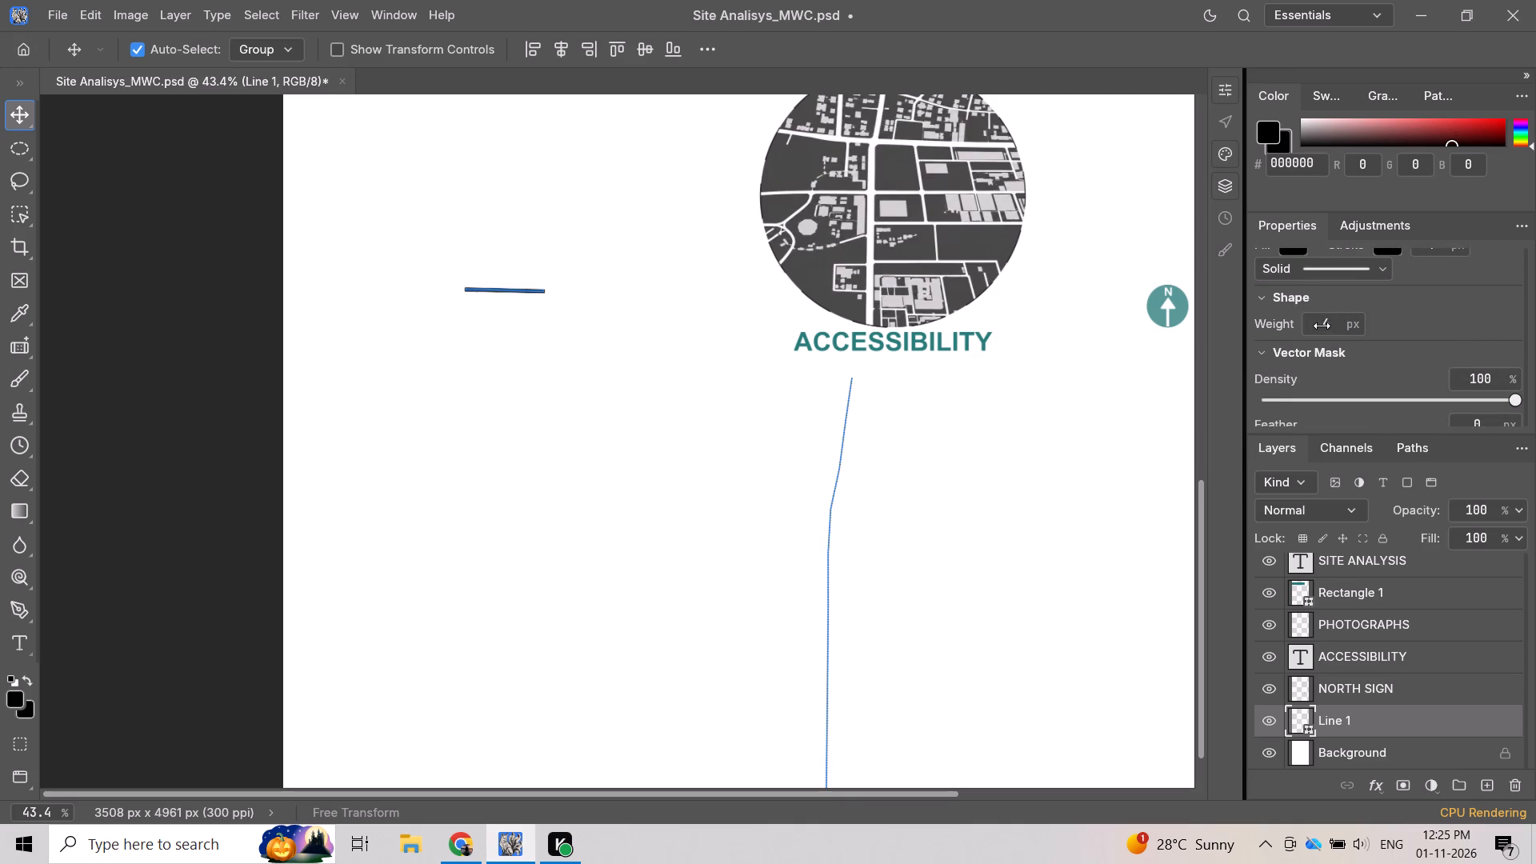
pyautogui.scroll(-4, 1322, 325)
pyautogui.scroll(15, 1322, 325)
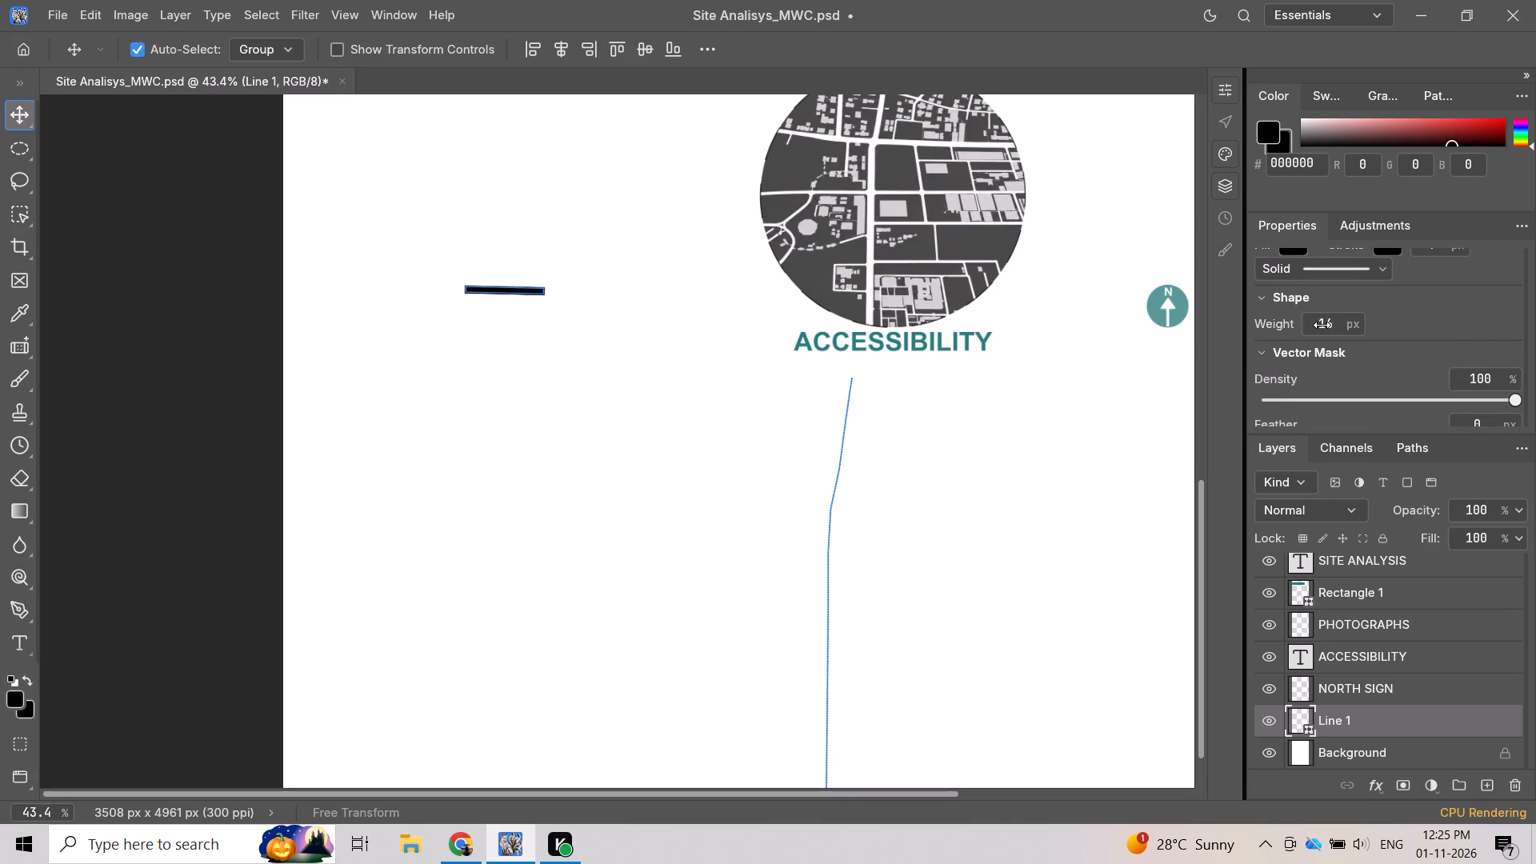
pyautogui.scroll(-8, 1322, 325)
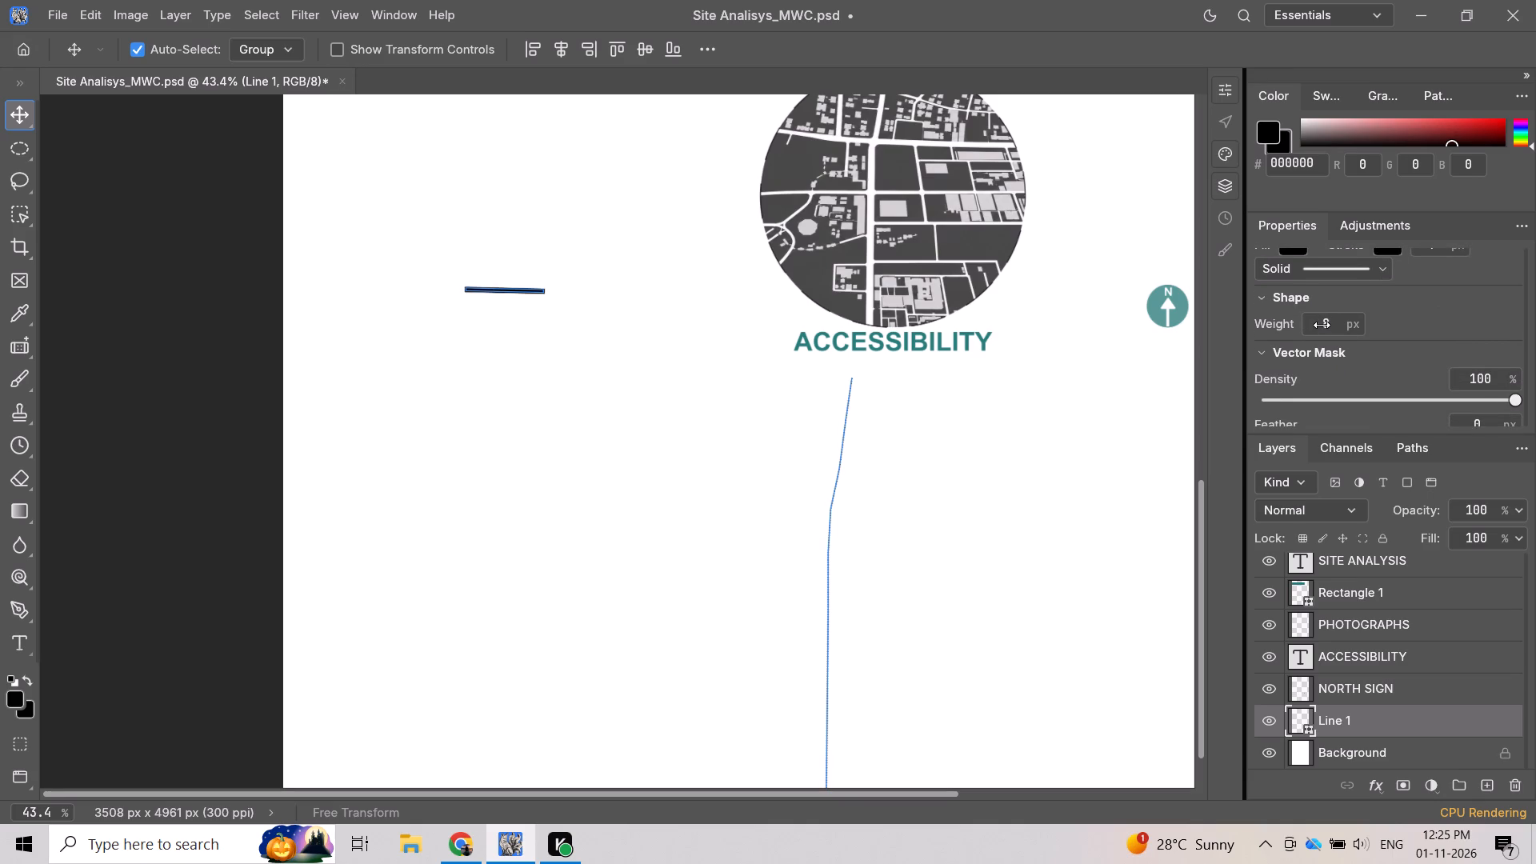
pyautogui.scroll(-3, 1322, 325)
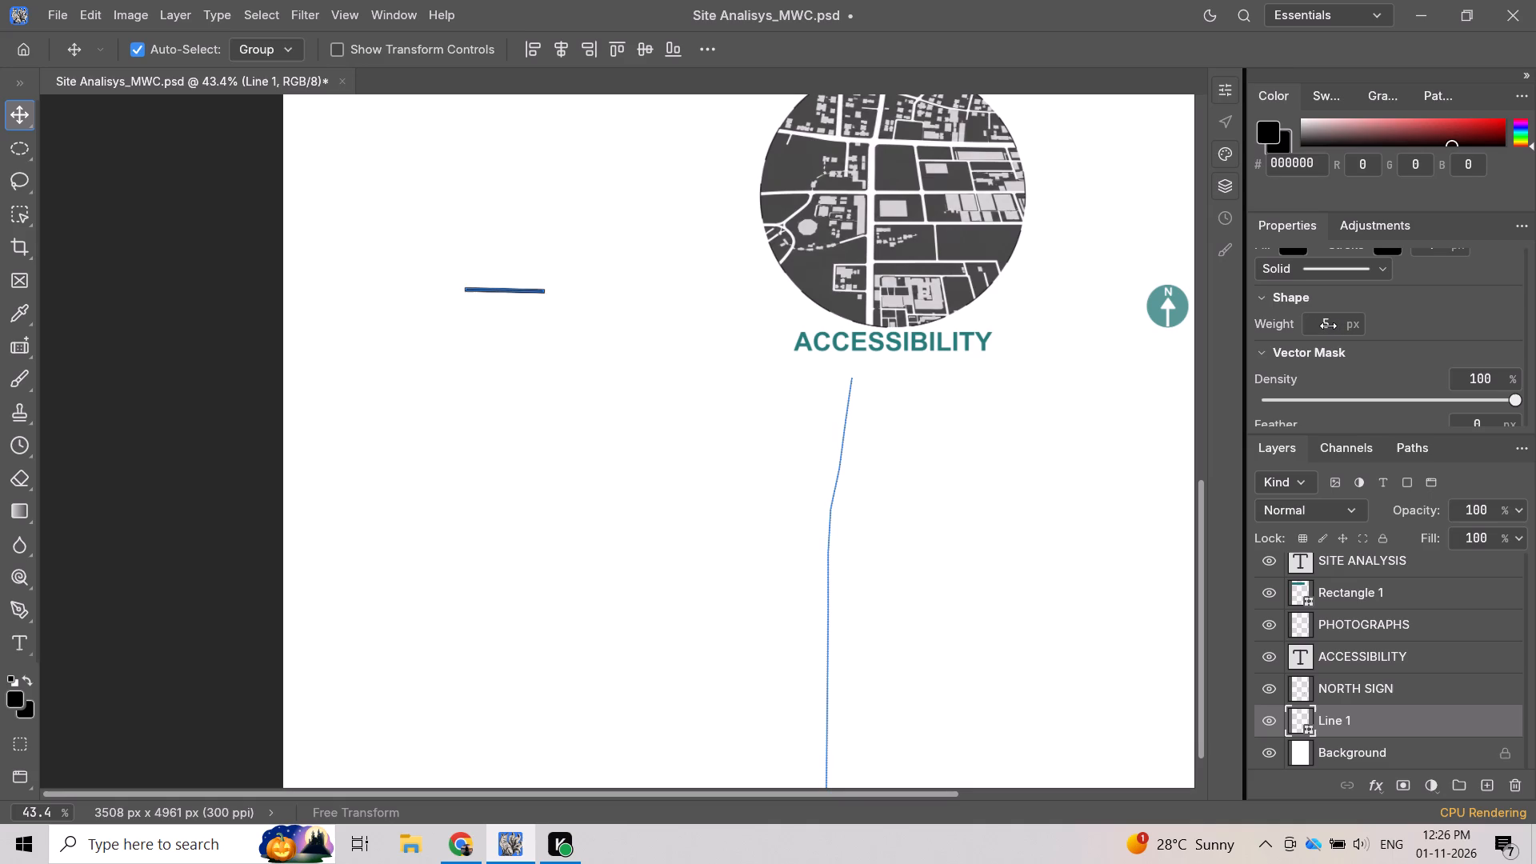
pyautogui.scroll(-2, 1402, 316)
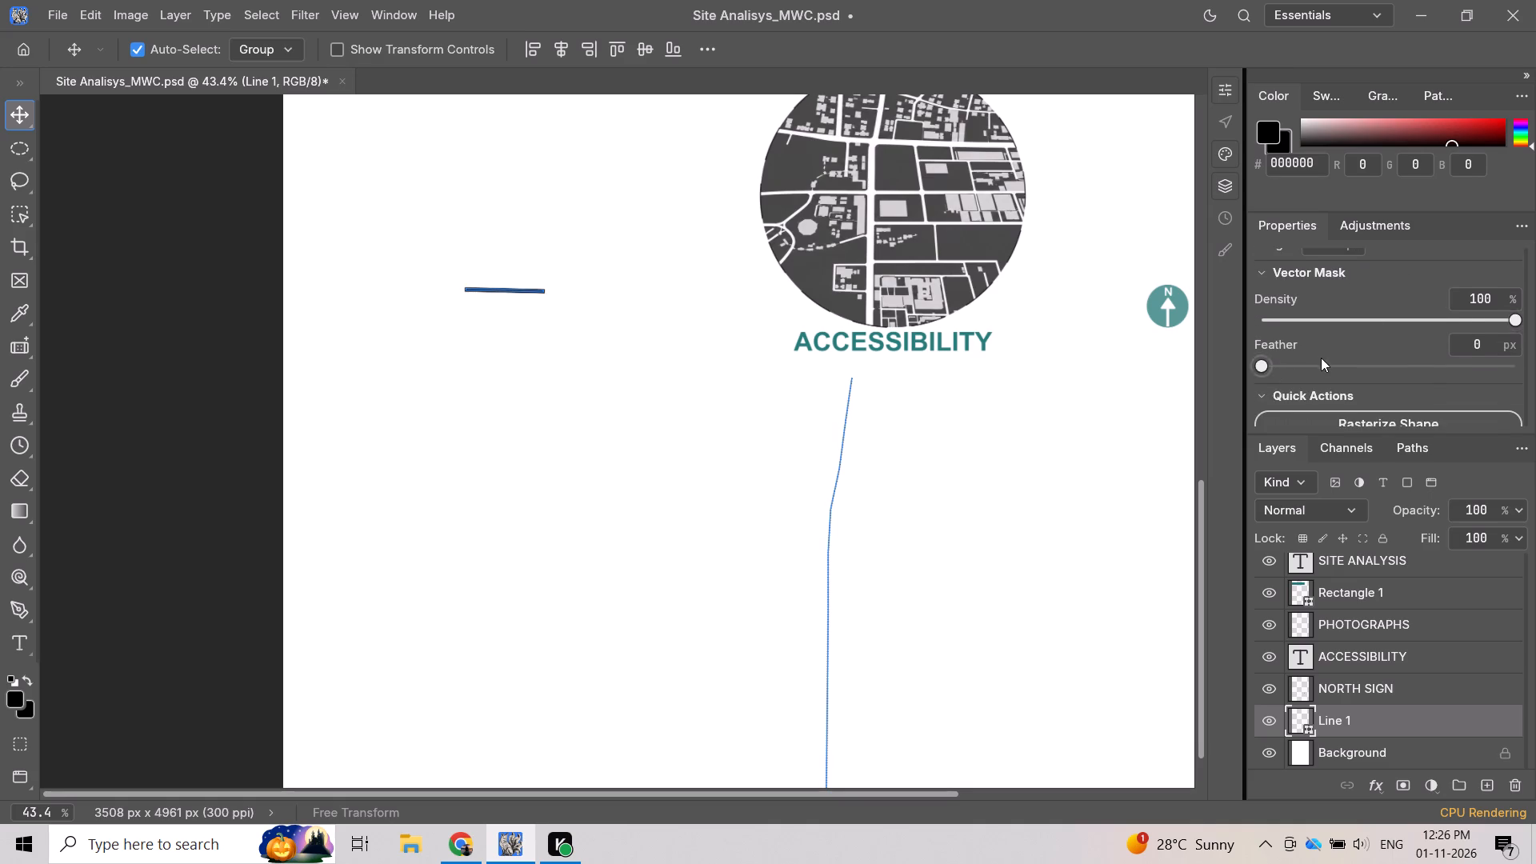
pyautogui.scroll(-4, 1321, 358)
# Try thicker stroke widths of 16 and 10 px on the Line 1 layer, then set the stroke to 6 px.
pyautogui.scroll(6, 1334, 340)
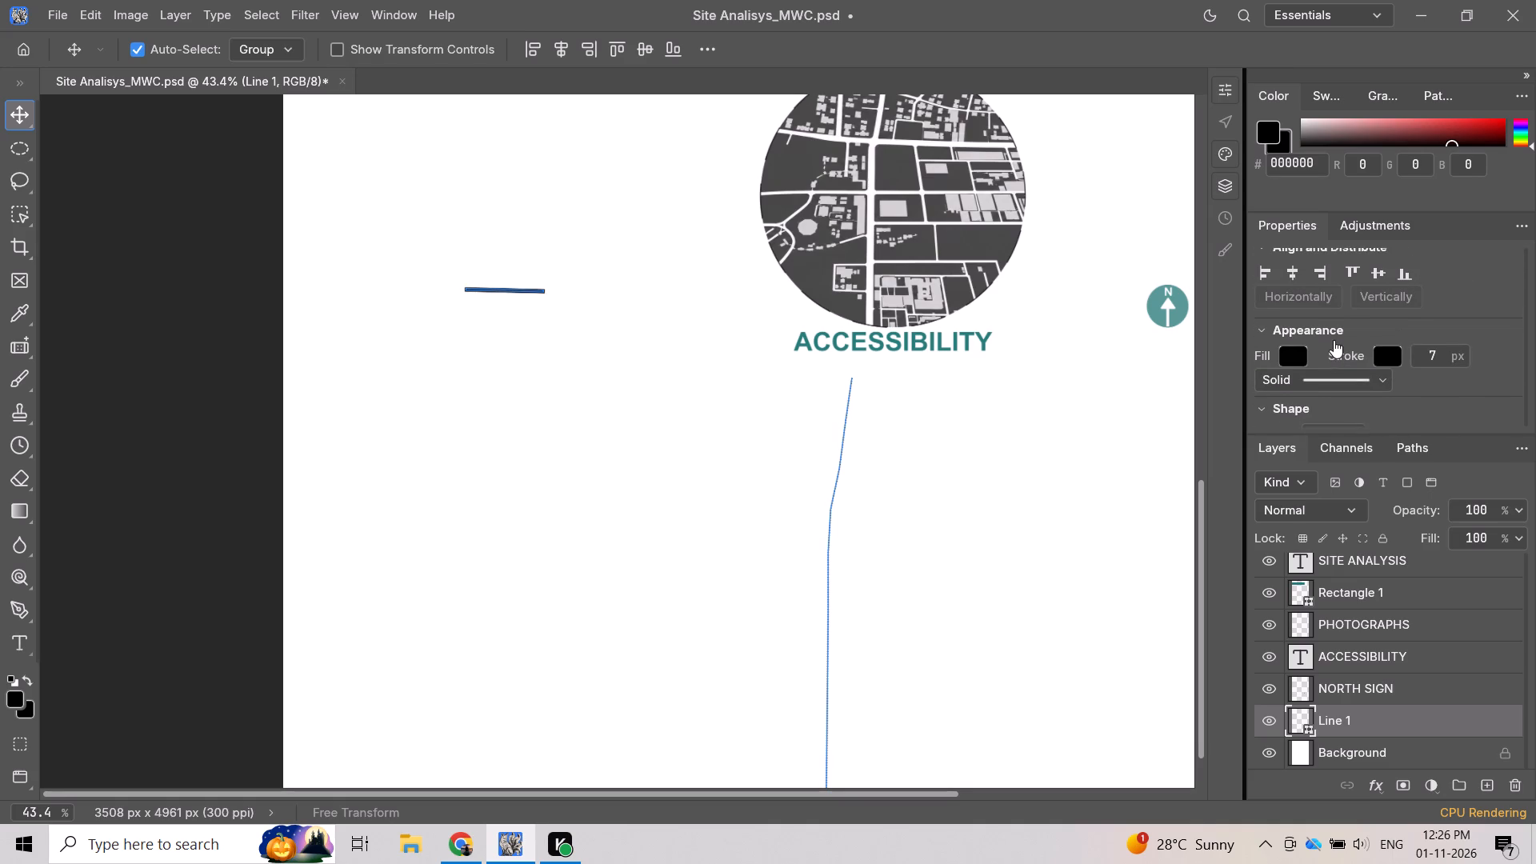
pyautogui.scroll(9, 1422, 356)
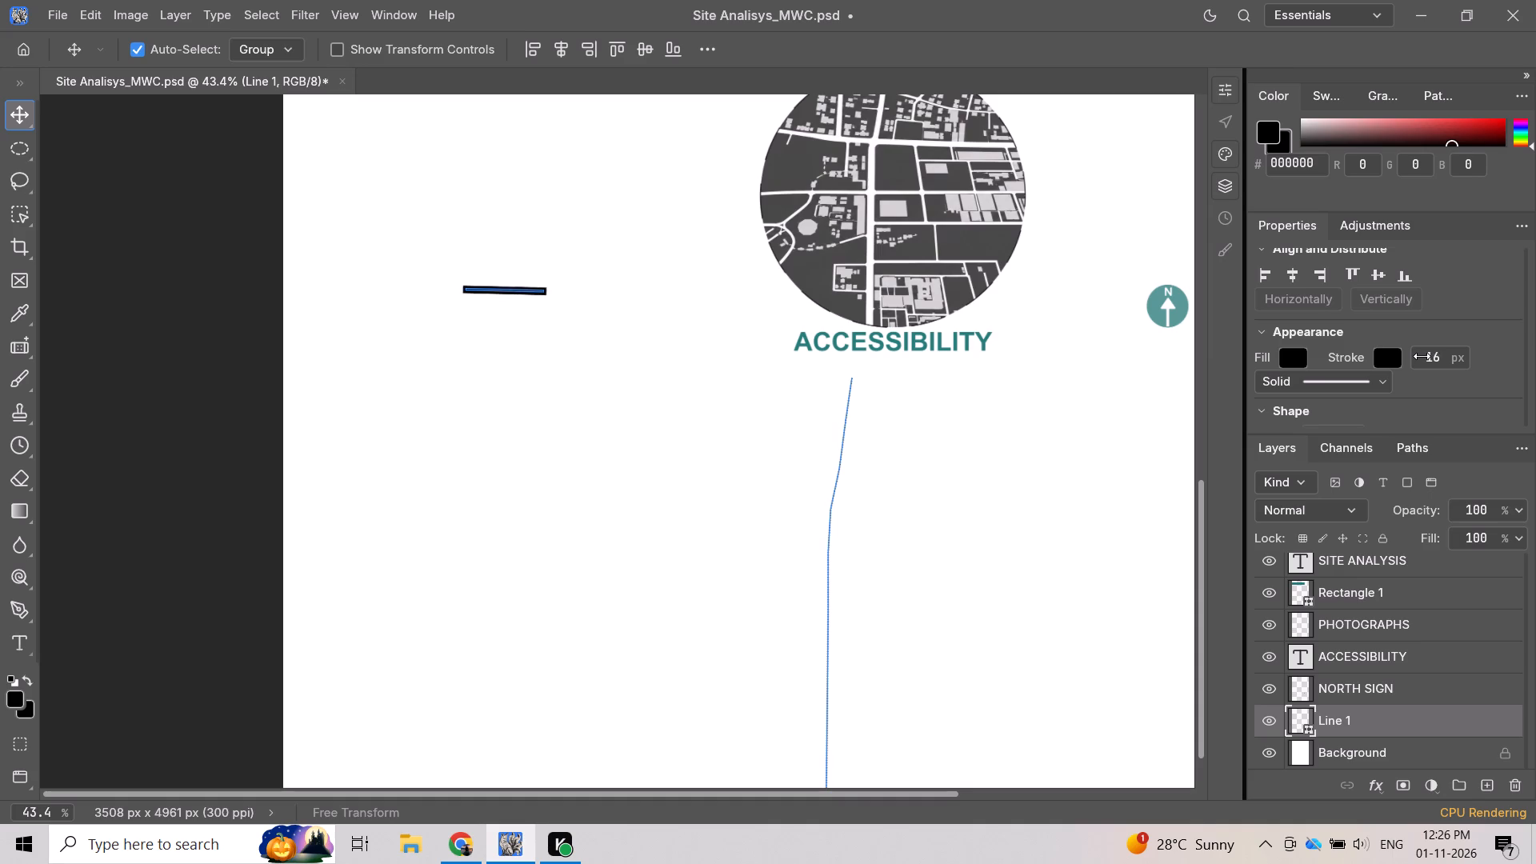
pyautogui.scroll(2, 1422, 356)
pyautogui.scroll(-13, 1422, 356)
pyautogui.scroll(1, 1422, 357)
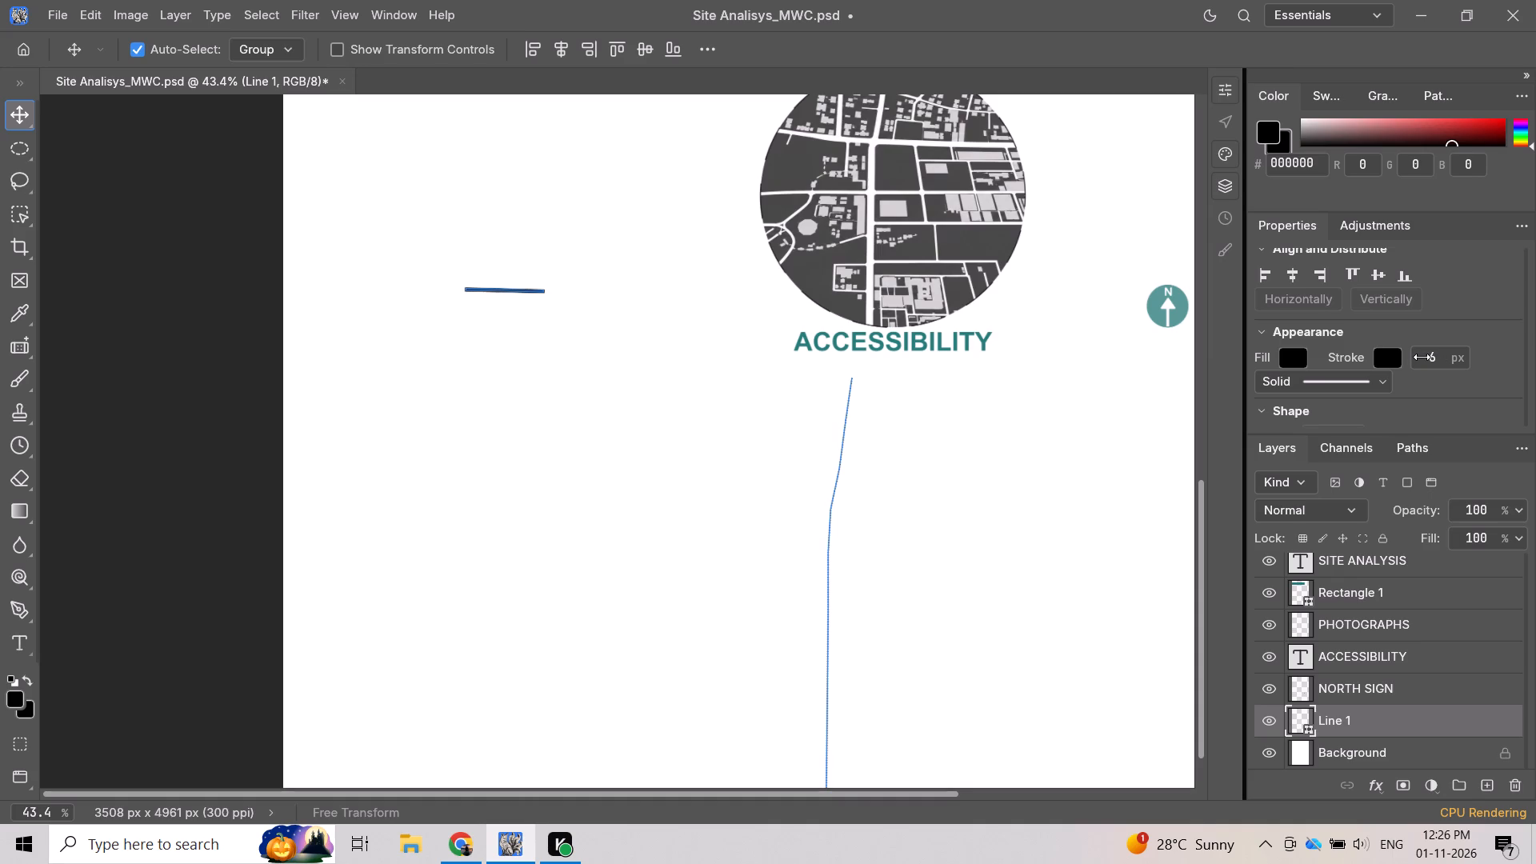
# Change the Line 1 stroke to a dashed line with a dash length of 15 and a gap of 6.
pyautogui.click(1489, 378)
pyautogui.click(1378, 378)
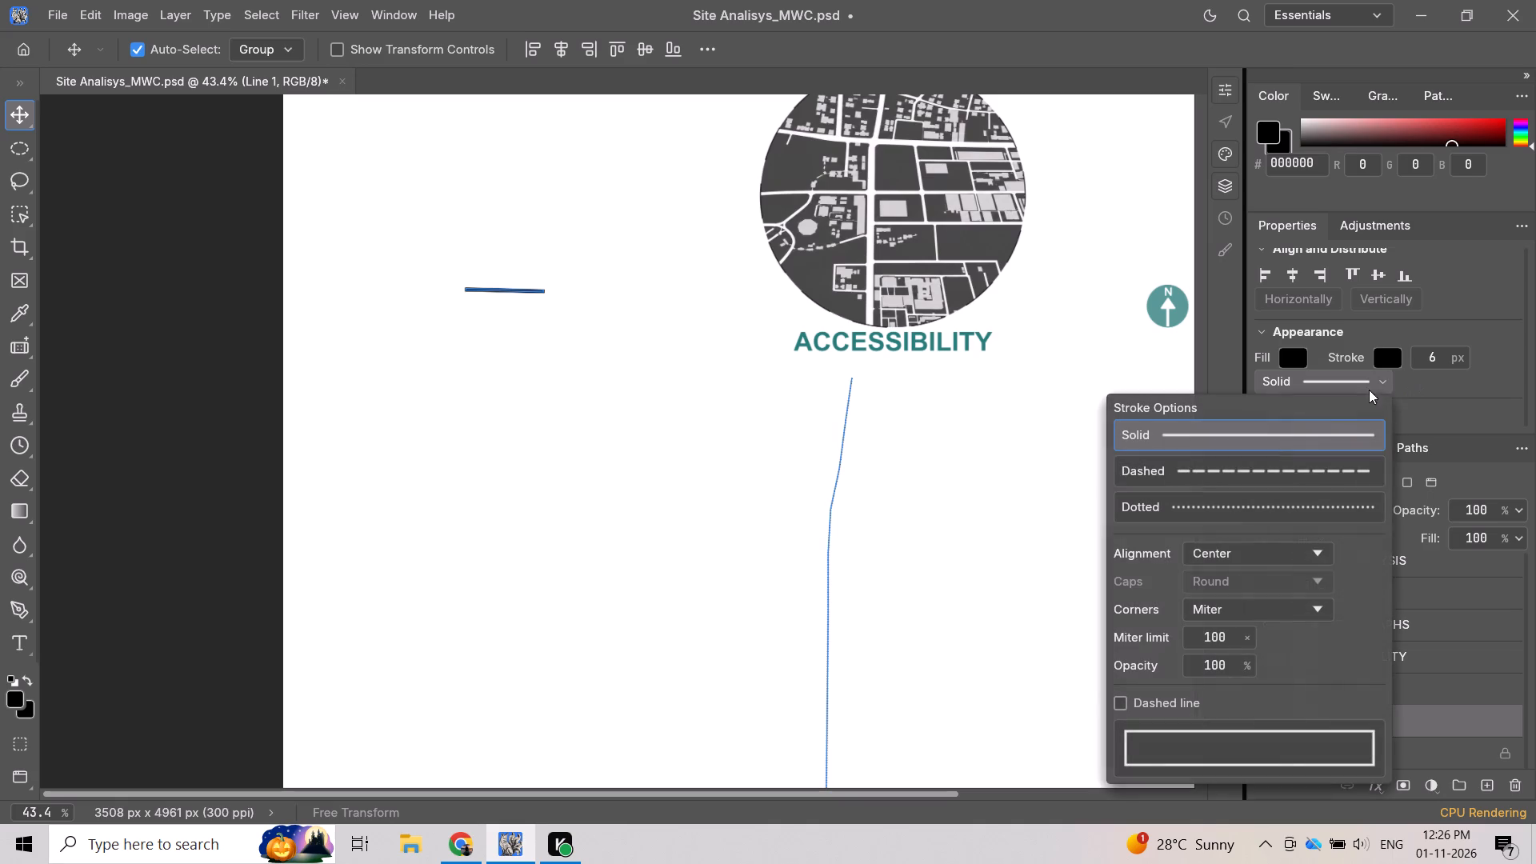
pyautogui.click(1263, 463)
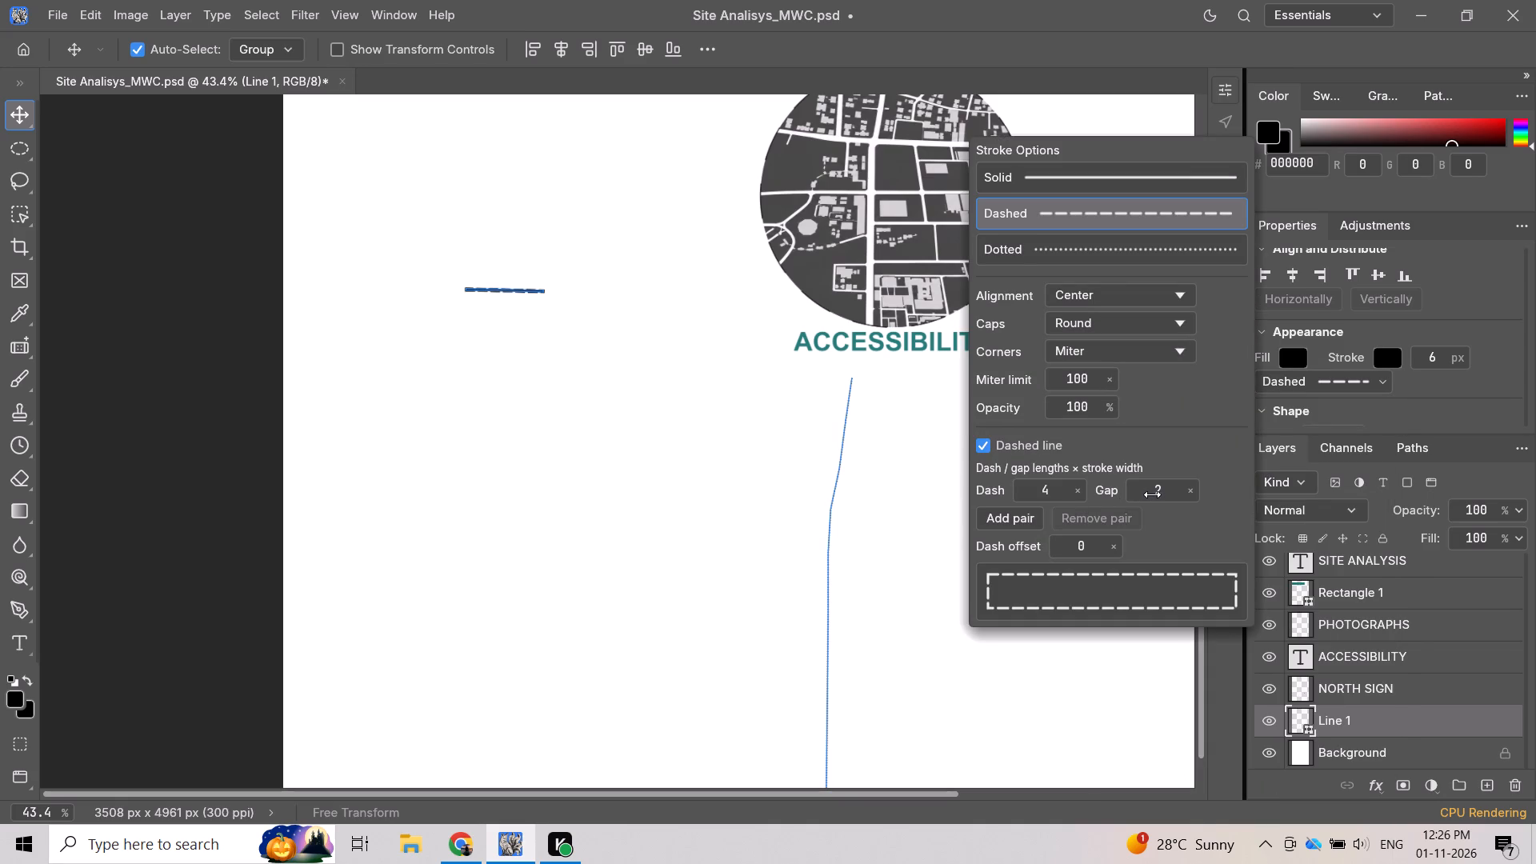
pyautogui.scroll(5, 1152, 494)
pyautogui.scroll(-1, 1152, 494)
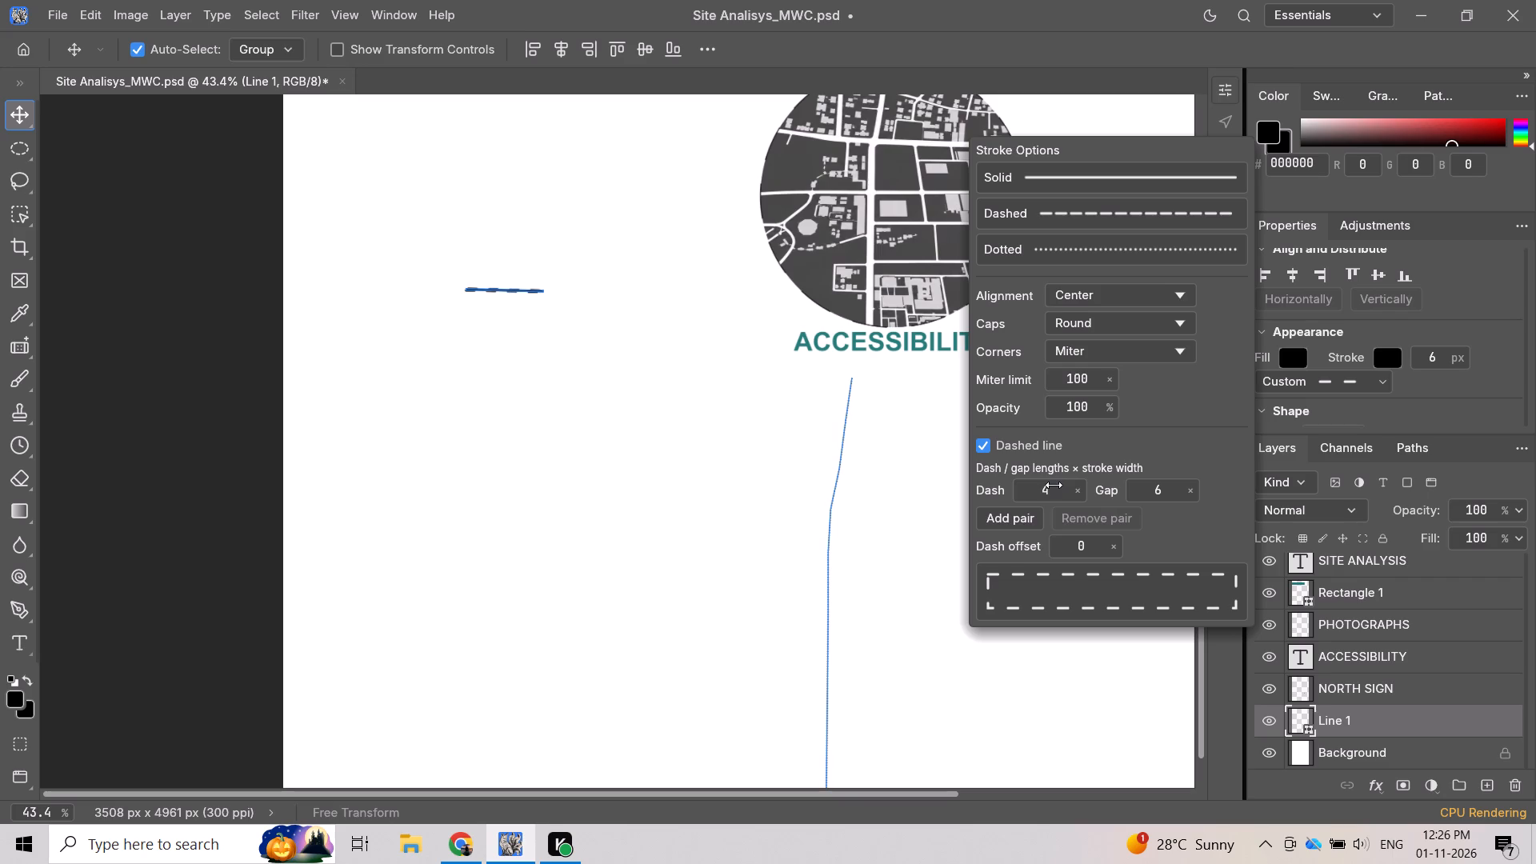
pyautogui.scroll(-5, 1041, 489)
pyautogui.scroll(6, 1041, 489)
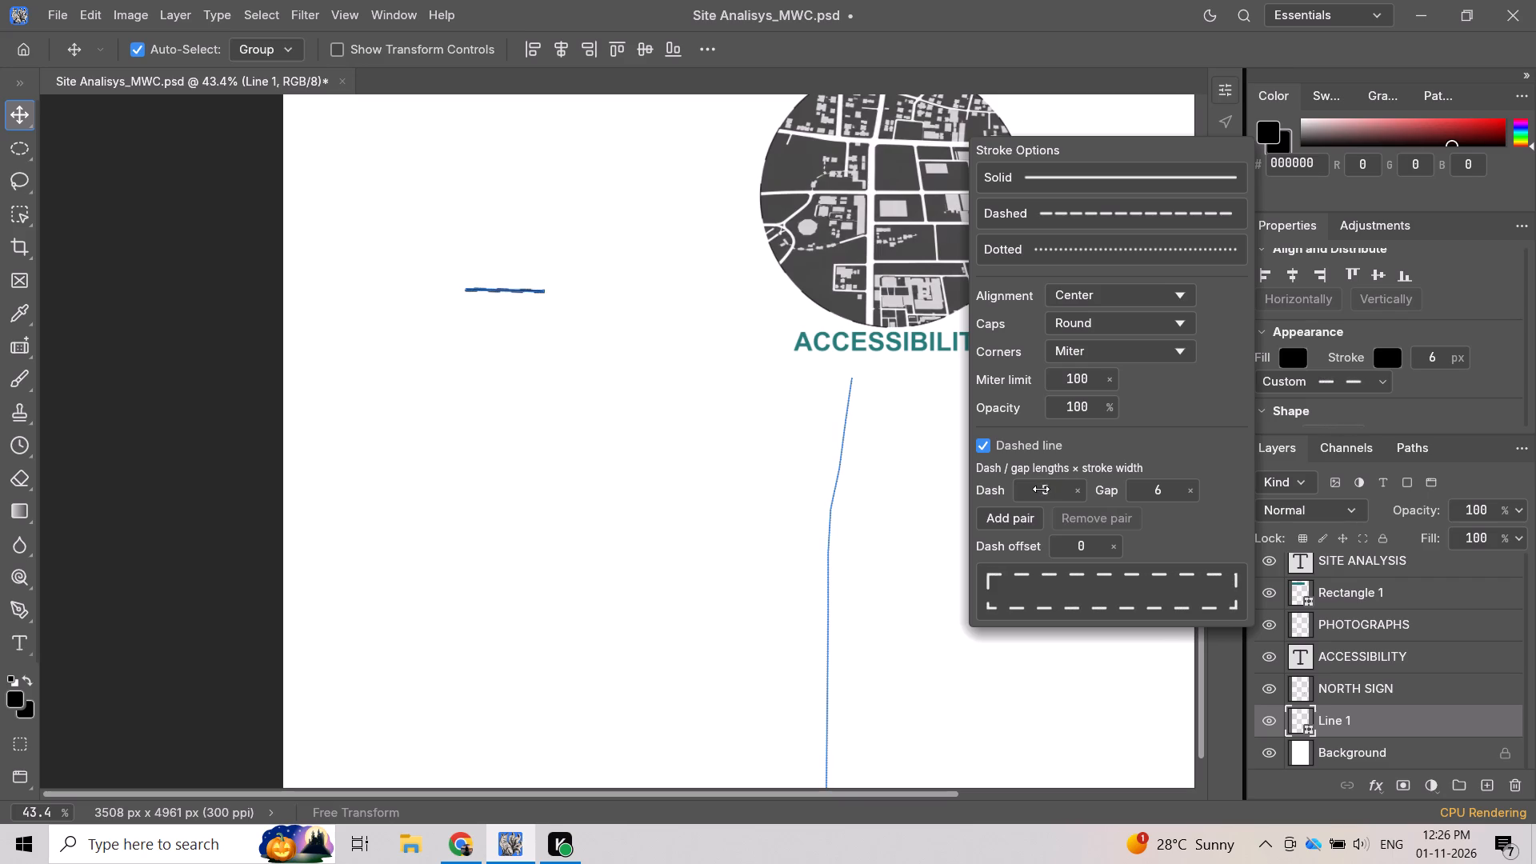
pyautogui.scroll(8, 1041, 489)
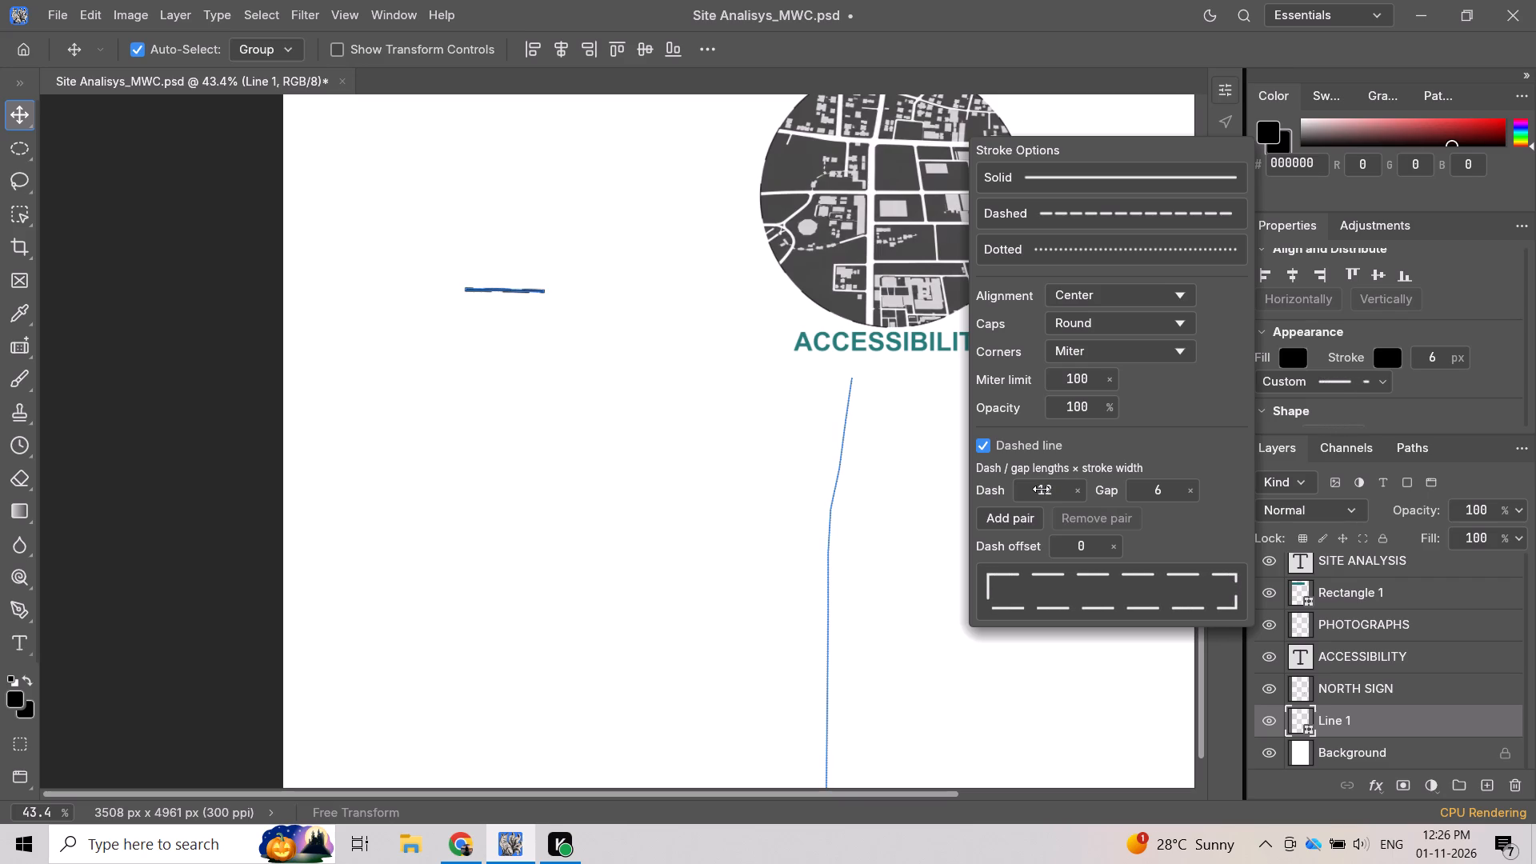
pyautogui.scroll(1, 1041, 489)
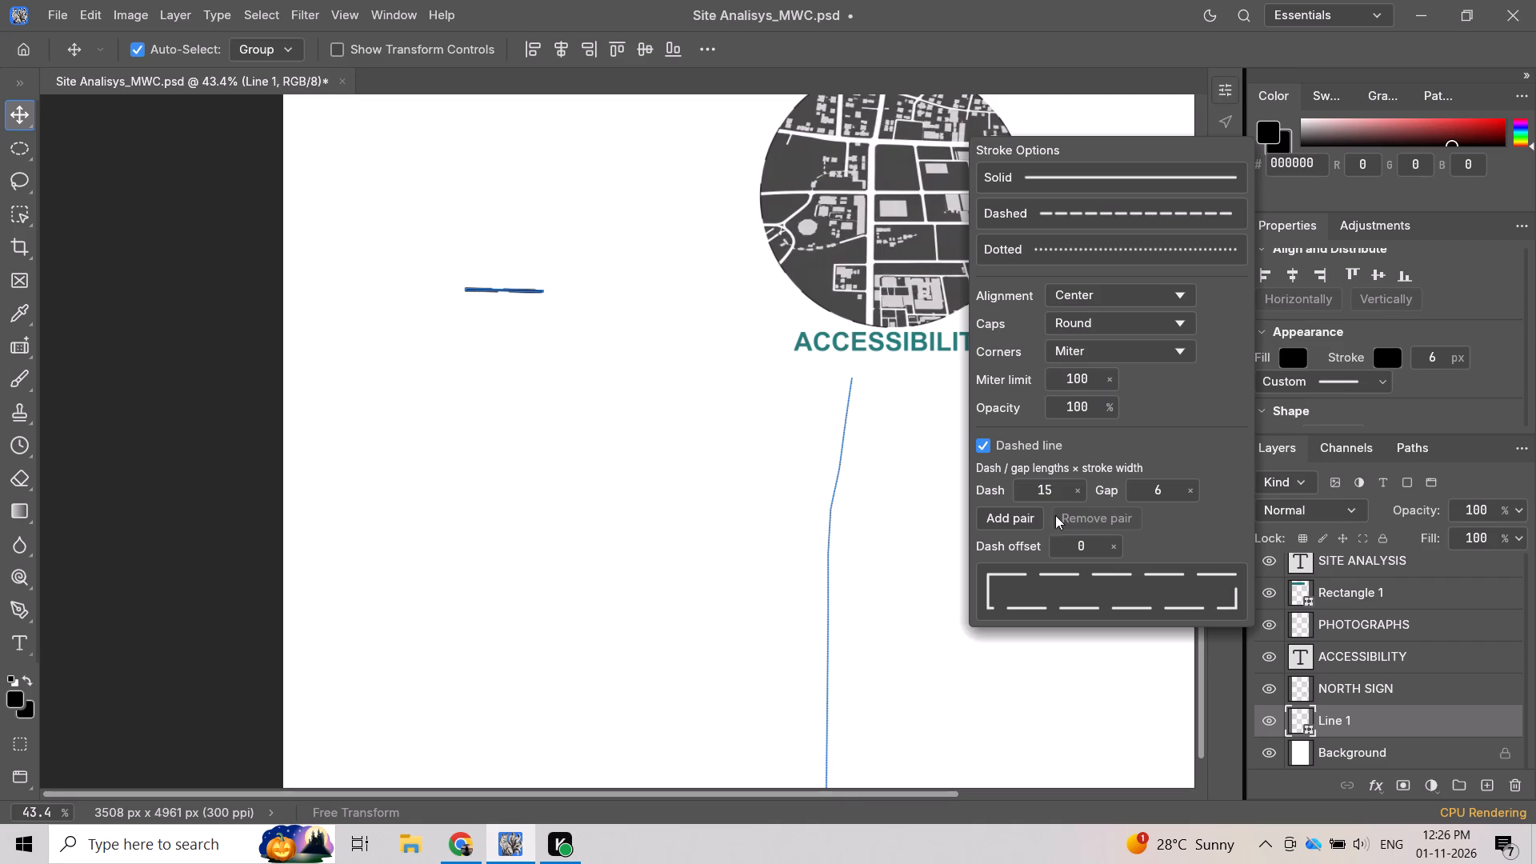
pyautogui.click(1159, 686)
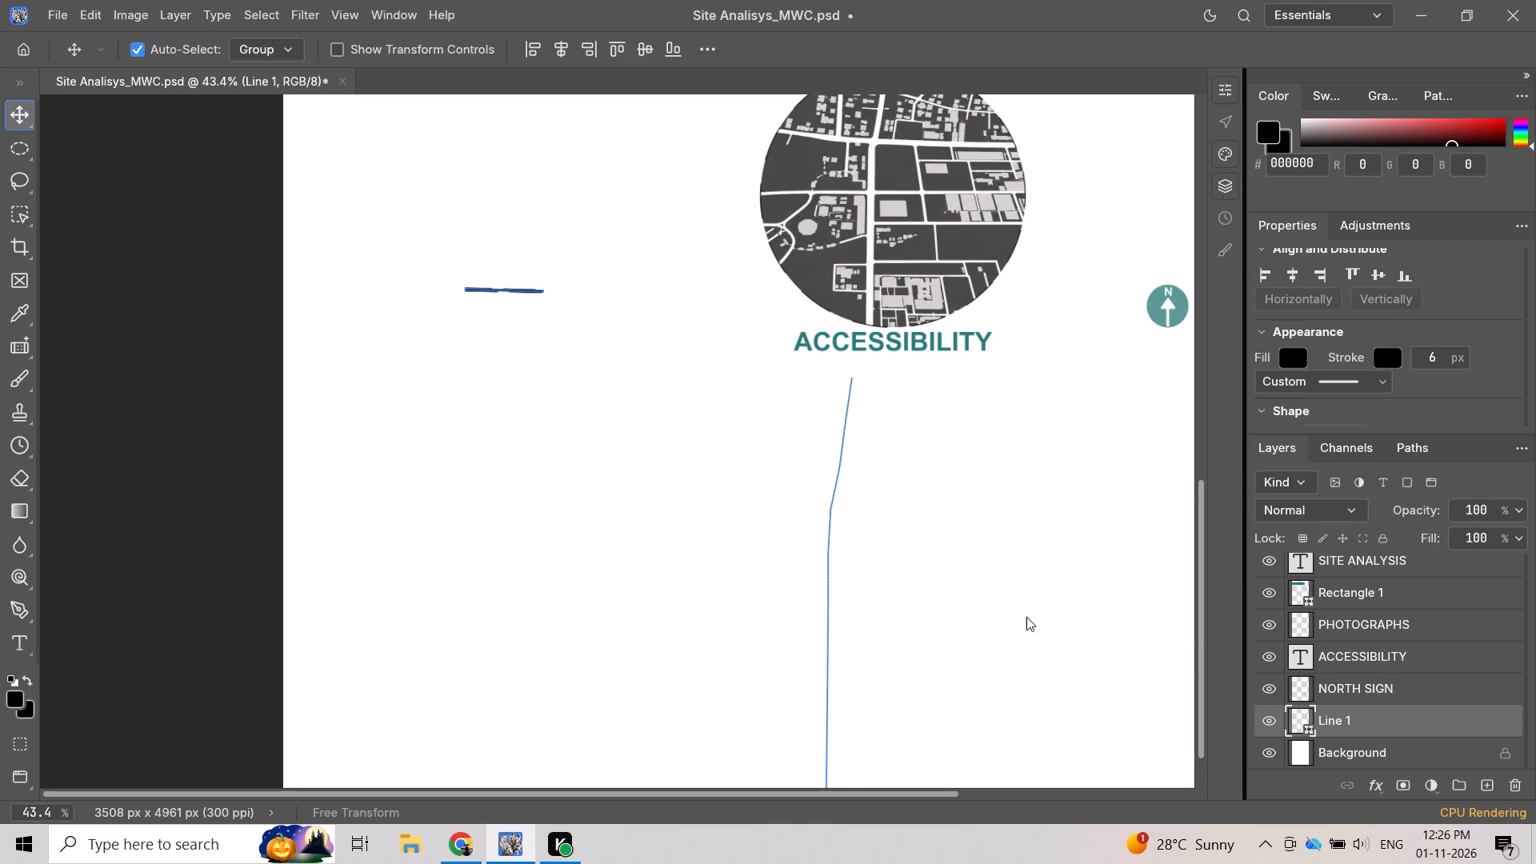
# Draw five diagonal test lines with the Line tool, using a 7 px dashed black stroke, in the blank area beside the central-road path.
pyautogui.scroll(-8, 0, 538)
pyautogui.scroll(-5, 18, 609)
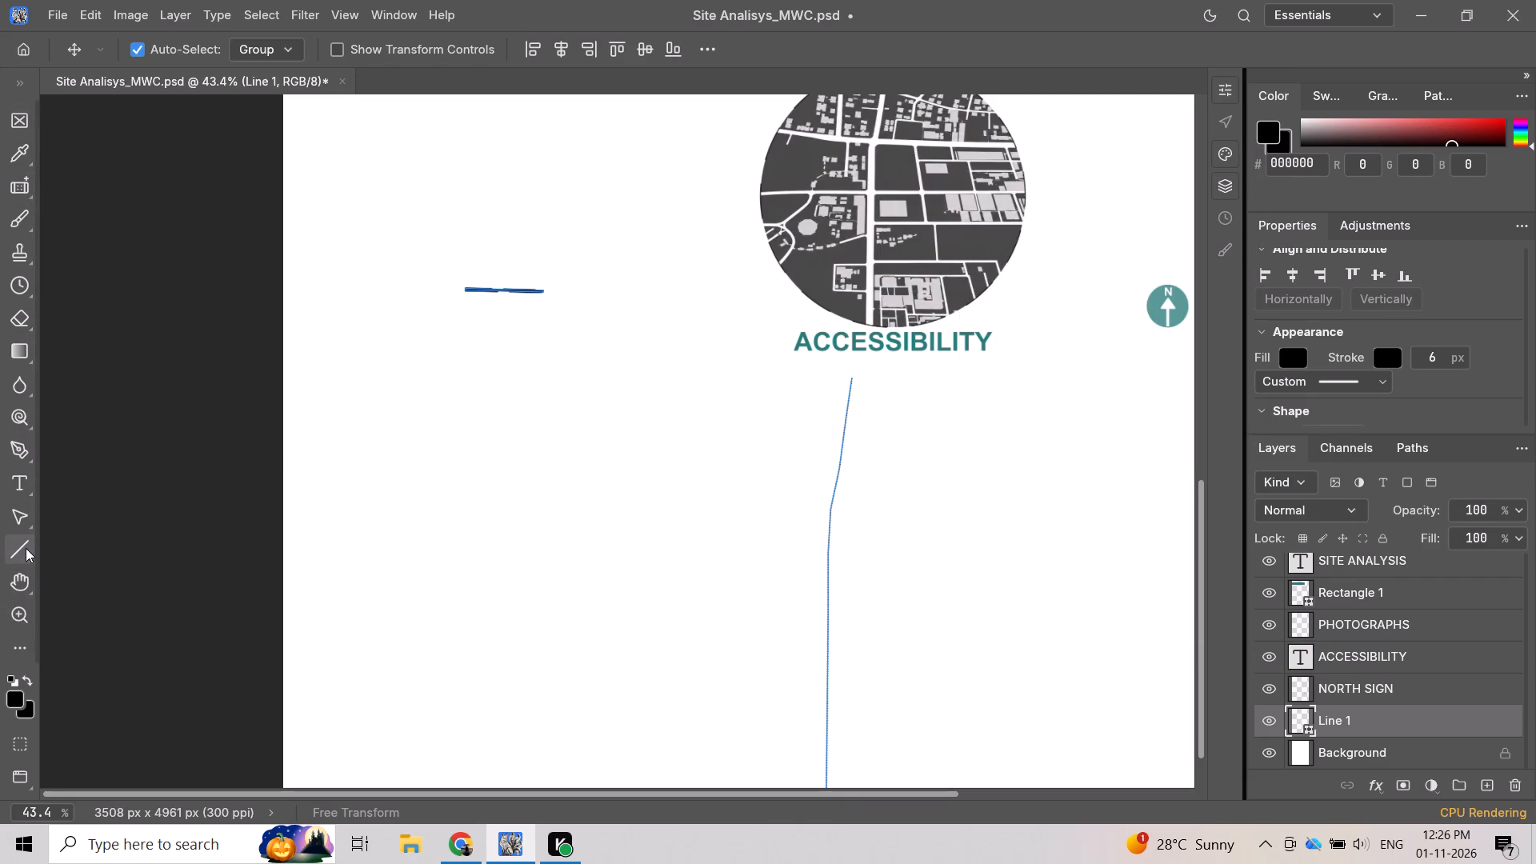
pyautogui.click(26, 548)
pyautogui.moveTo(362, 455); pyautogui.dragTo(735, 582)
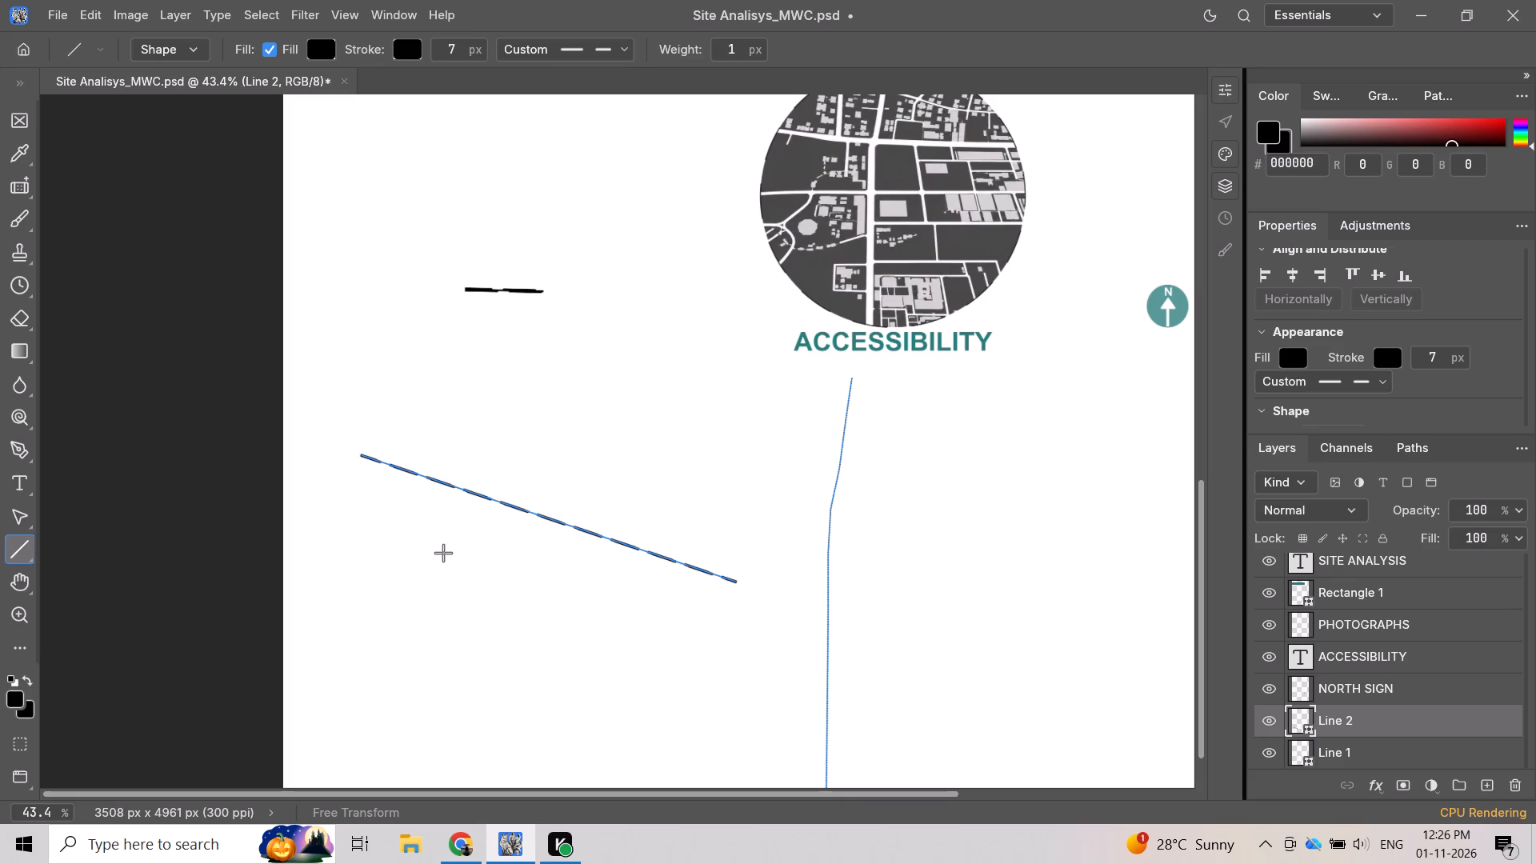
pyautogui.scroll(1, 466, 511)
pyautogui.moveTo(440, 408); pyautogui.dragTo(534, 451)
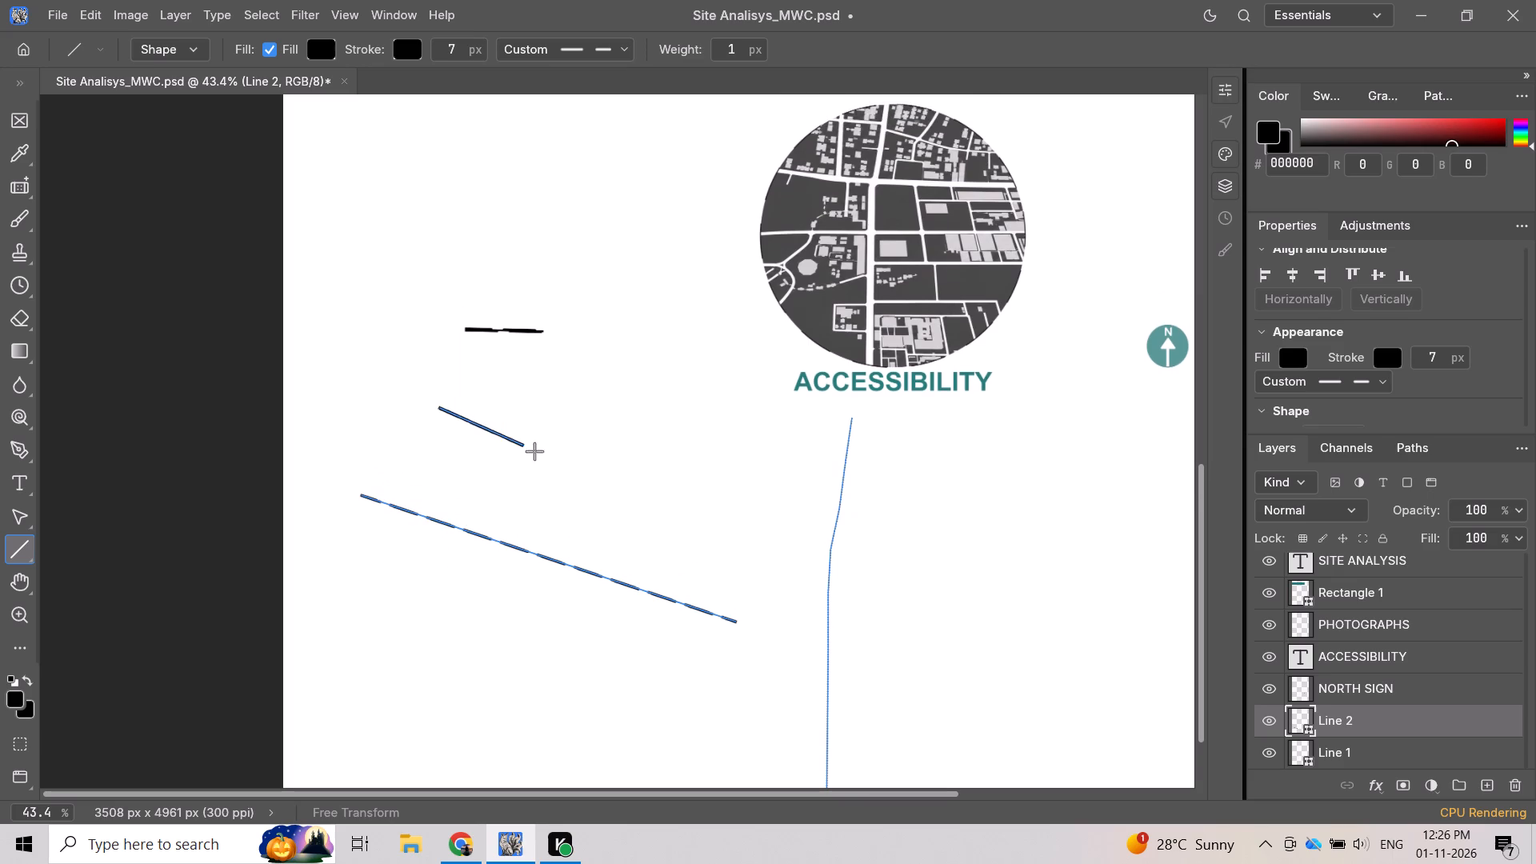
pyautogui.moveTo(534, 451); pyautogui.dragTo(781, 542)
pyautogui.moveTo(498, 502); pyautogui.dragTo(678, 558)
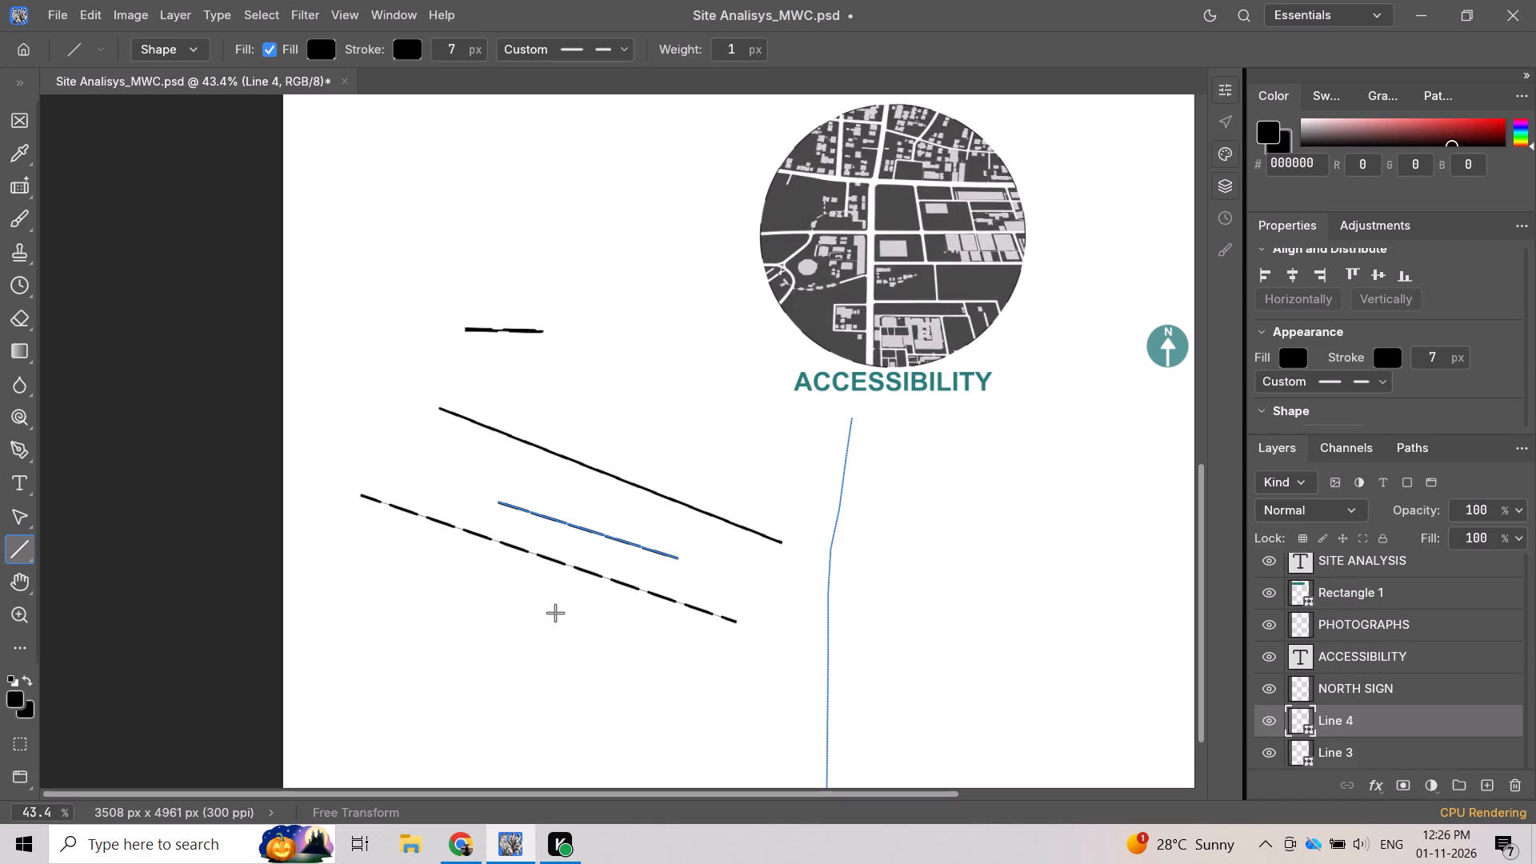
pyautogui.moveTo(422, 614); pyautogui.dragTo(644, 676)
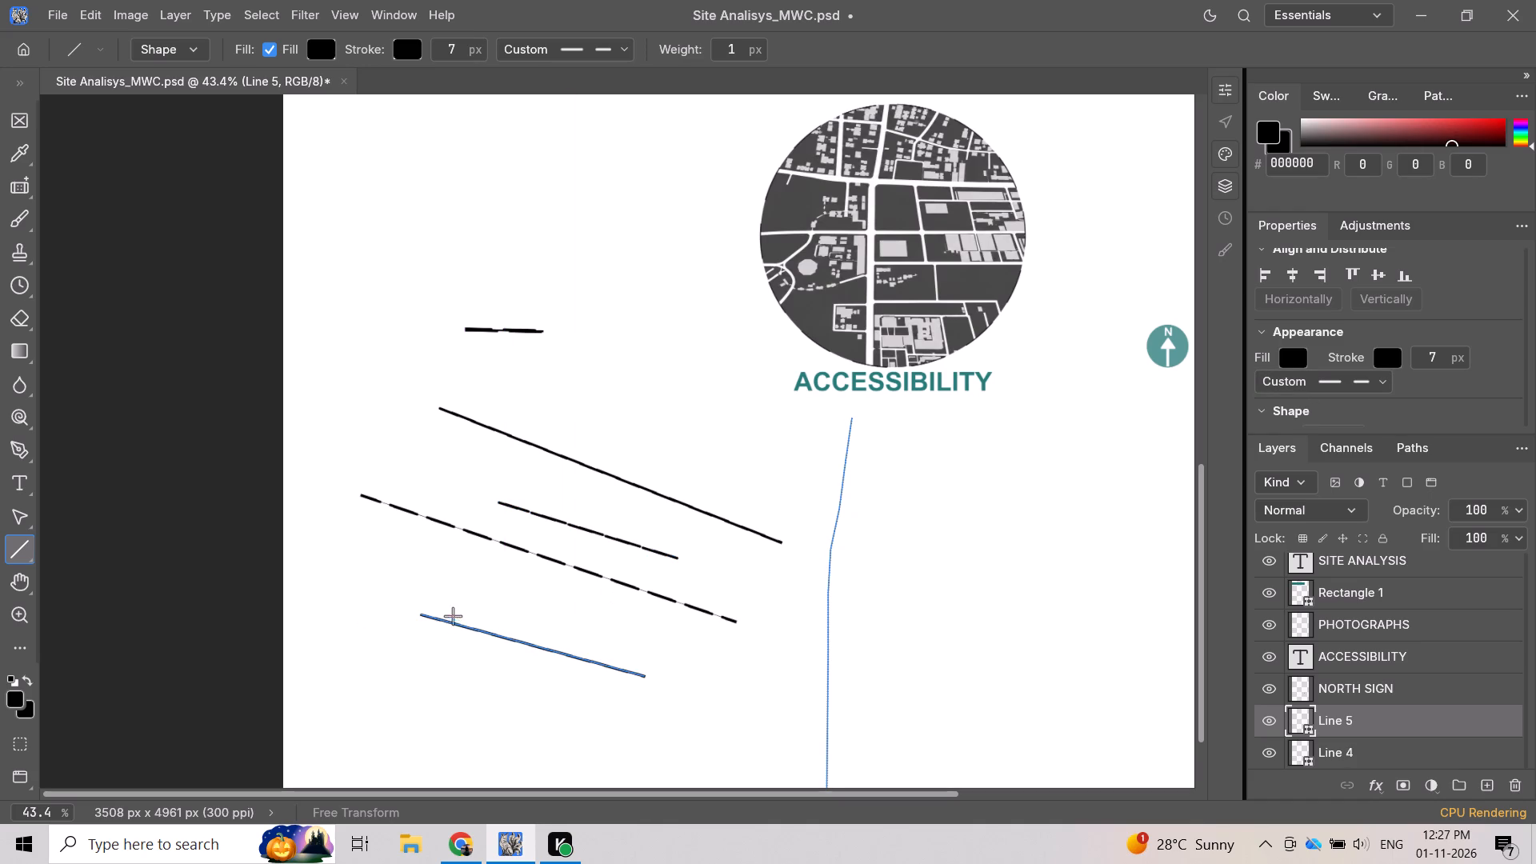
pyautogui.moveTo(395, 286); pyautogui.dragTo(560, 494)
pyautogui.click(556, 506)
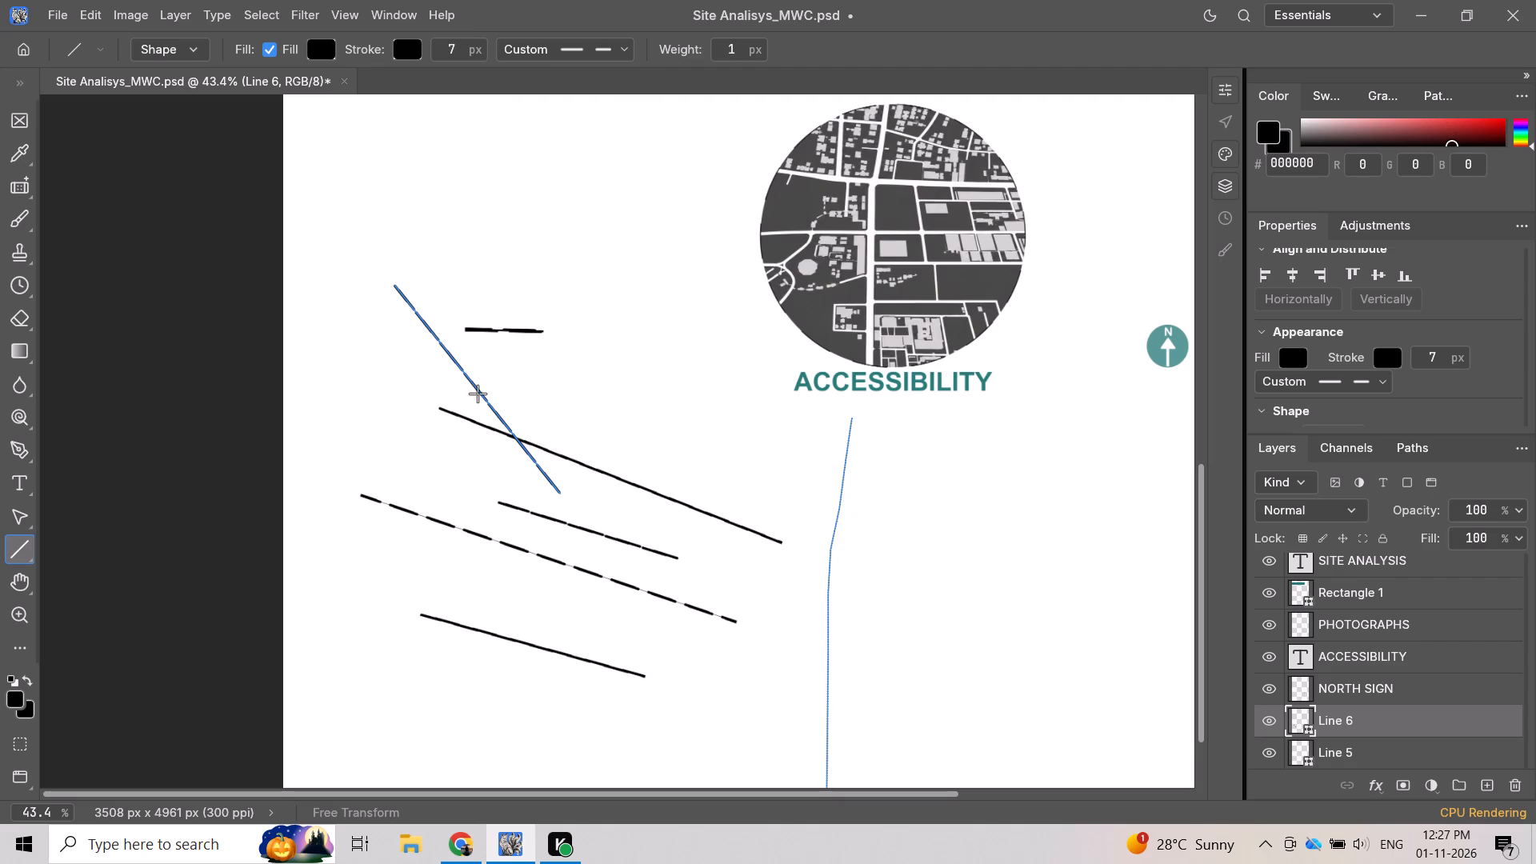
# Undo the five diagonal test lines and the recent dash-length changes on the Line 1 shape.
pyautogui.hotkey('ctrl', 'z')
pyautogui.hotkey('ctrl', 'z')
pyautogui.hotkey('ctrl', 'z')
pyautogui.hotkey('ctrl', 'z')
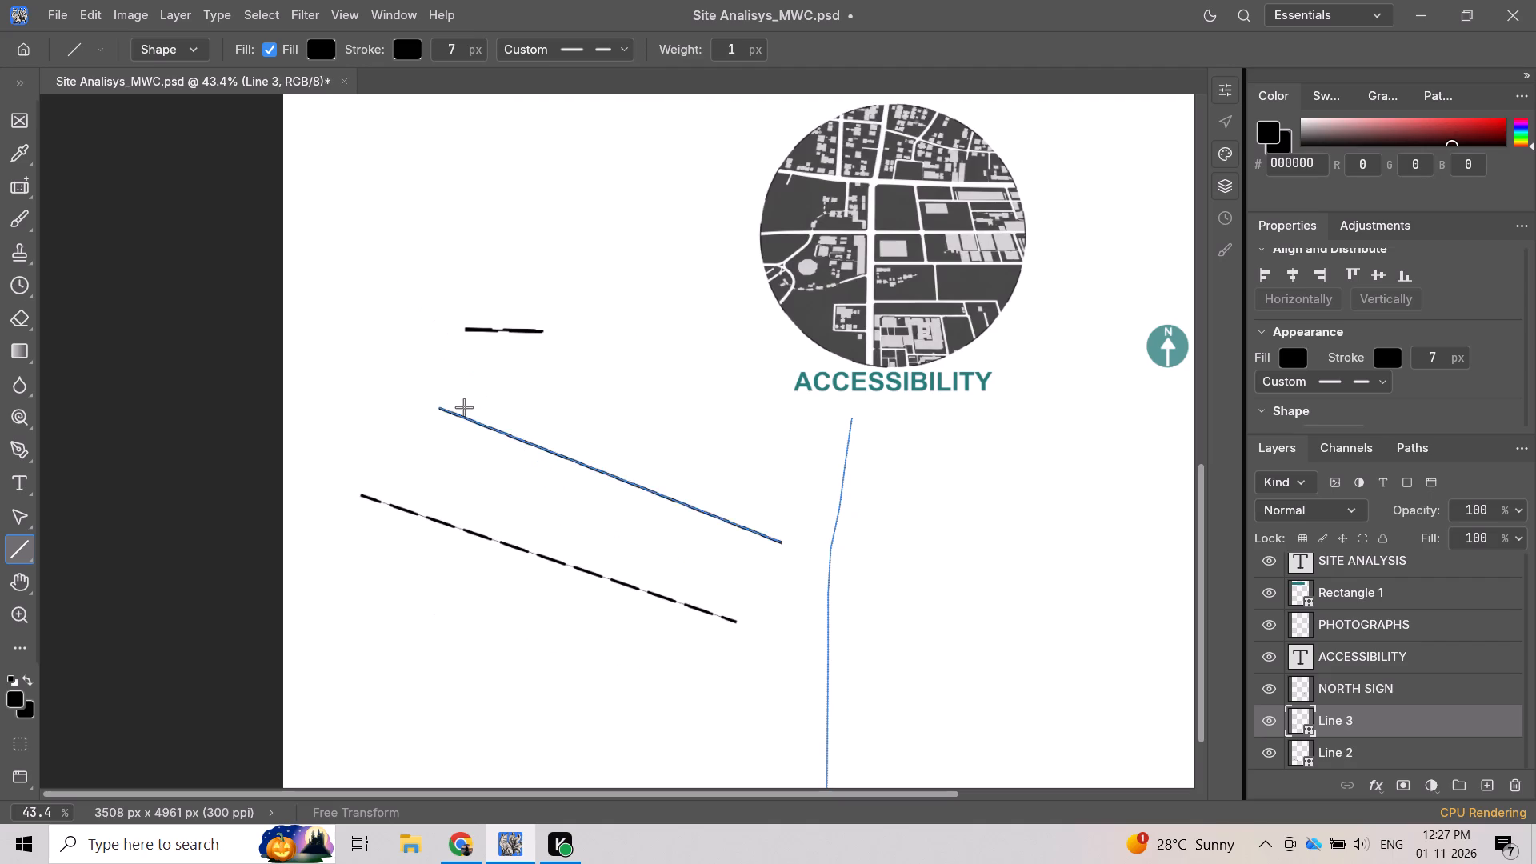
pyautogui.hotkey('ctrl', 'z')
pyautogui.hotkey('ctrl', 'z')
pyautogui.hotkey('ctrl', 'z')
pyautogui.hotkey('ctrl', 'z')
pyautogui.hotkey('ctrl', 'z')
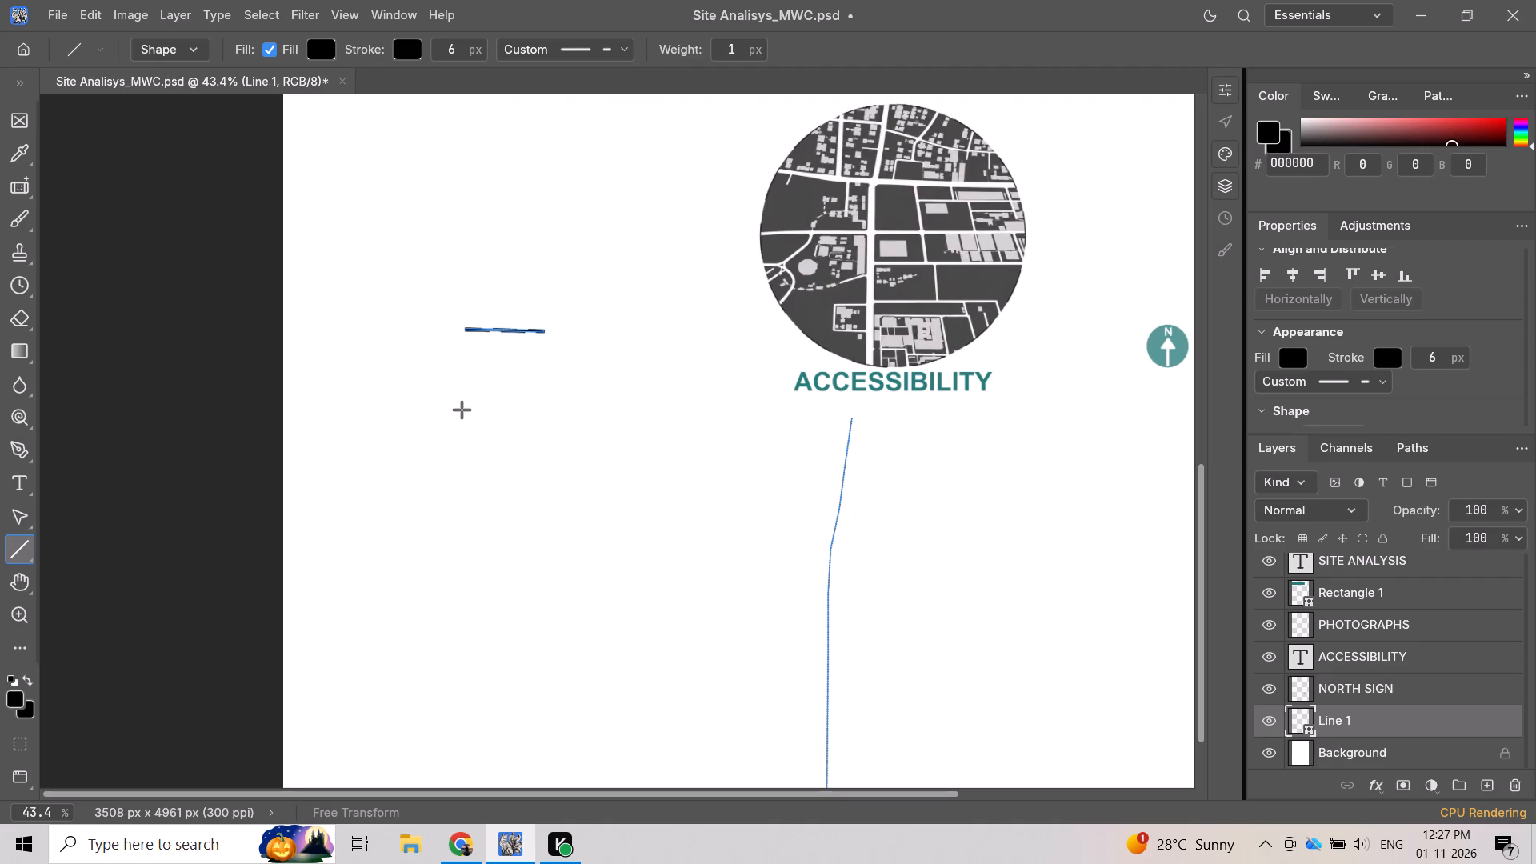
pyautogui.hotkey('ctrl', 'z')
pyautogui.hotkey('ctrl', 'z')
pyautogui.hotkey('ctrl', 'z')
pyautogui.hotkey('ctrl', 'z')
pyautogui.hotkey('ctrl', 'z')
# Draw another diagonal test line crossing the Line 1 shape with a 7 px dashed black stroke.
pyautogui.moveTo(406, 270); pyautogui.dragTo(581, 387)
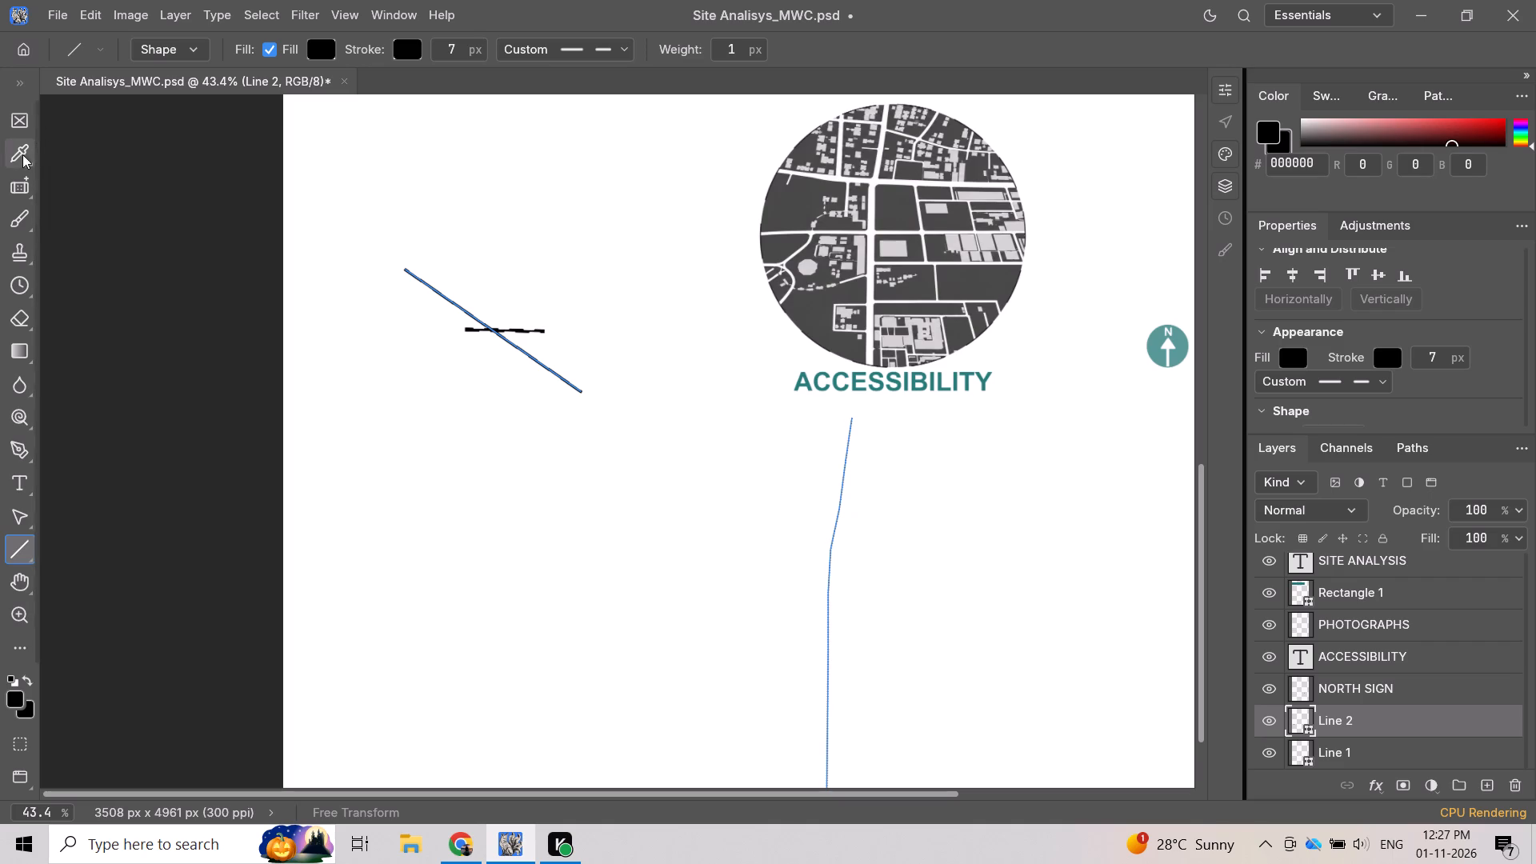
# Select the Line 1 and Line 2 shapes together and delete both from the sheet.
pyautogui.scroll(7, 13, 154)
pyautogui.click(24, 105)
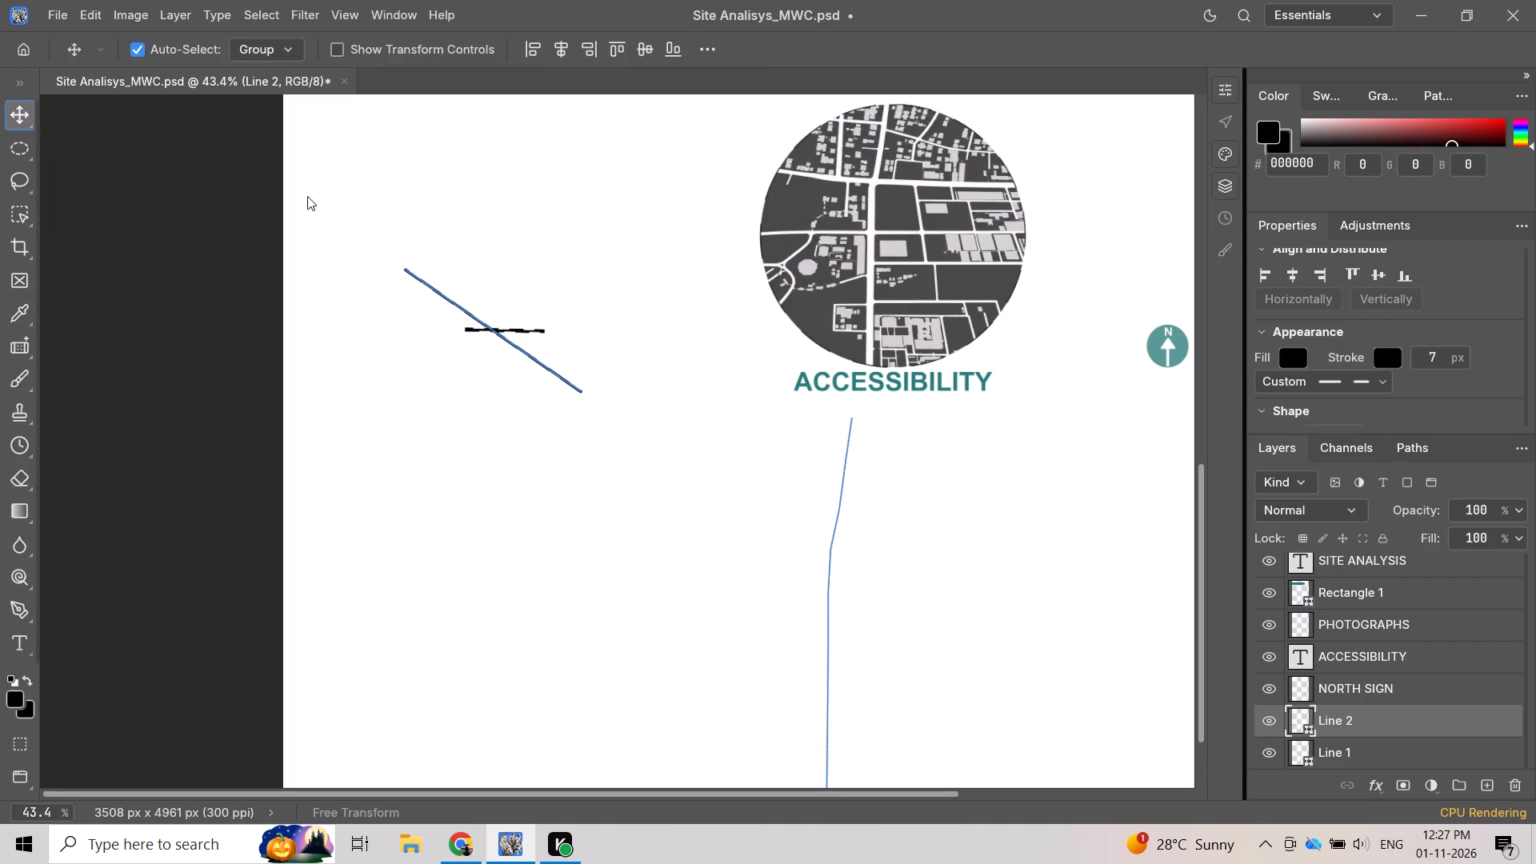
pyautogui.moveTo(361, 212); pyautogui.dragTo(612, 484)
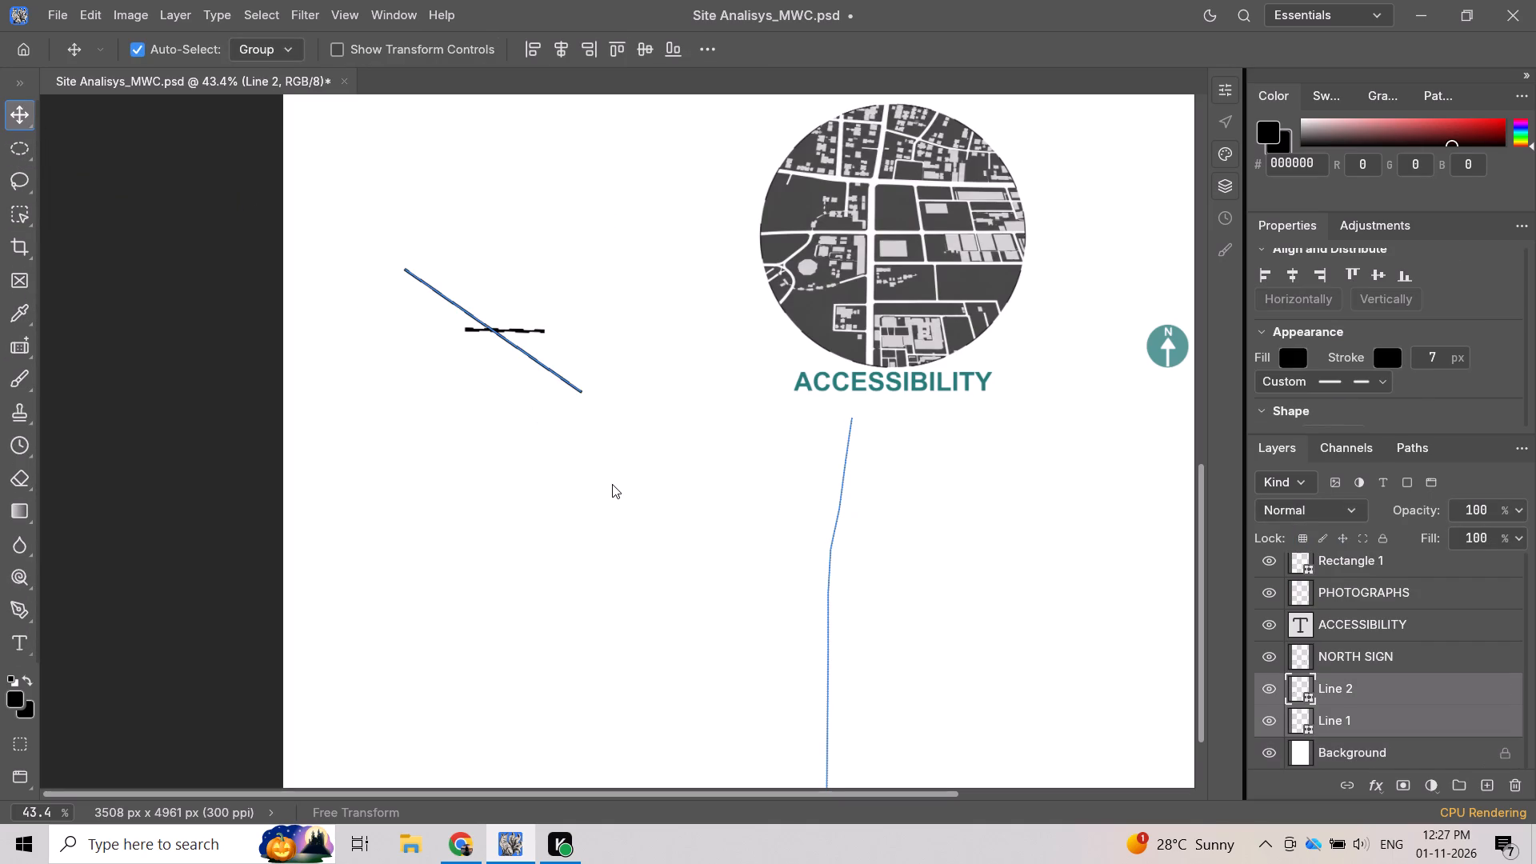
pyautogui.press('Delete')
# Activate the Pen tool and examine the options offered for the central-road Work Path, including Stroke Path.
pyautogui.scroll(-2, 632, 499)
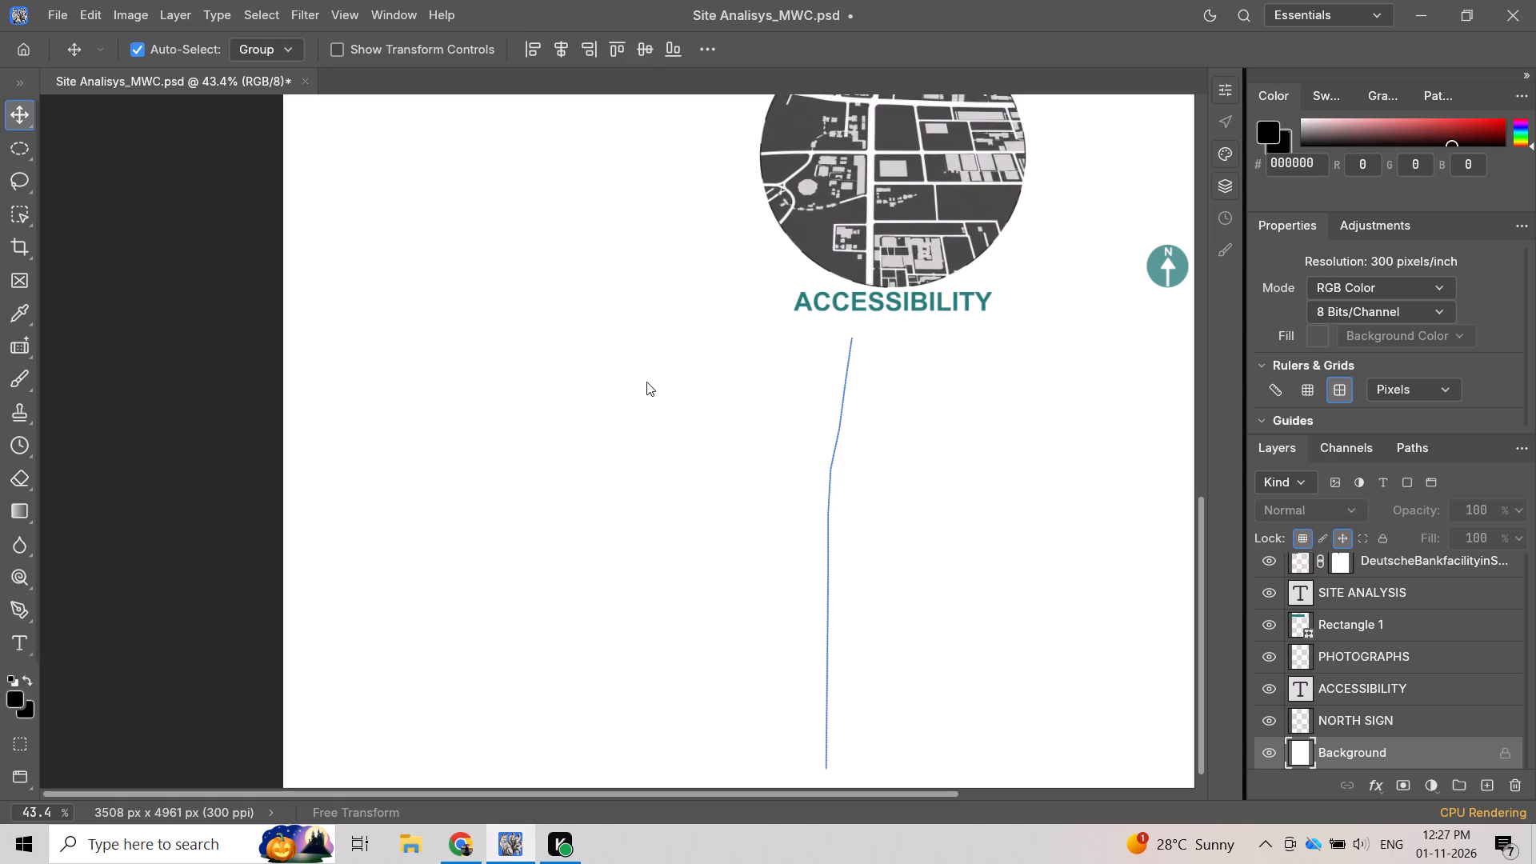
pyautogui.press('p')
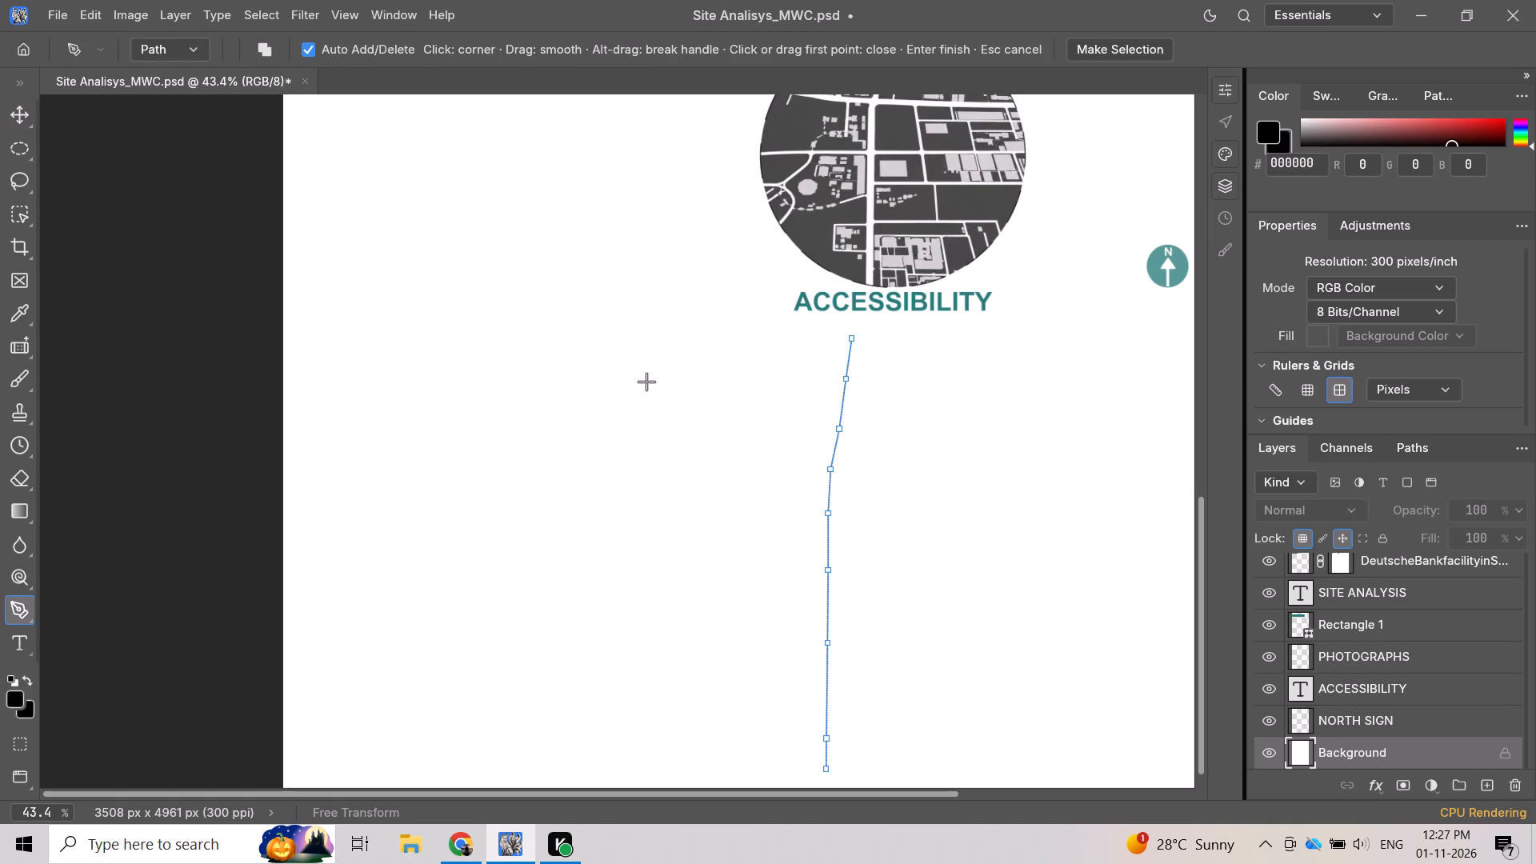
pyautogui.scroll(-1, 646, 382)
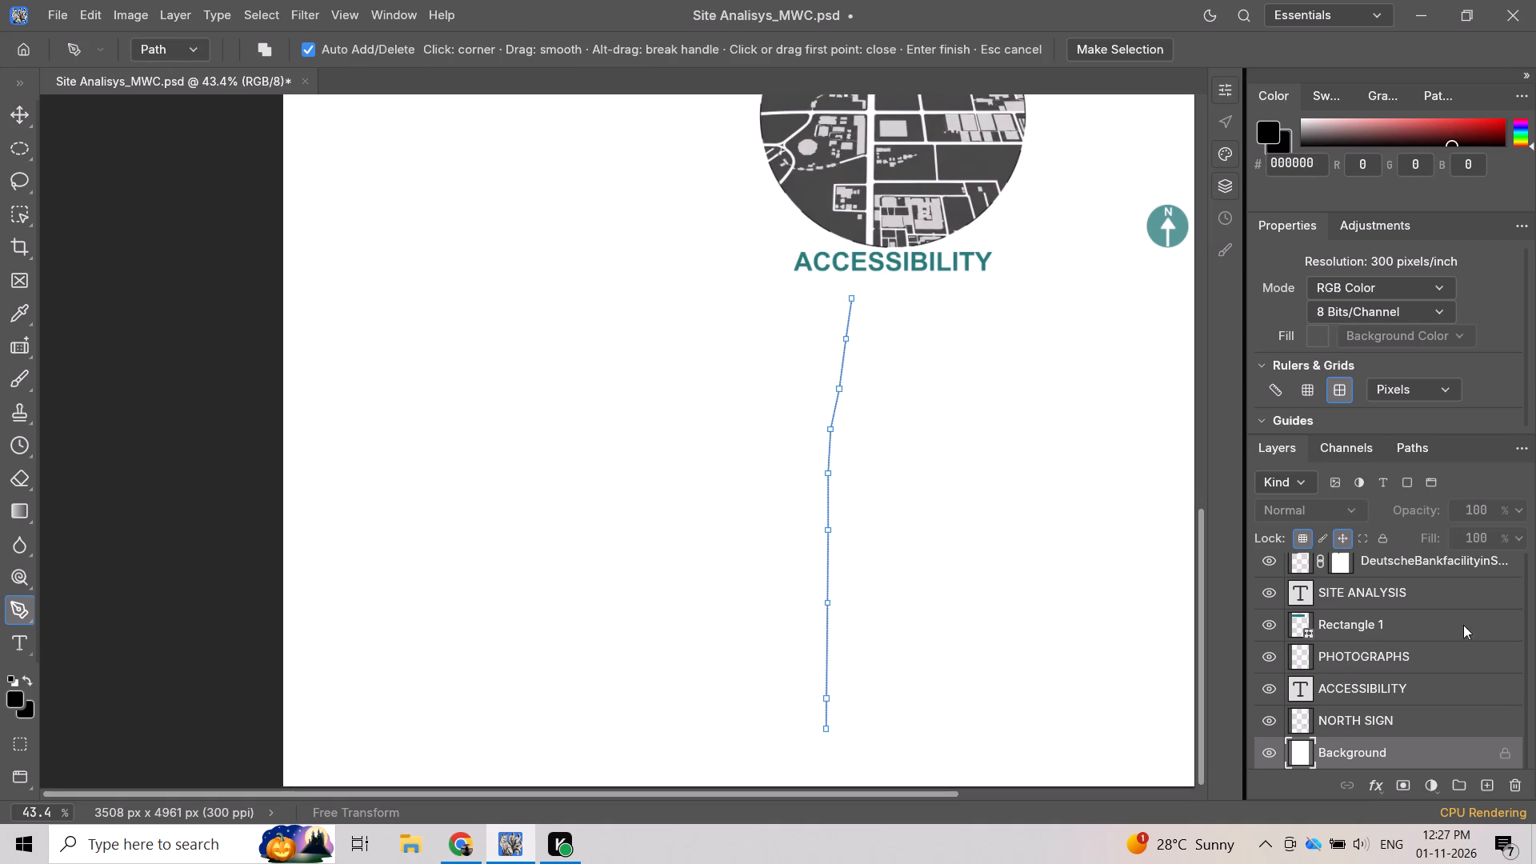
pyautogui.click(1406, 440)
pyautogui.rightClick(1374, 490)
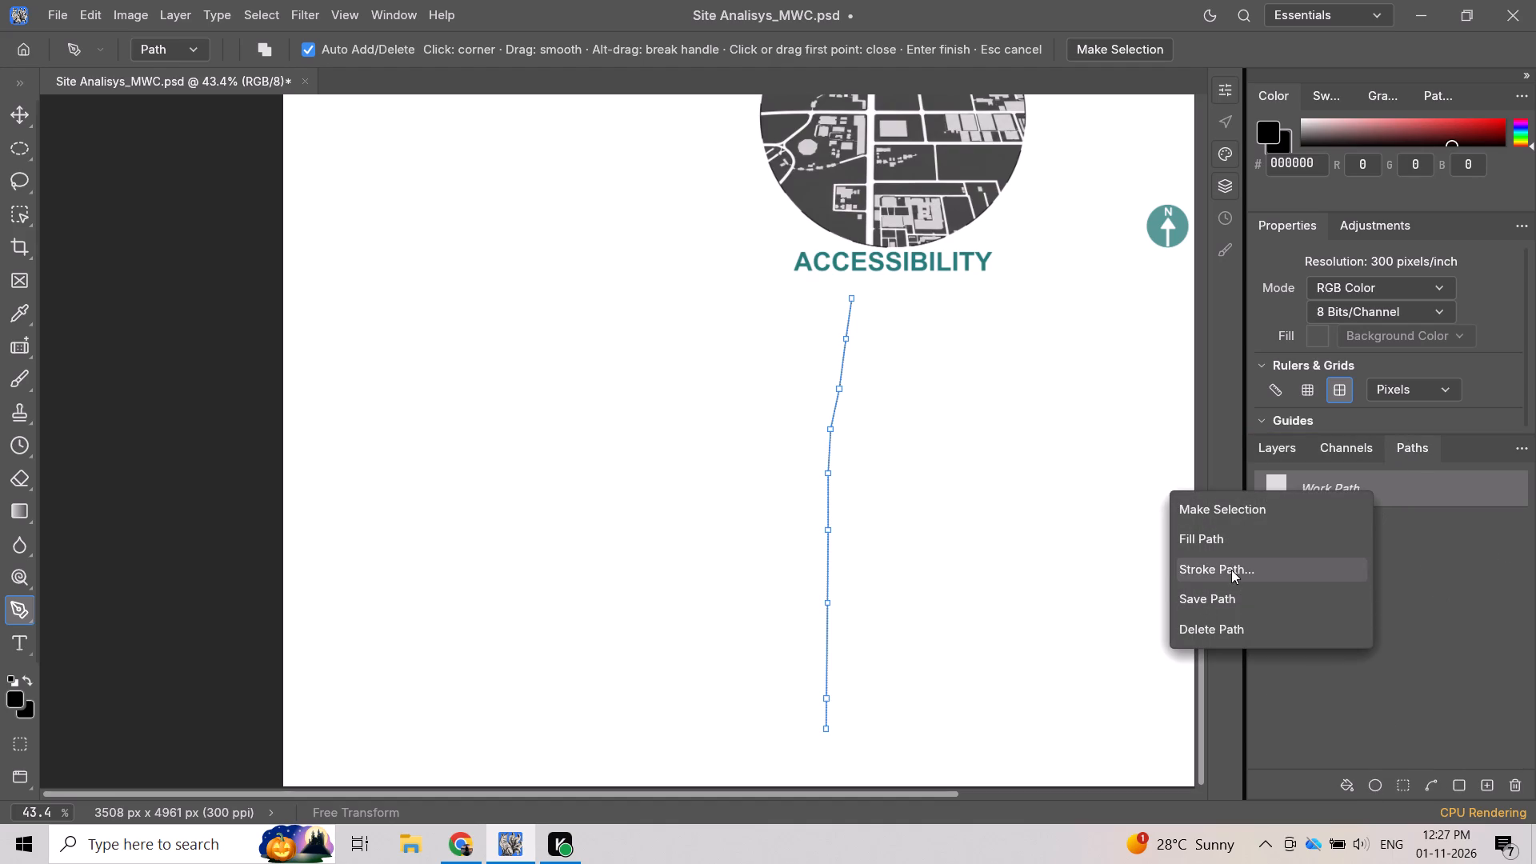
pyautogui.click(1450, 607)
pyautogui.click(1286, 447)
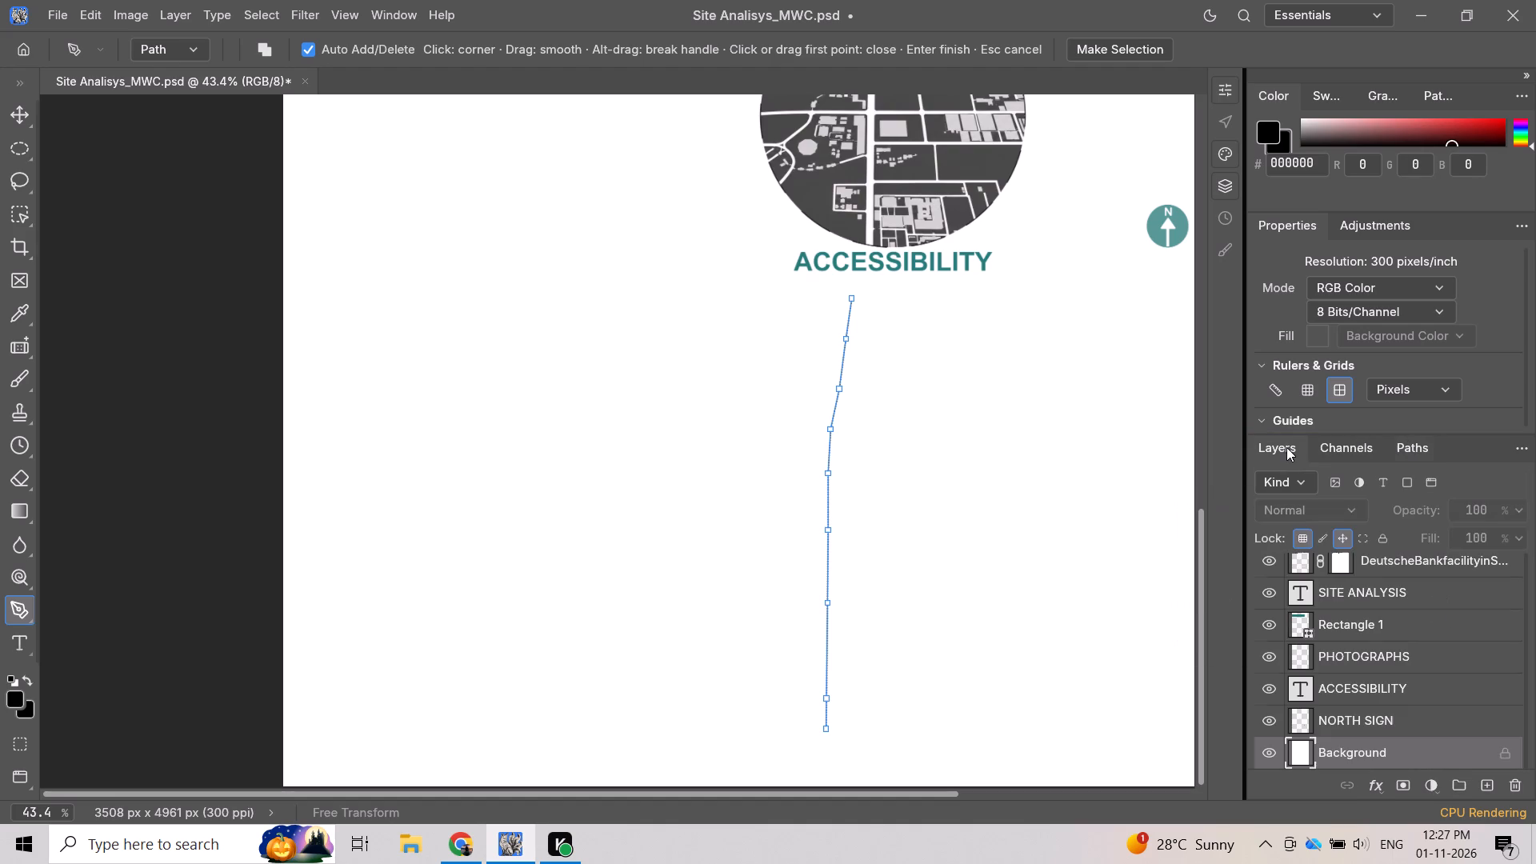
pyautogui.click(1398, 453)
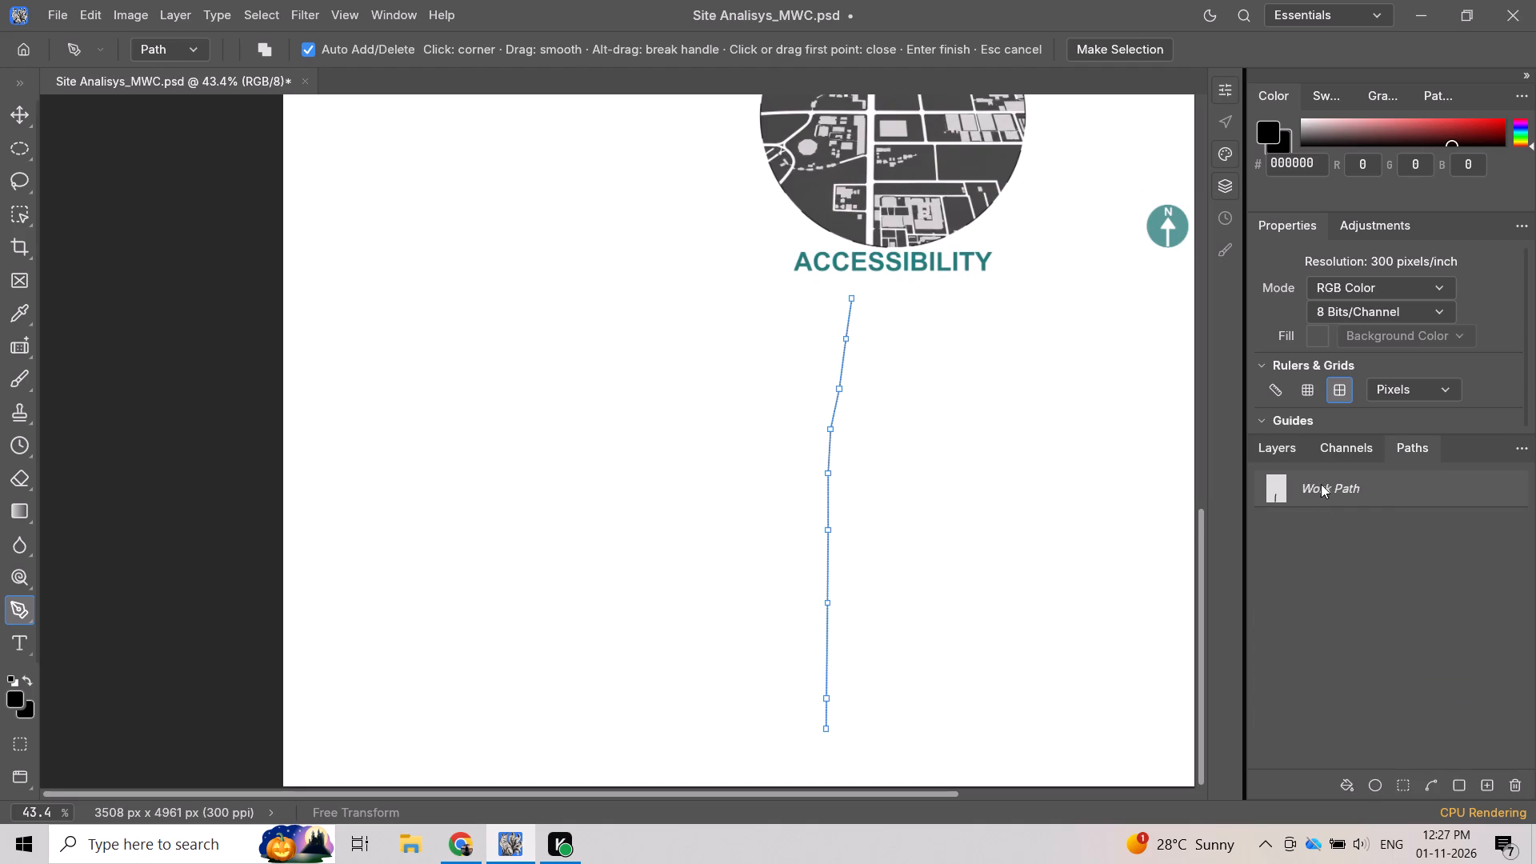
pyautogui.rightClick(1321, 485)
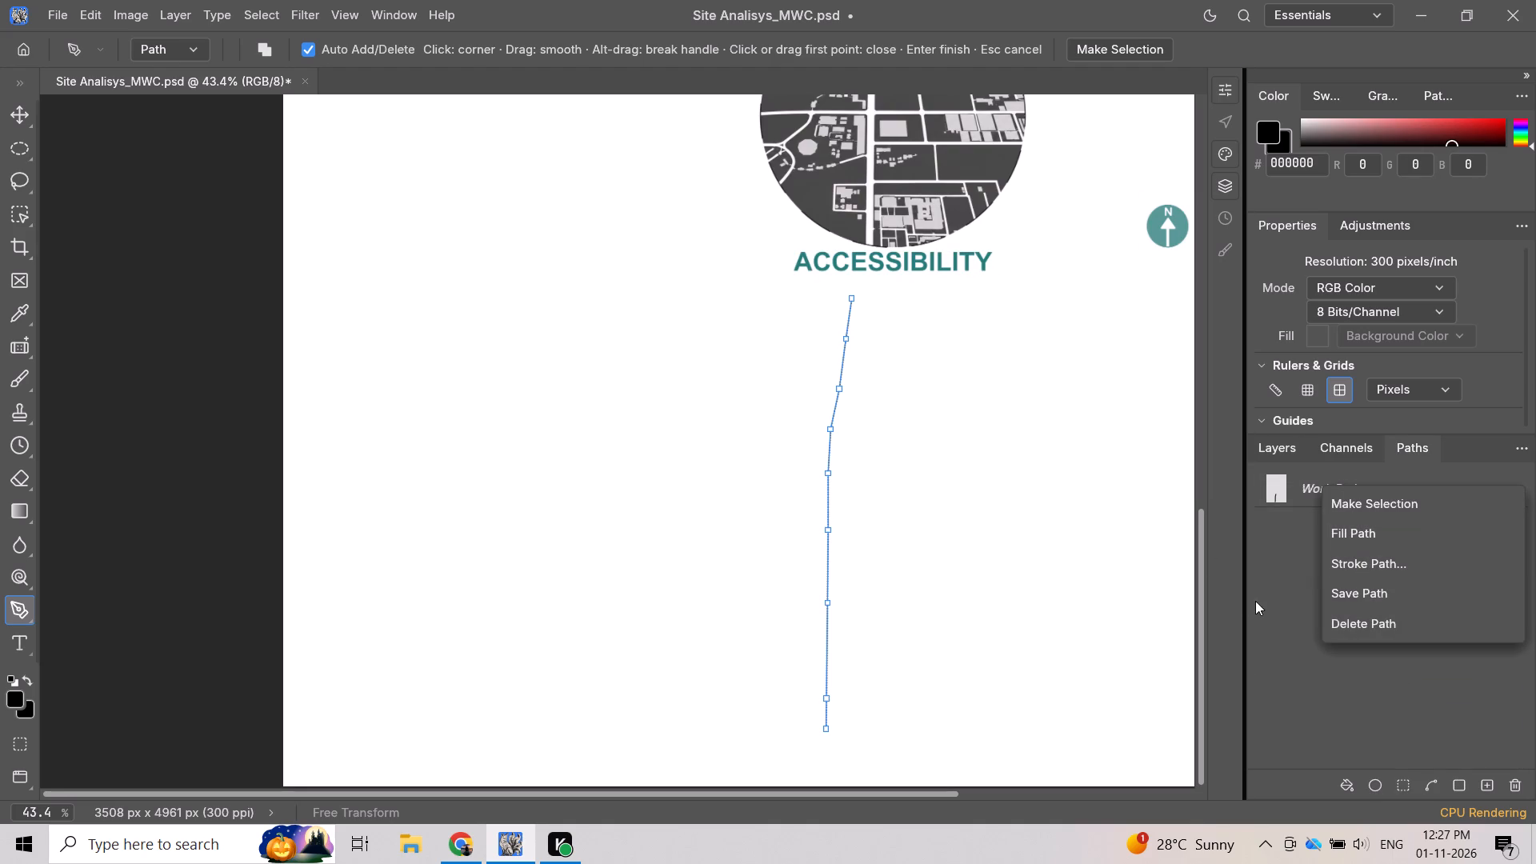
# Set the brush tip in Brush Settings to a size of 9 px with 597% spacing.
pyautogui.click(388, 7)
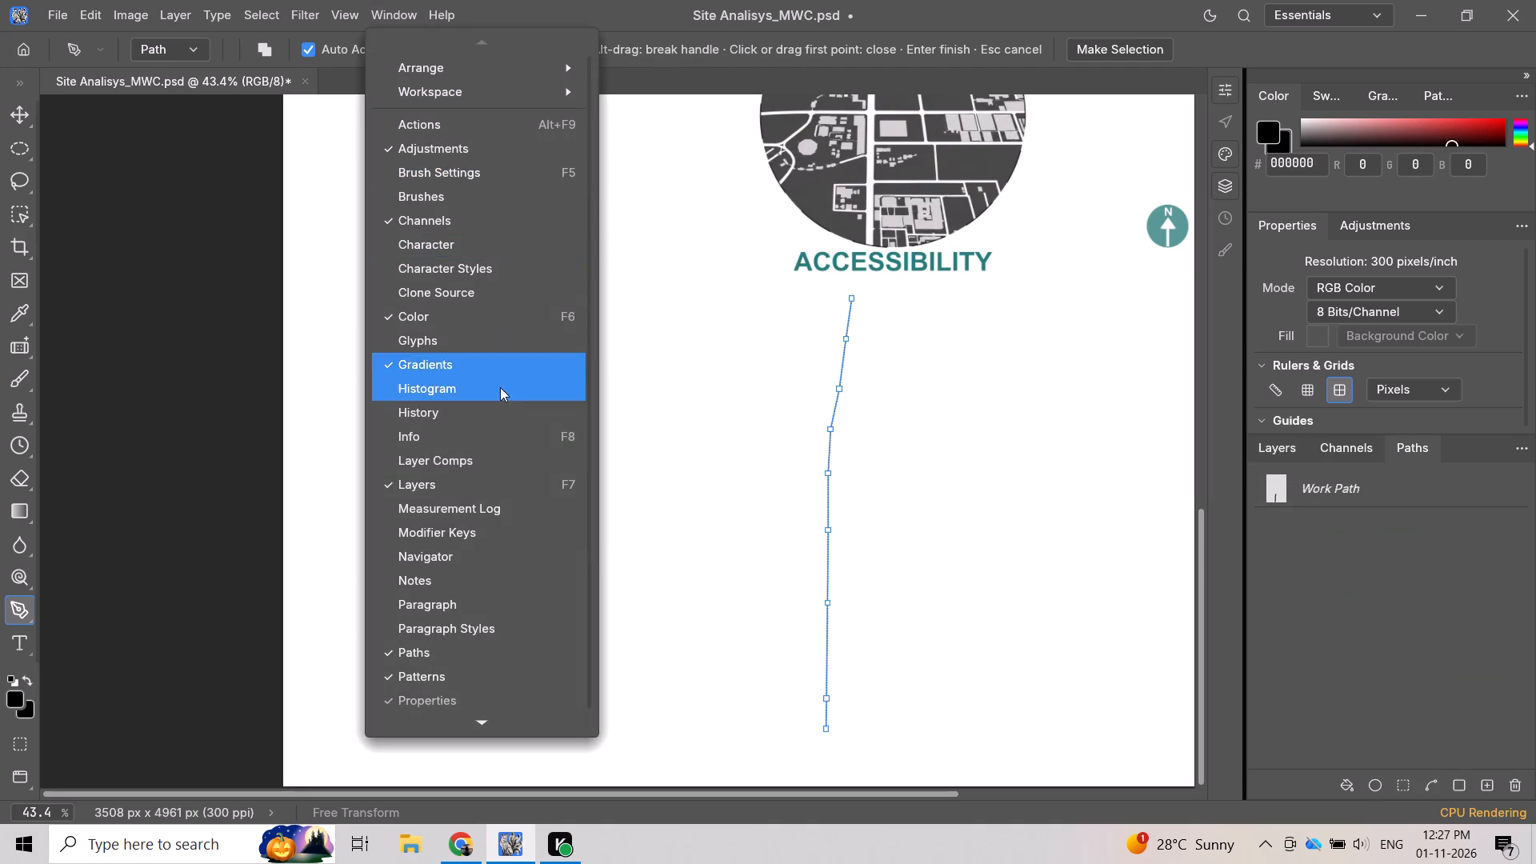
pyautogui.scroll(1, 472, 203)
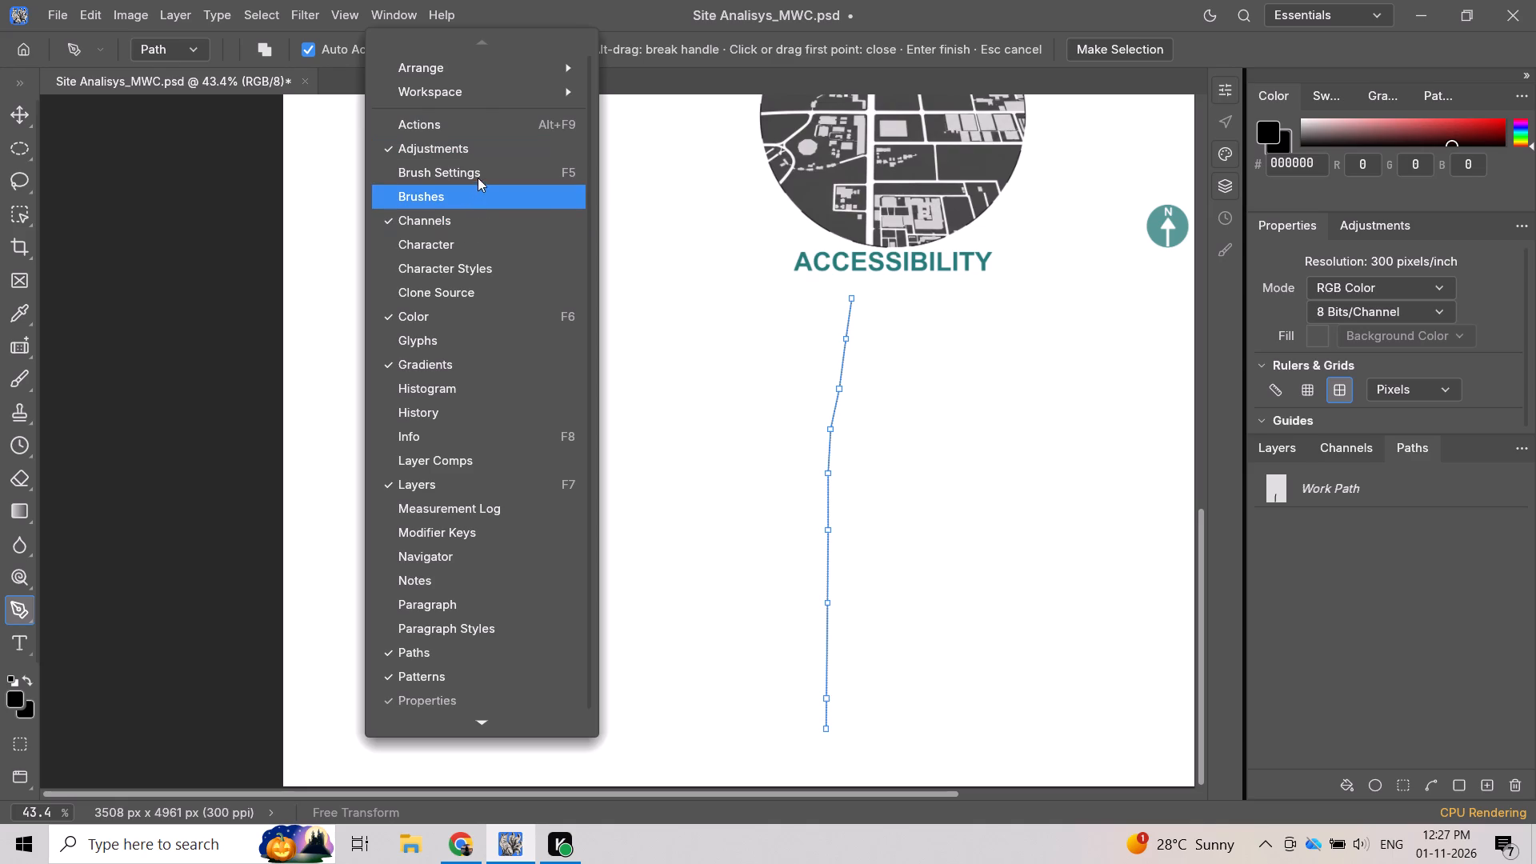
pyautogui.click(481, 170)
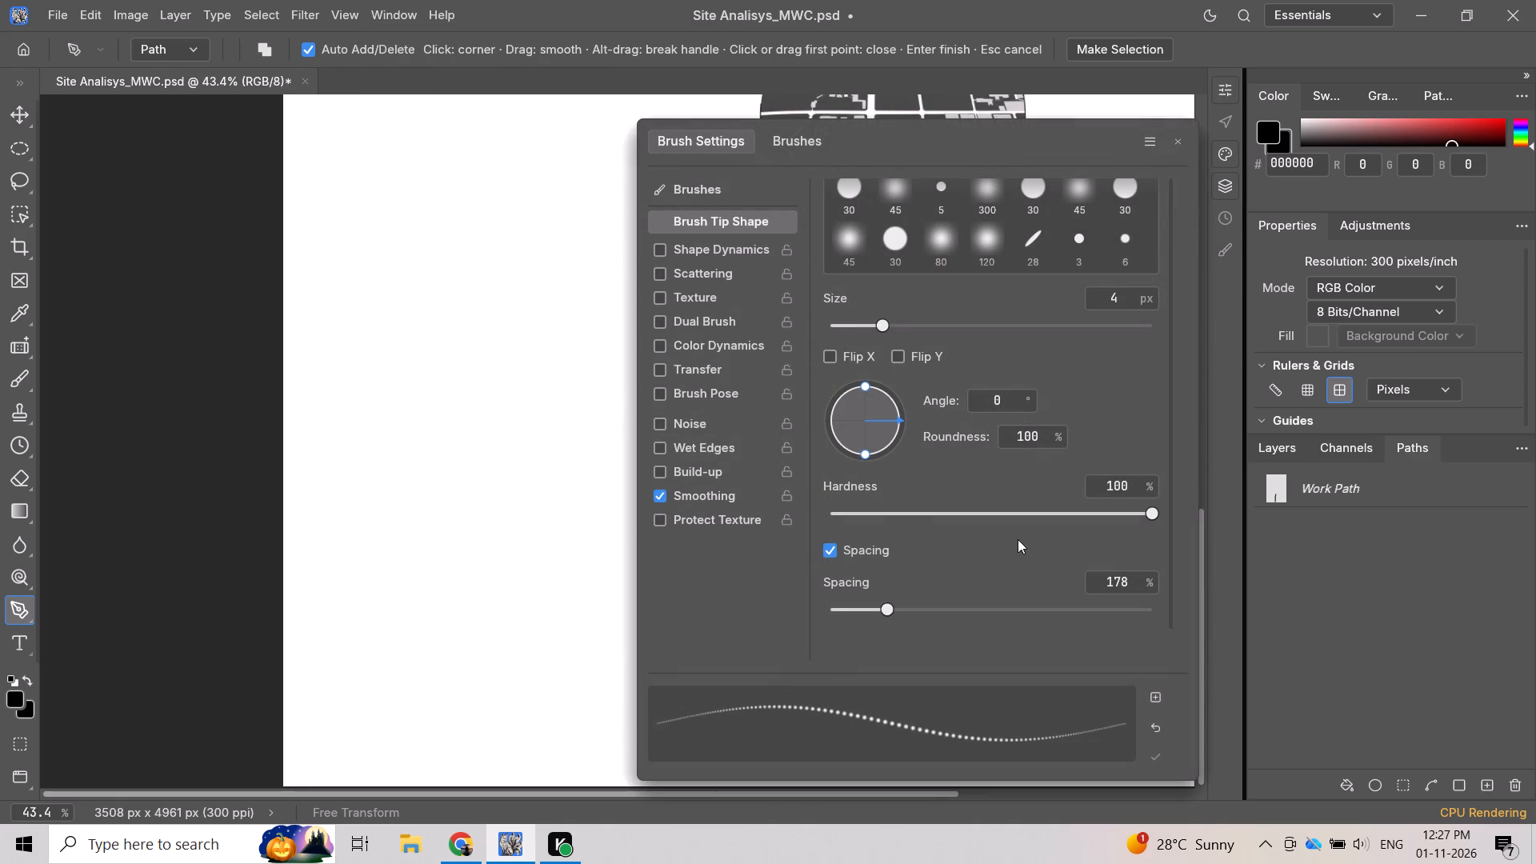
pyautogui.moveTo(888, 602); pyautogui.dragTo(930, 602)
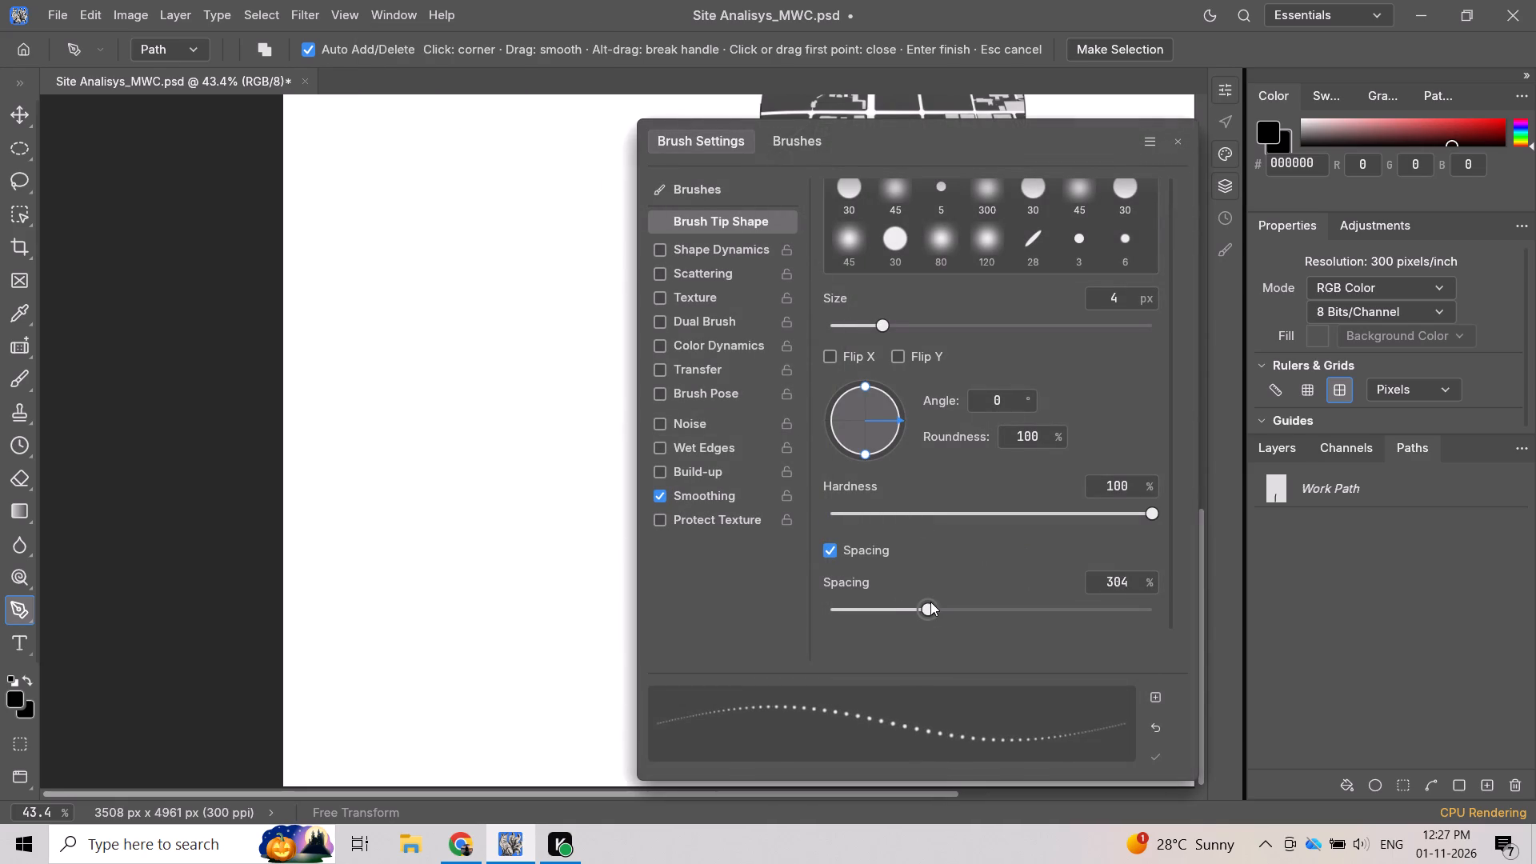
pyautogui.moveTo(930, 602); pyautogui.dragTo(1022, 612)
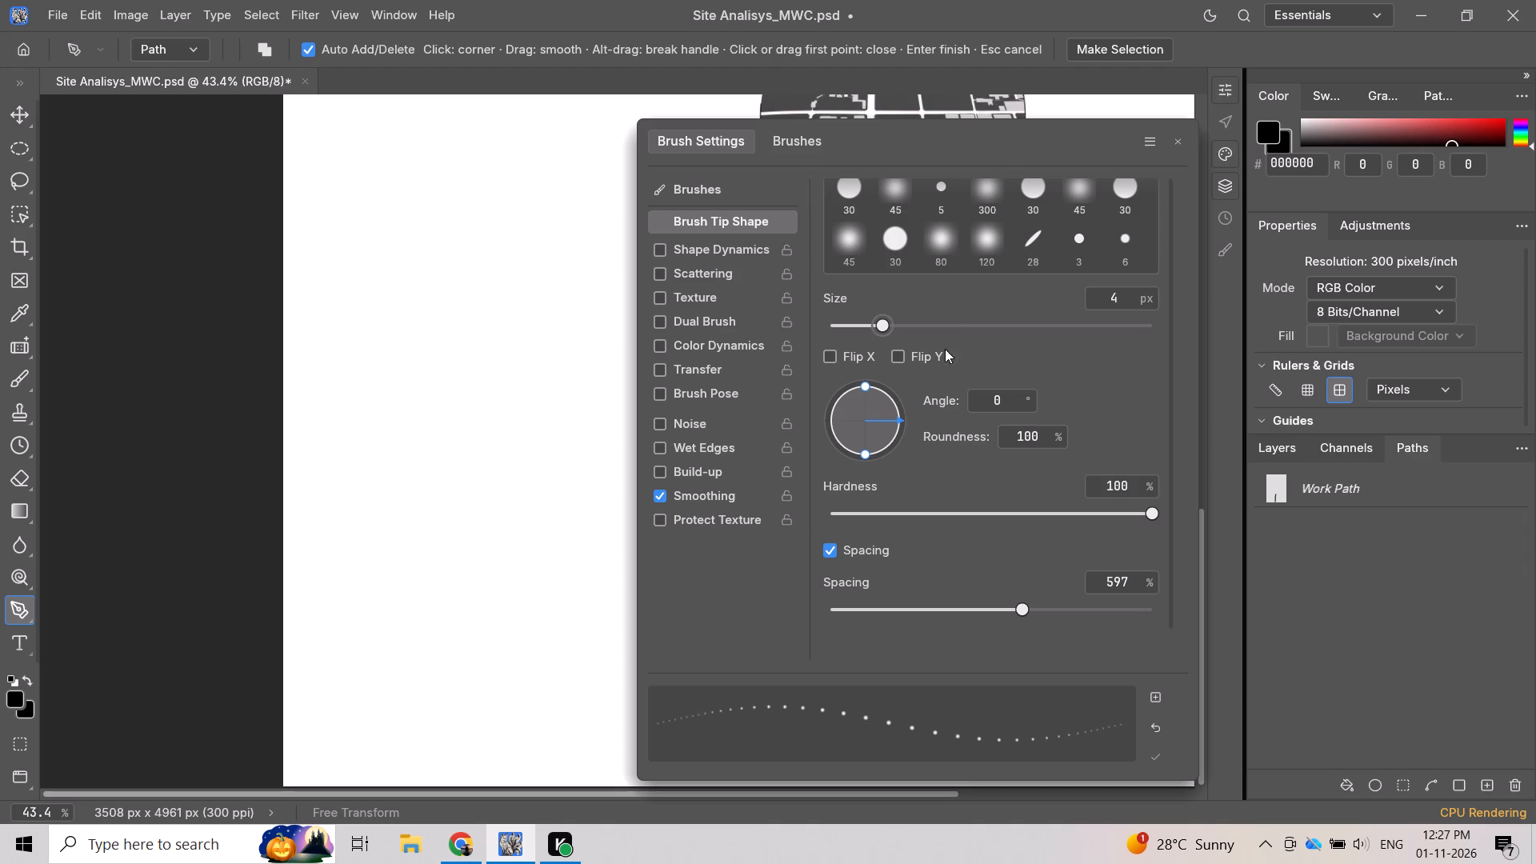
pyautogui.moveTo(887, 322); pyautogui.dragTo(910, 330)
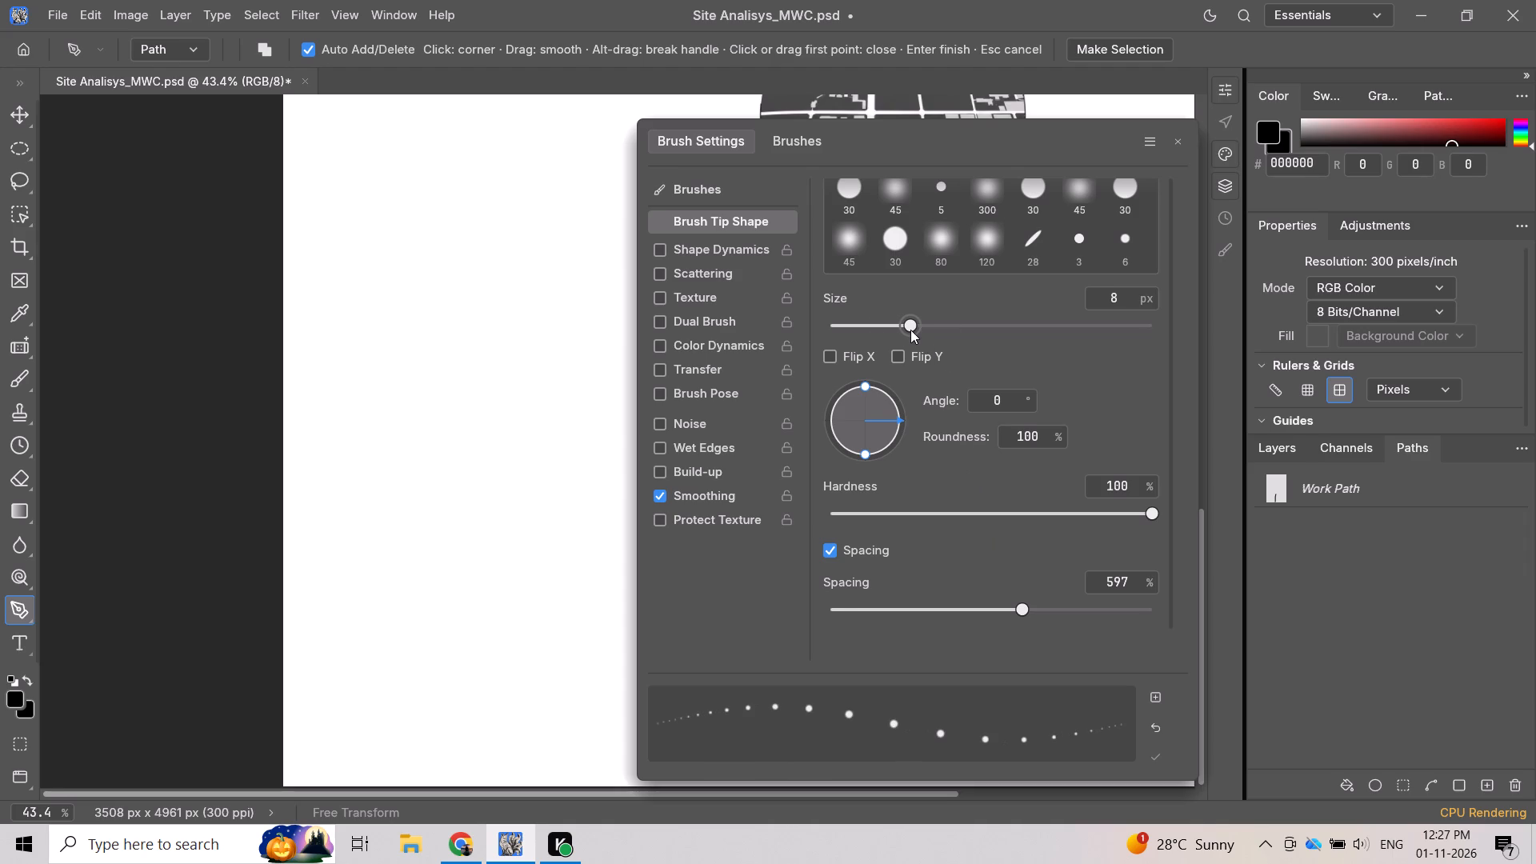
pyautogui.moveTo(910, 330); pyautogui.dragTo(913, 334)
pyautogui.click(1302, 620)
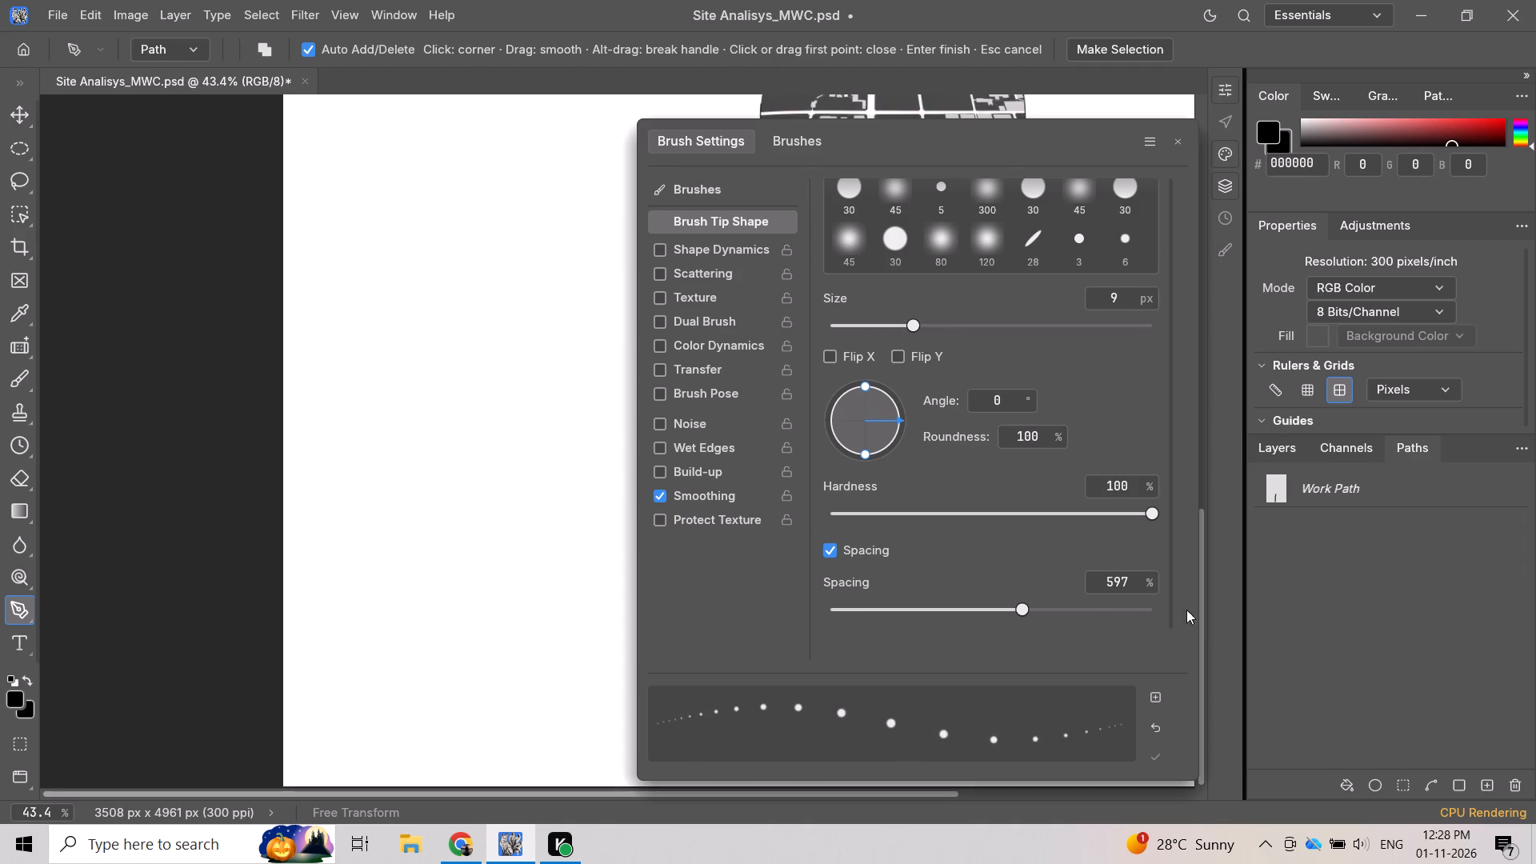
pyautogui.click(1182, 136)
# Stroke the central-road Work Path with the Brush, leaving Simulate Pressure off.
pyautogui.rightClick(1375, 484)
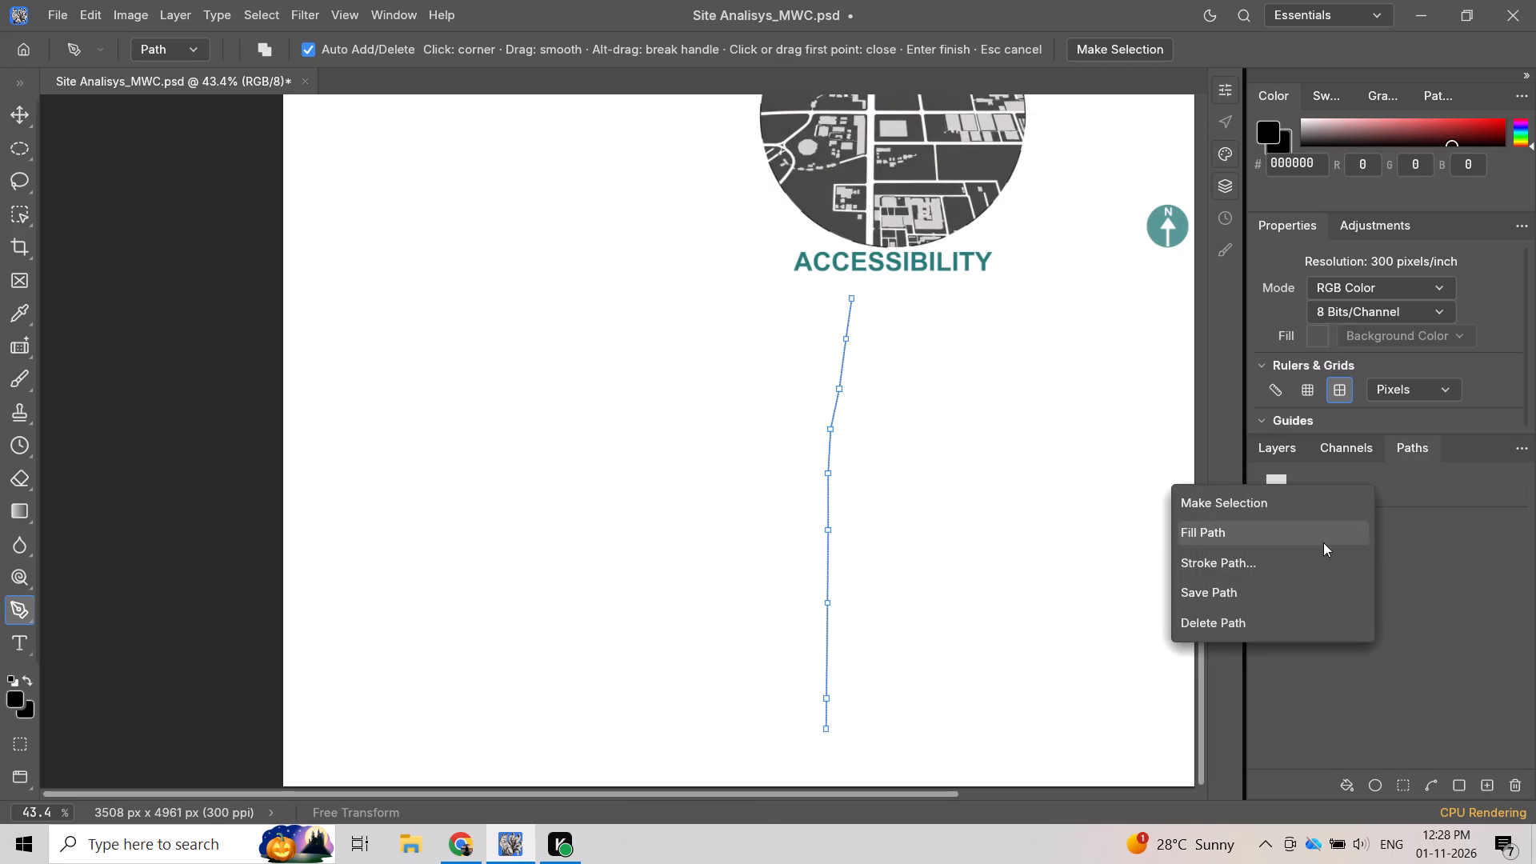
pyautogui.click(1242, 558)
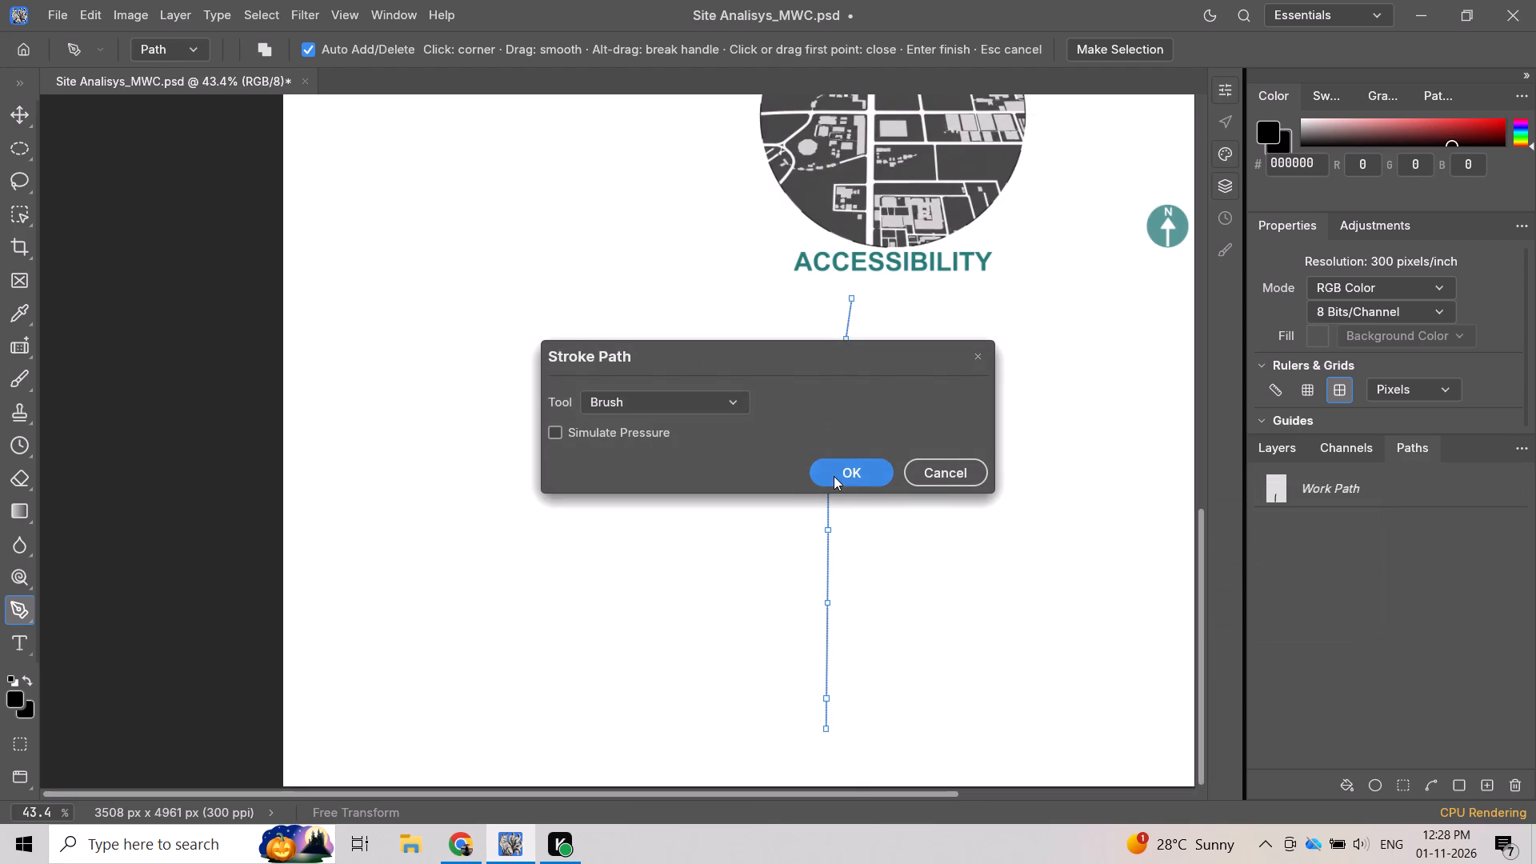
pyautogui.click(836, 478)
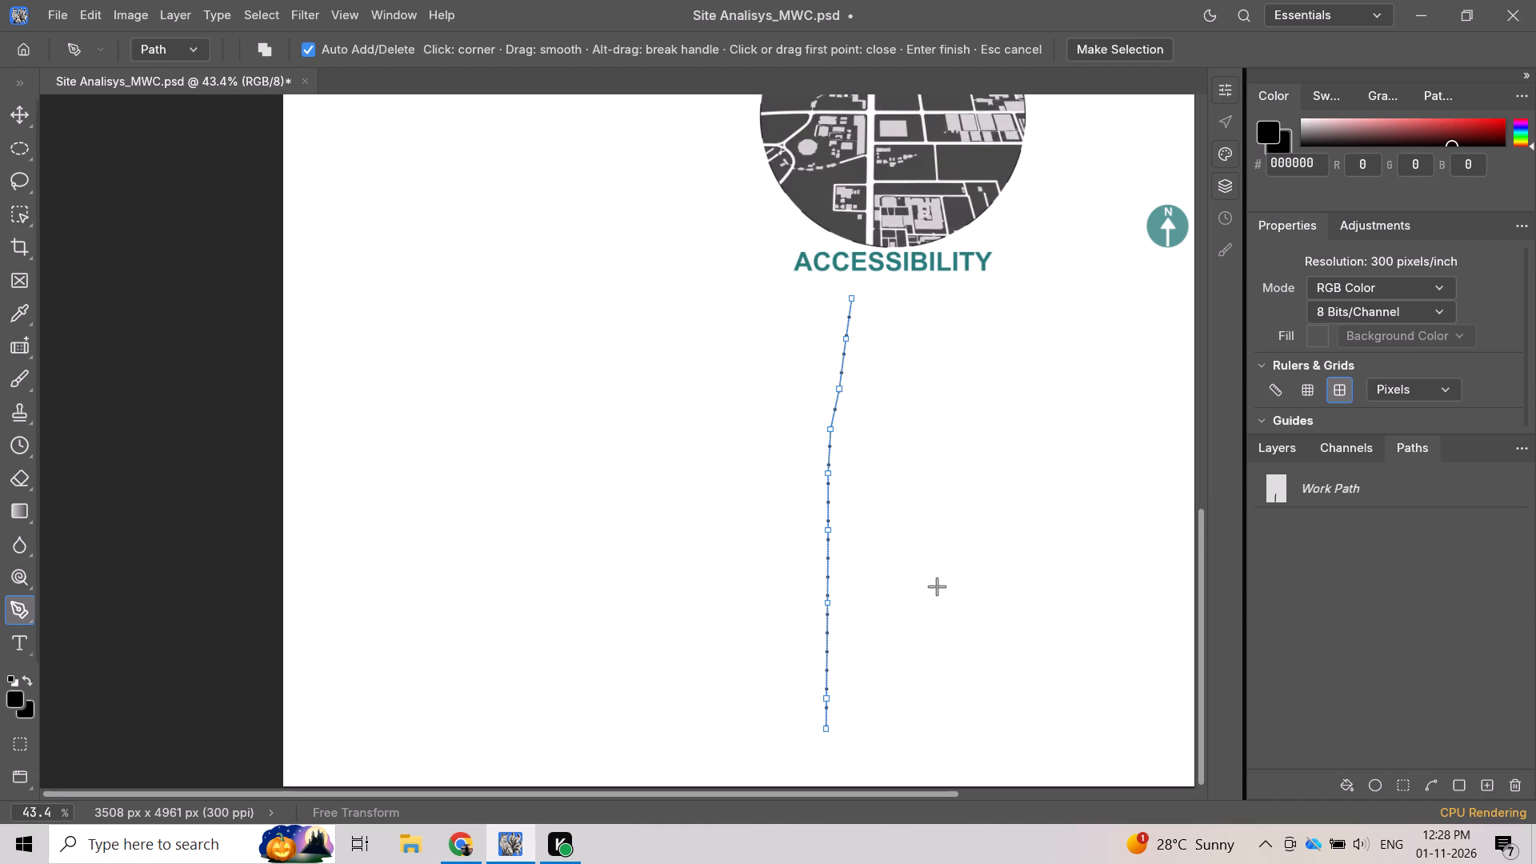
# Set the brush tip's angle to -1° in Brush Settings.
pyautogui.click(385, 9)
pyautogui.click(445, 174)
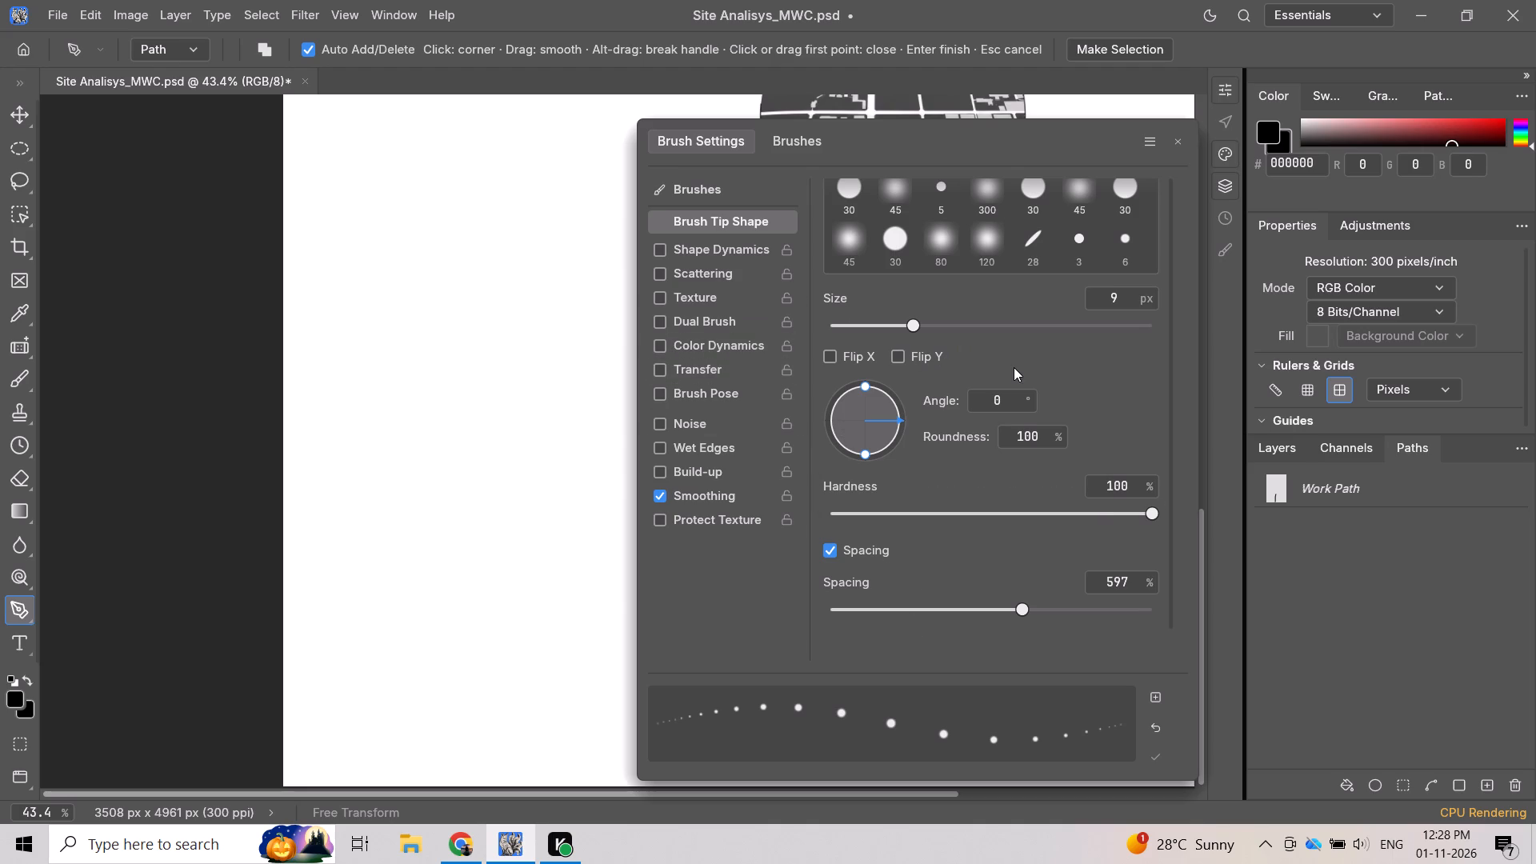
pyautogui.scroll(5, 1016, 366)
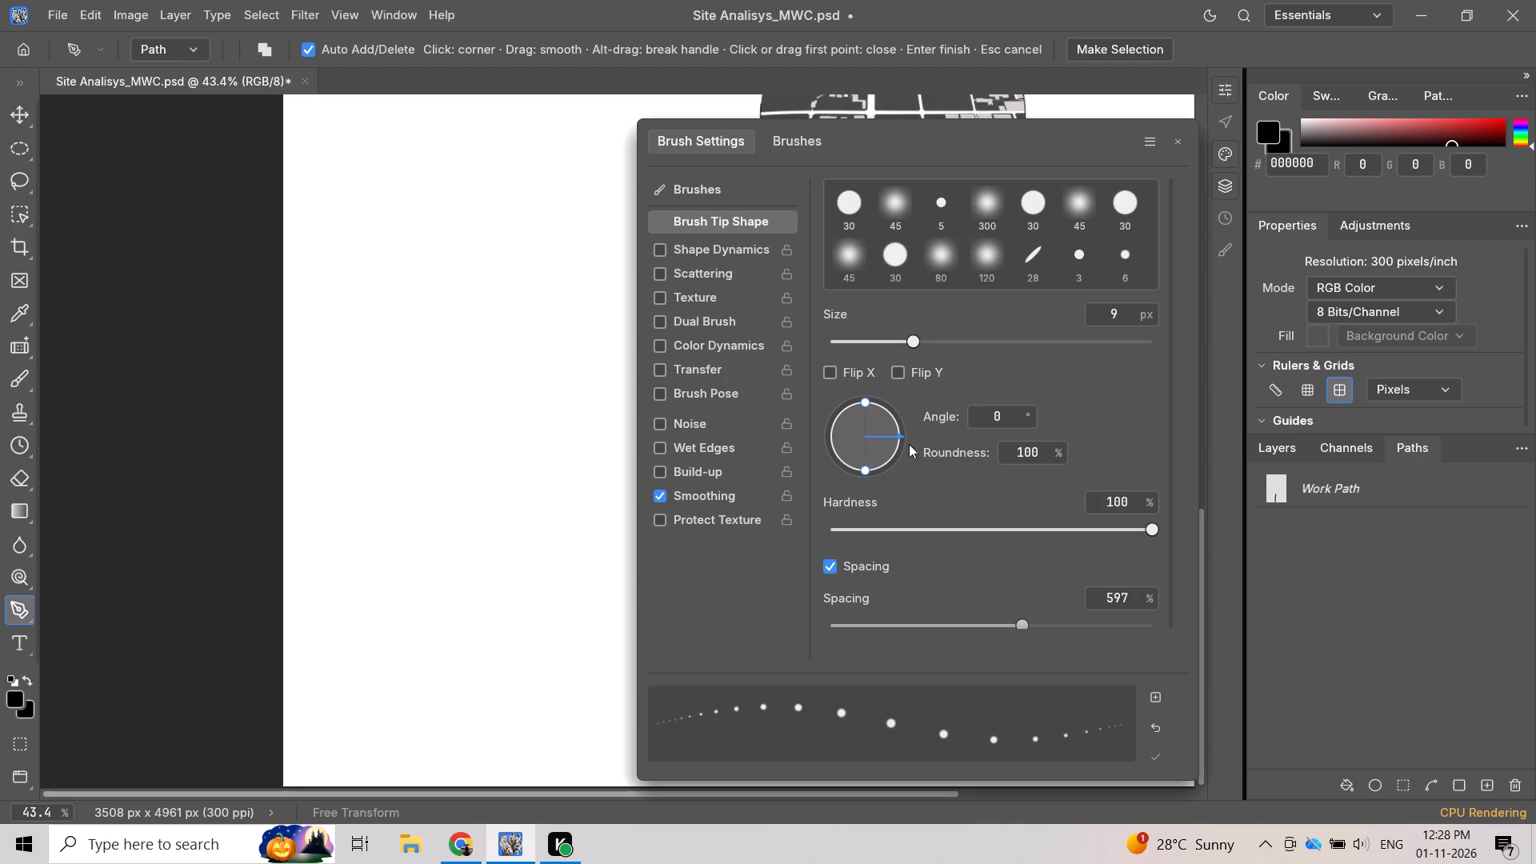
pyautogui.moveTo(894, 434); pyautogui.dragTo(903, 434)
pyautogui.moveTo(903, 434); pyautogui.dragTo(900, 435)
pyautogui.moveTo(900, 435); pyautogui.dragTo(901, 432)
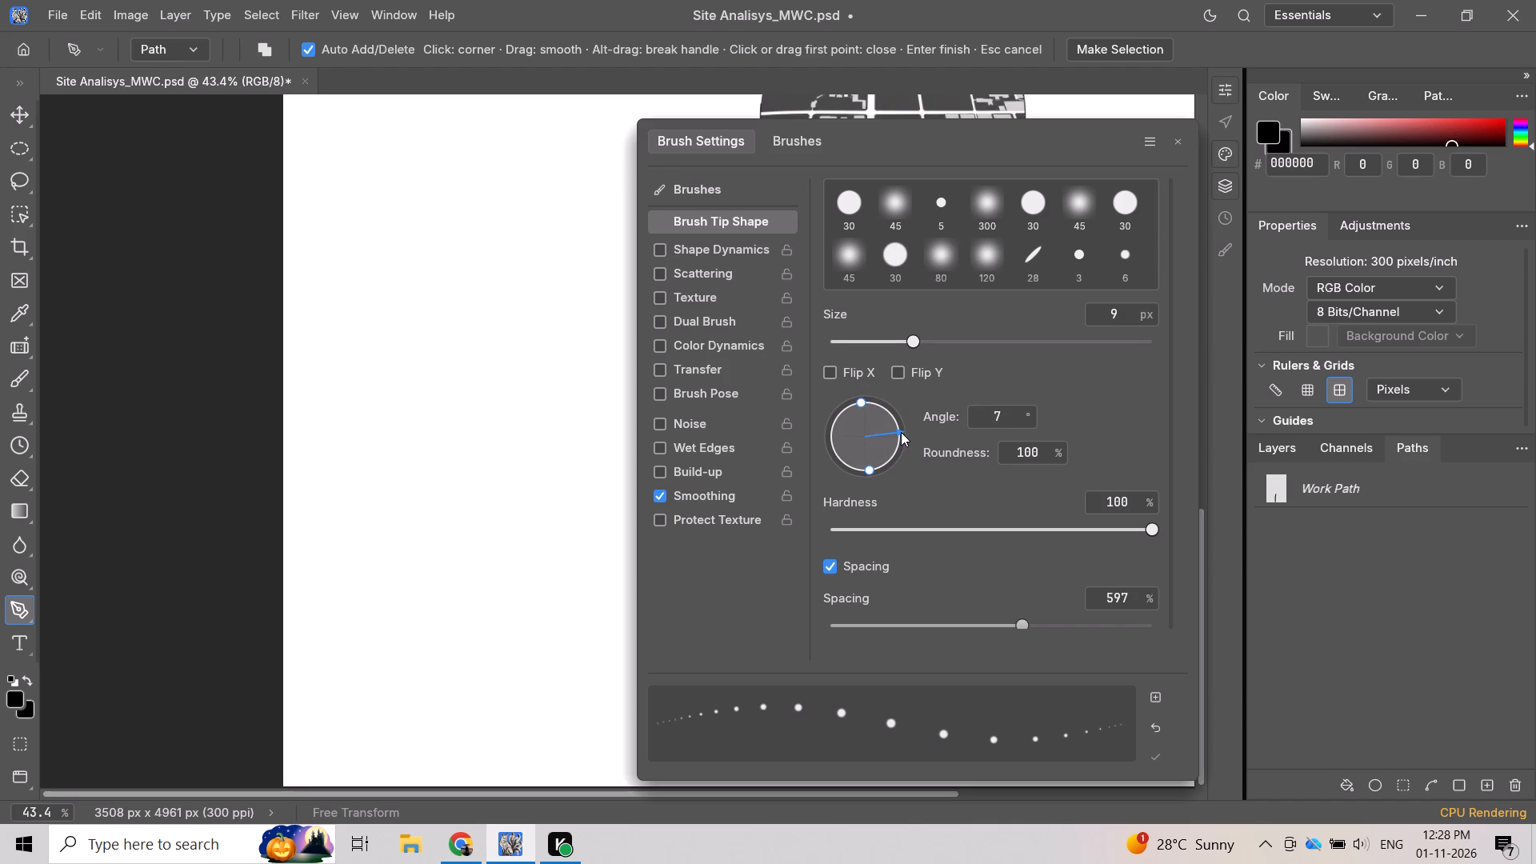
pyautogui.moveTo(901, 432); pyautogui.dragTo(902, 437)
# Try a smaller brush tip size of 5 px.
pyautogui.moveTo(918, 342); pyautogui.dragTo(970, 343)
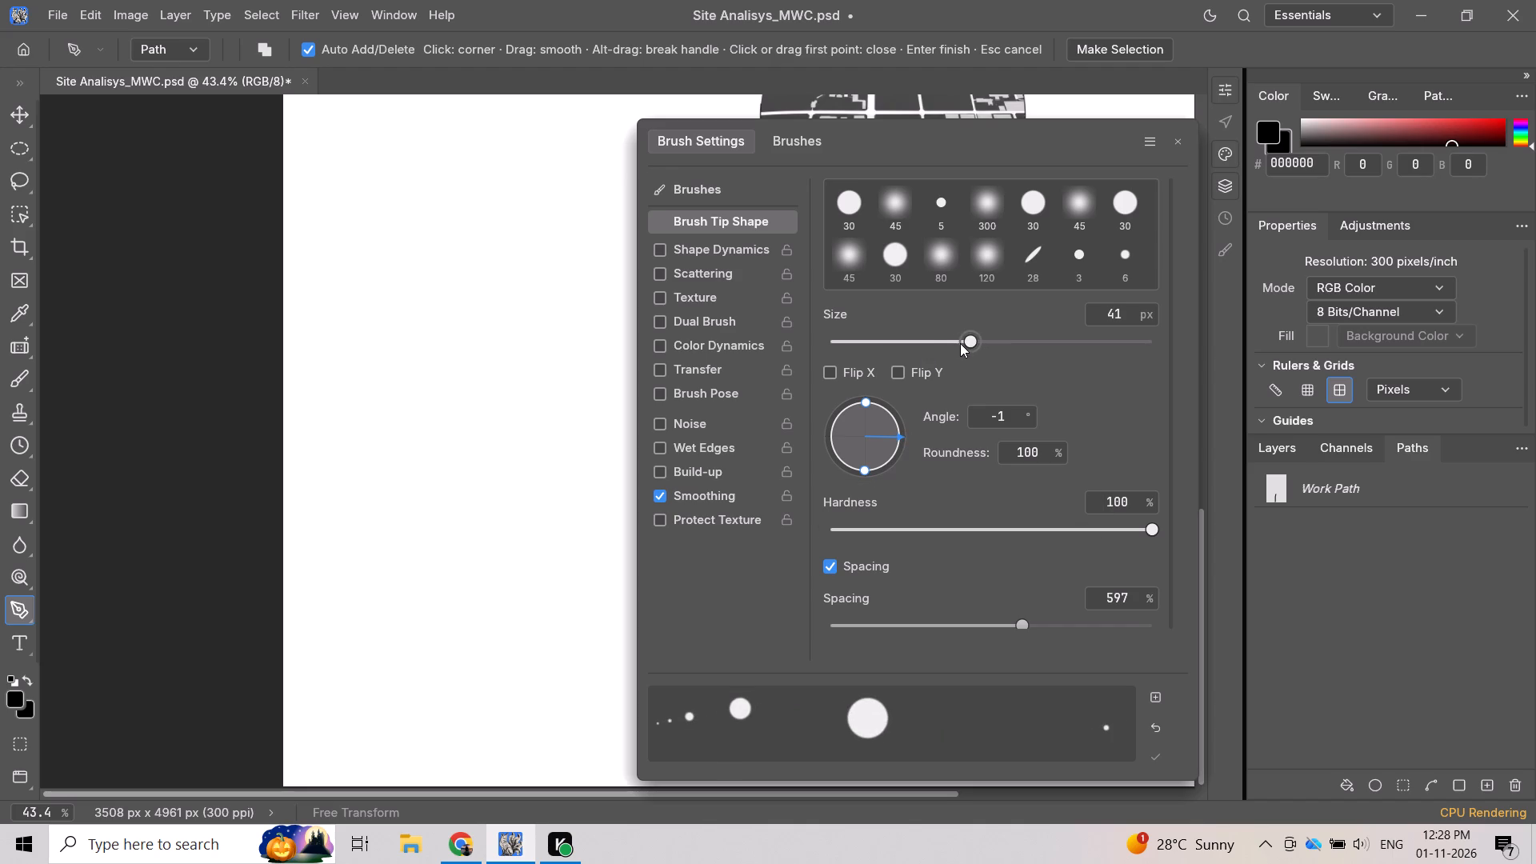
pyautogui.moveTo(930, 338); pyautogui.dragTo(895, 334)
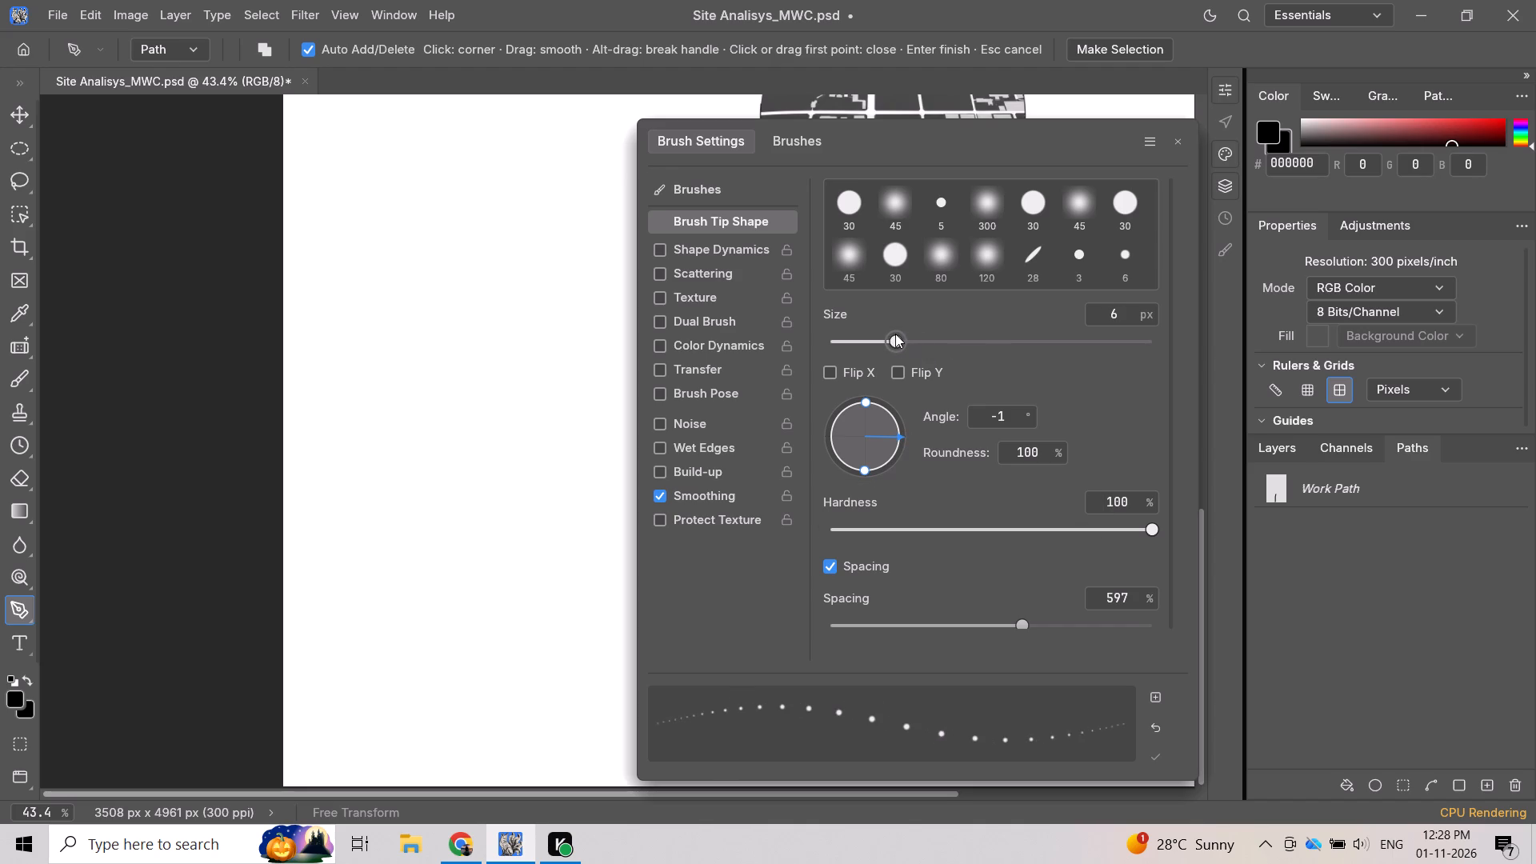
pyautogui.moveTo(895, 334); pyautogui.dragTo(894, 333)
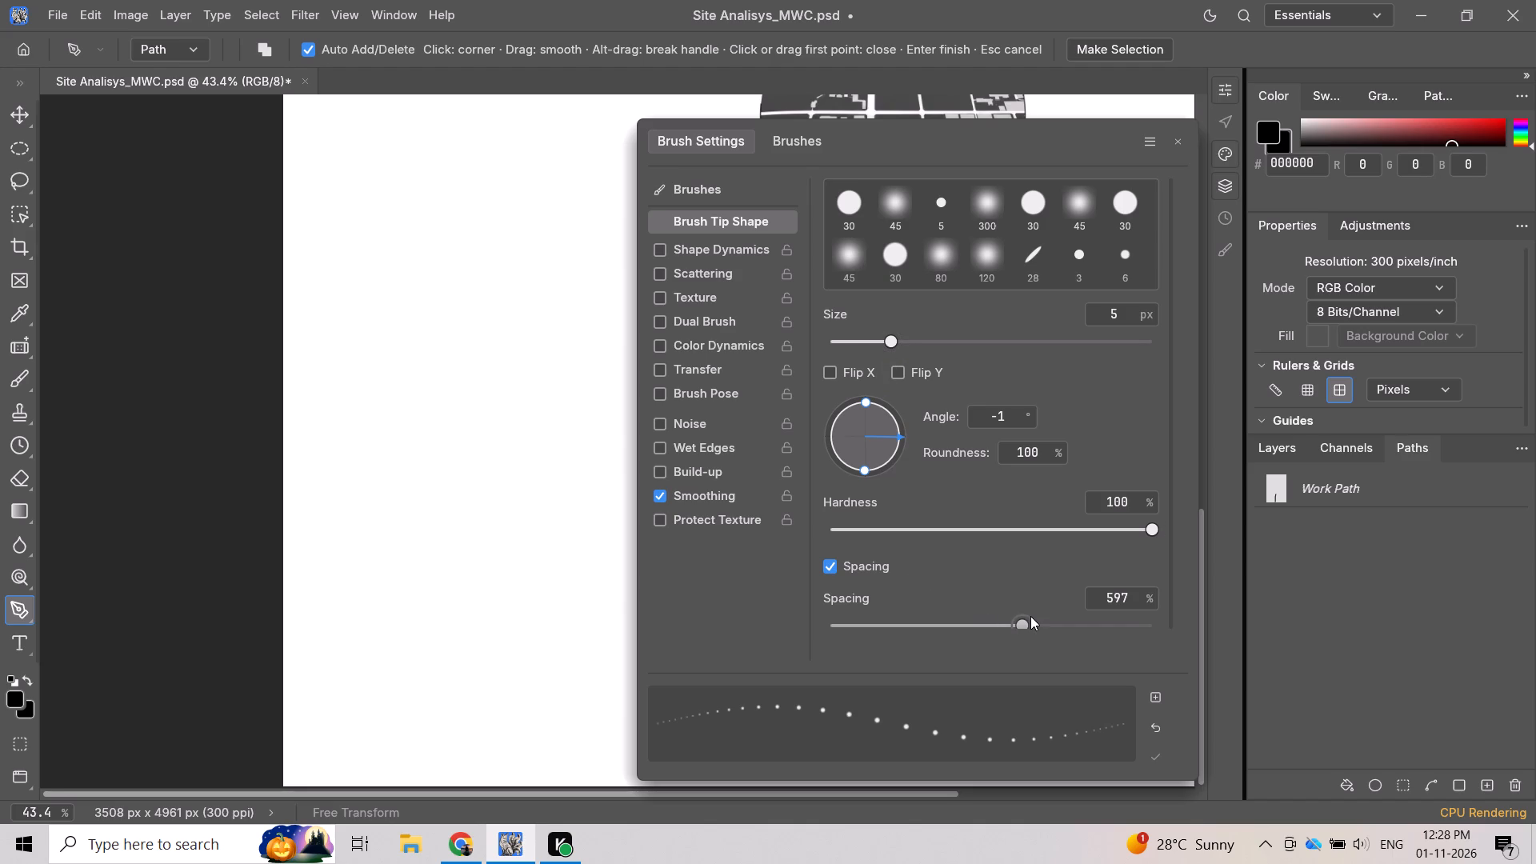
# Reduce the brush tip's spacing to 1%.
pyautogui.moveTo(1022, 622); pyautogui.dragTo(804, 586)
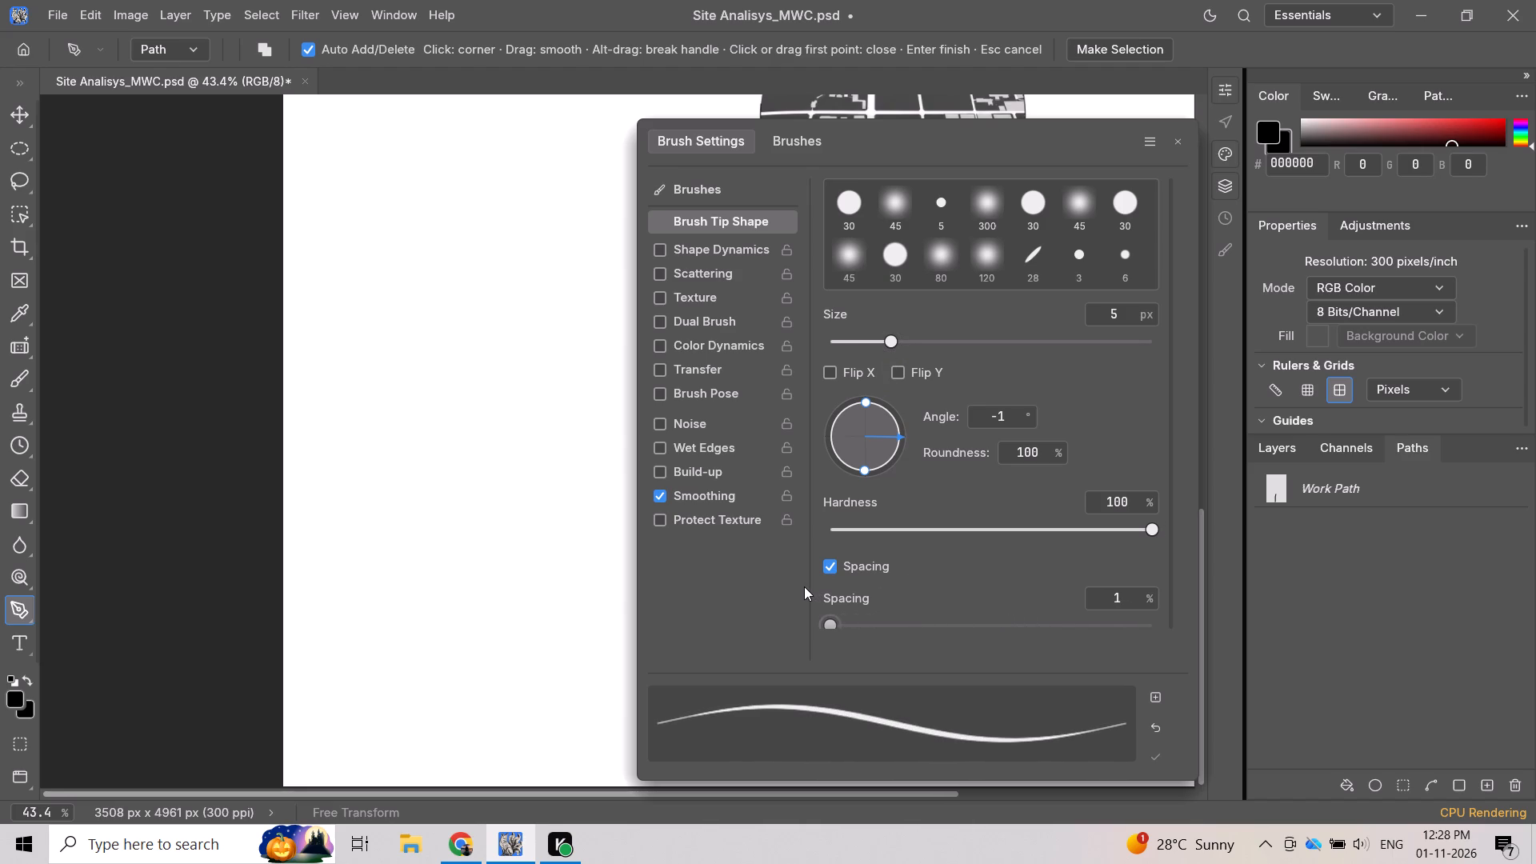
pyautogui.moveTo(804, 586); pyautogui.dragTo(802, 584)
pyautogui.moveTo(802, 584); pyautogui.dragTo(841, 574)
pyautogui.moveTo(841, 574); pyautogui.dragTo(836, 566)
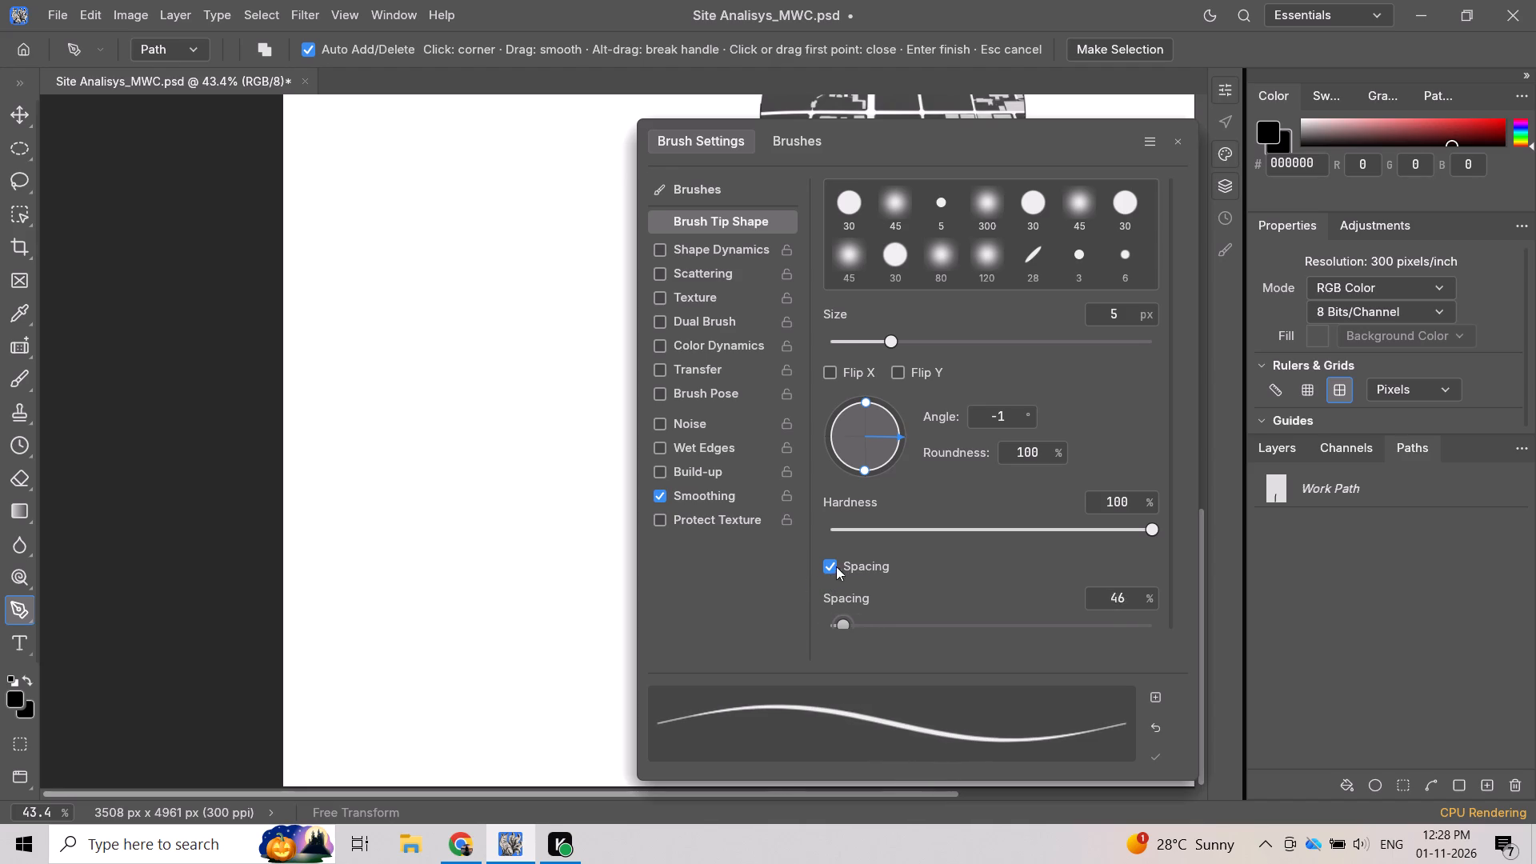
pyautogui.moveTo(836, 566); pyautogui.dragTo(808, 563)
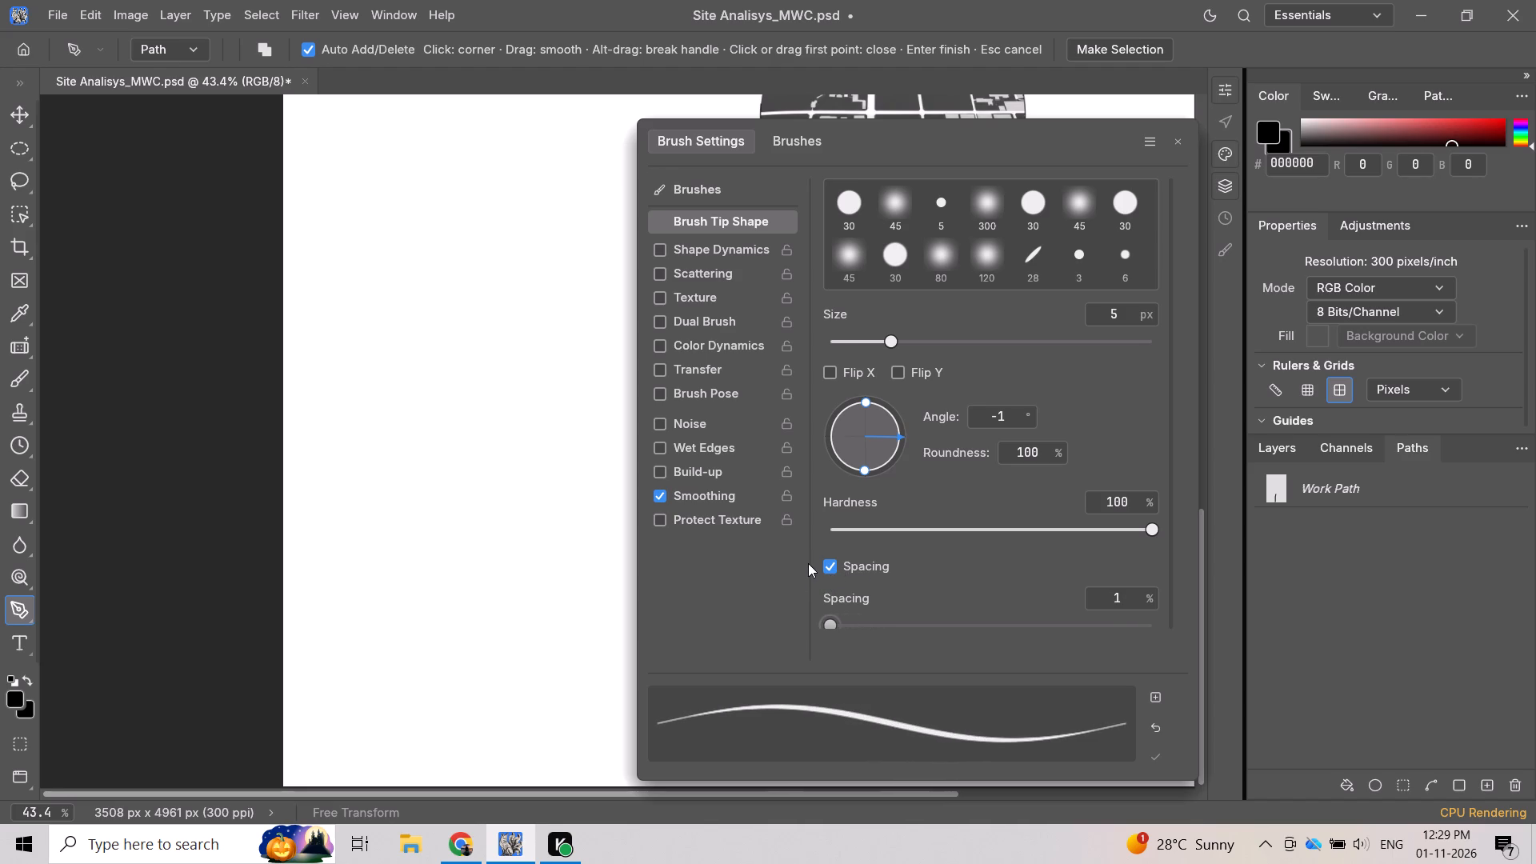
pyautogui.moveTo(808, 563); pyautogui.dragTo(806, 562)
# Set the brush tip size to 8 px and close Brush Settings.
pyautogui.moveTo(891, 346); pyautogui.dragTo(894, 345)
pyautogui.moveTo(894, 345); pyautogui.dragTo(902, 347)
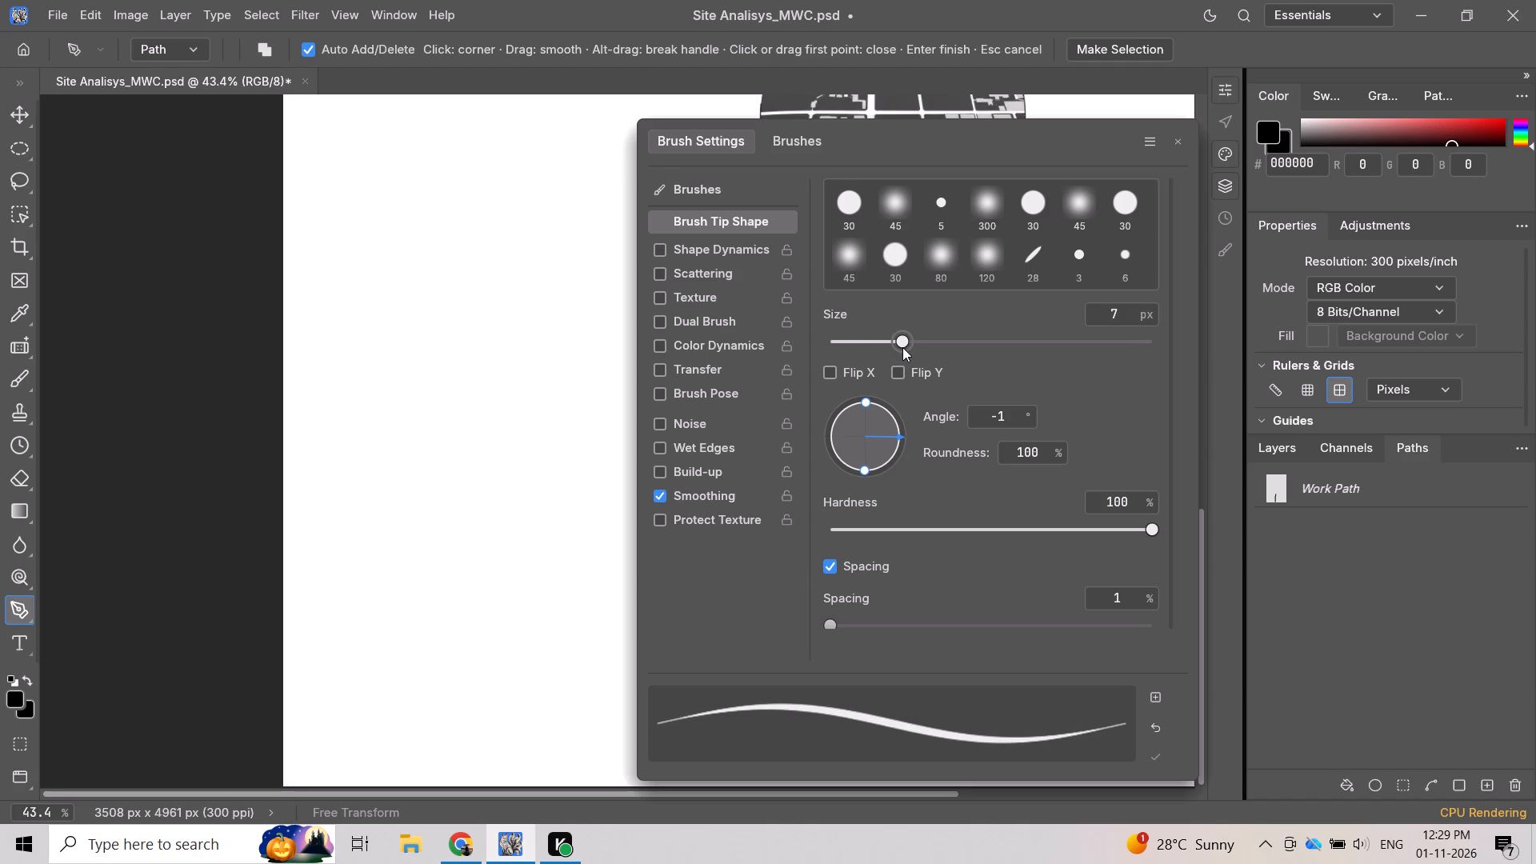
pyautogui.moveTo(902, 347); pyautogui.dragTo(908, 349)
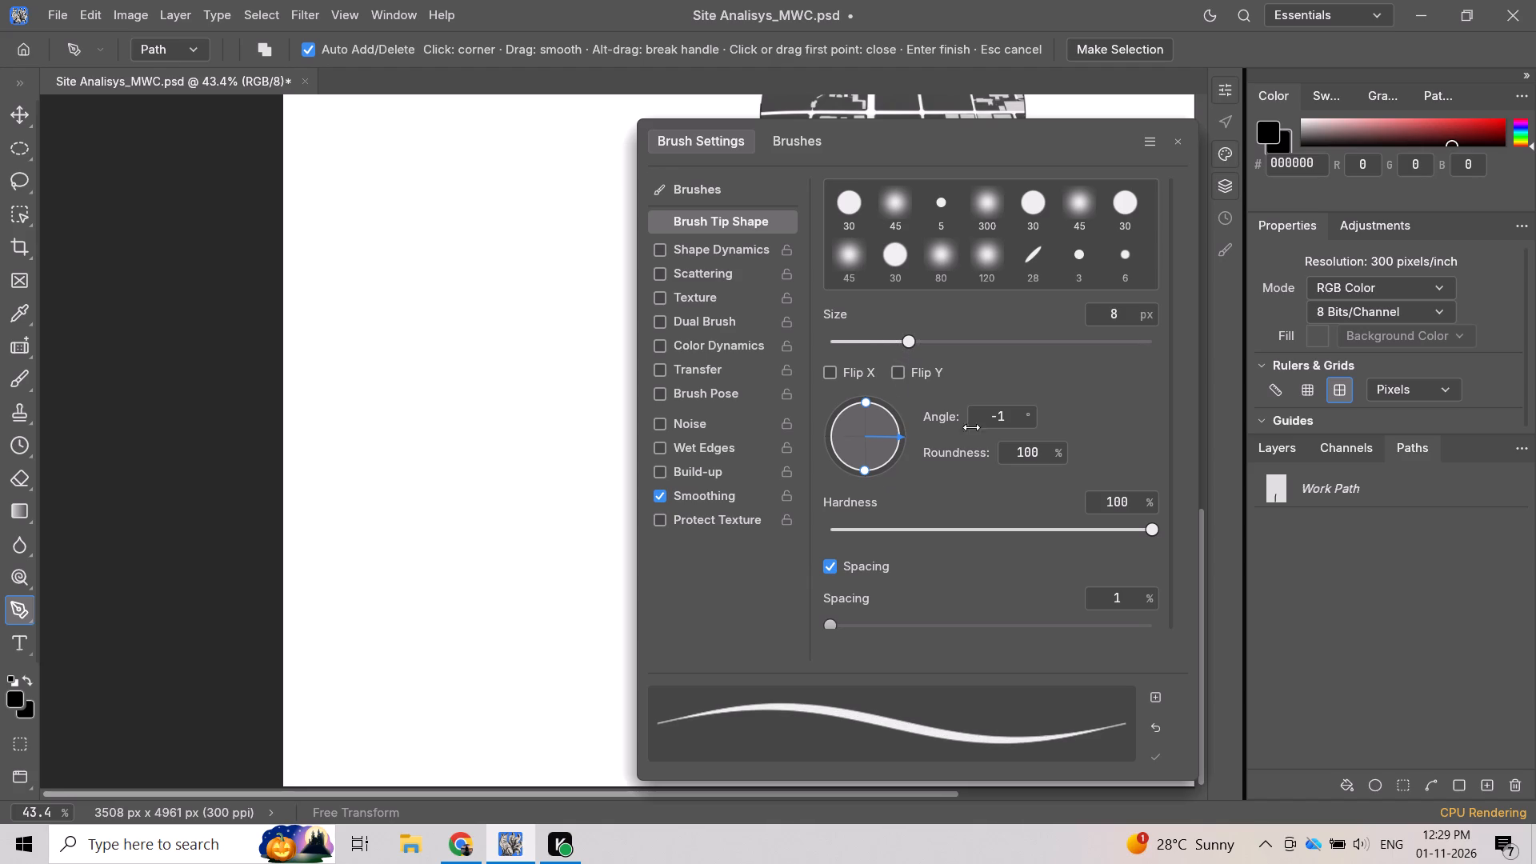
pyautogui.click(1364, 584)
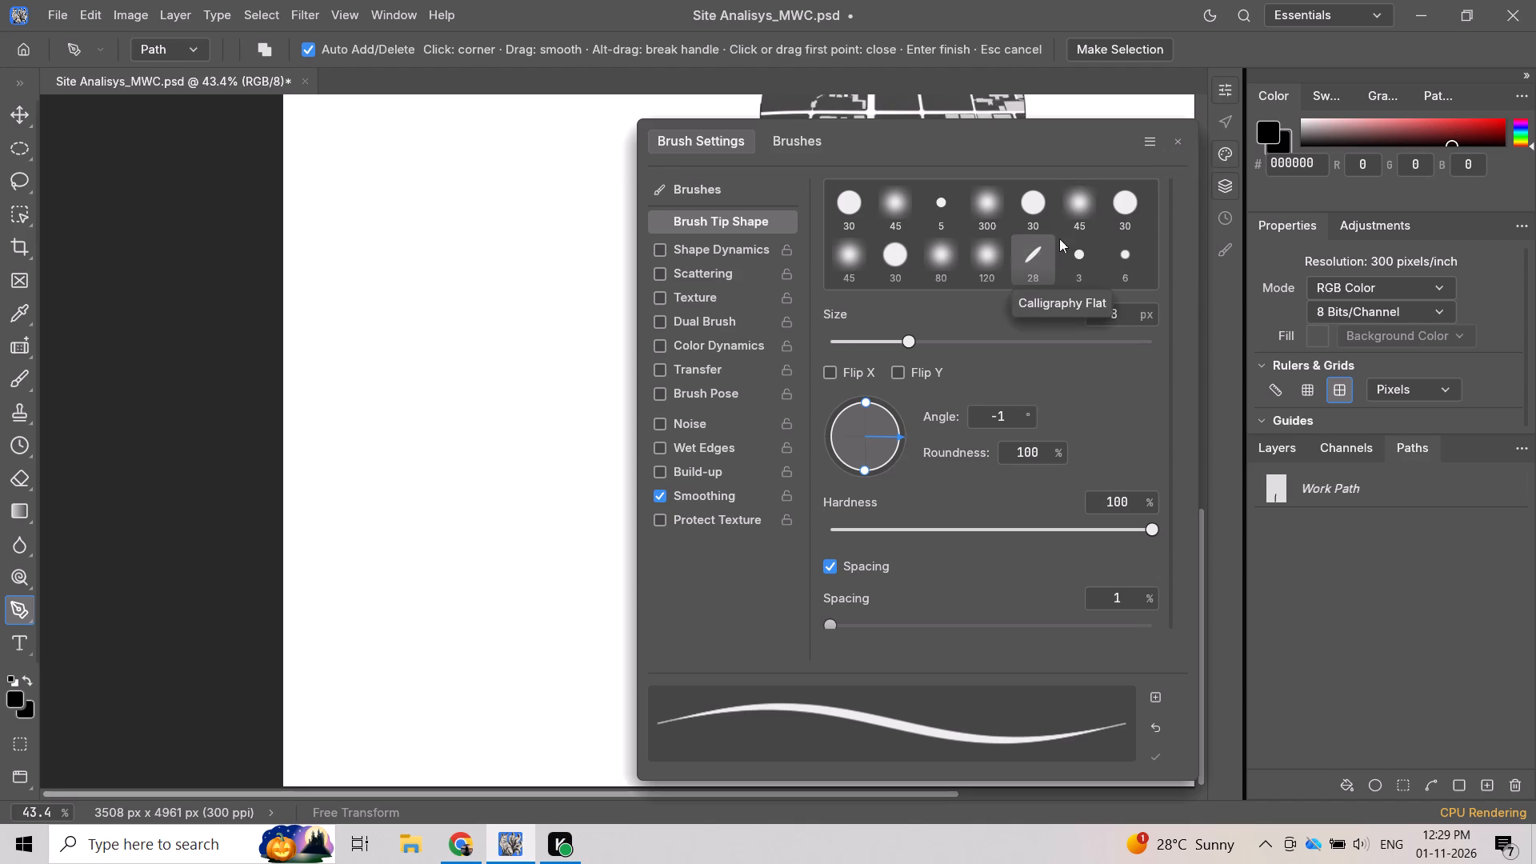
pyautogui.click(1174, 141)
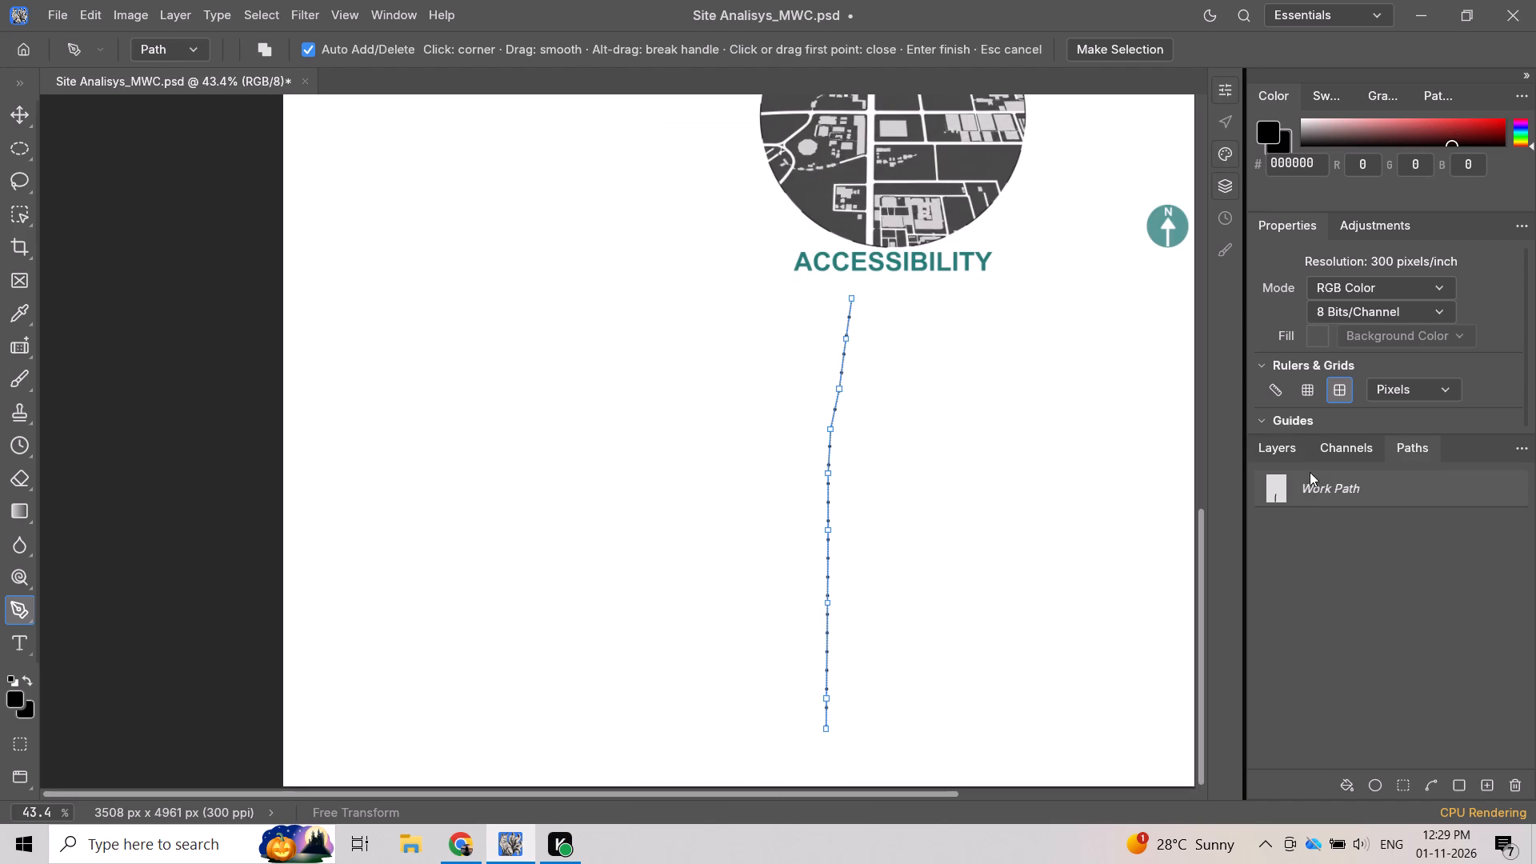
# Stroke the central-road Work Path again with the 8 px Brush, leaving Simulate Pressure off.
pyautogui.rightClick(1318, 489)
pyautogui.click(1359, 567)
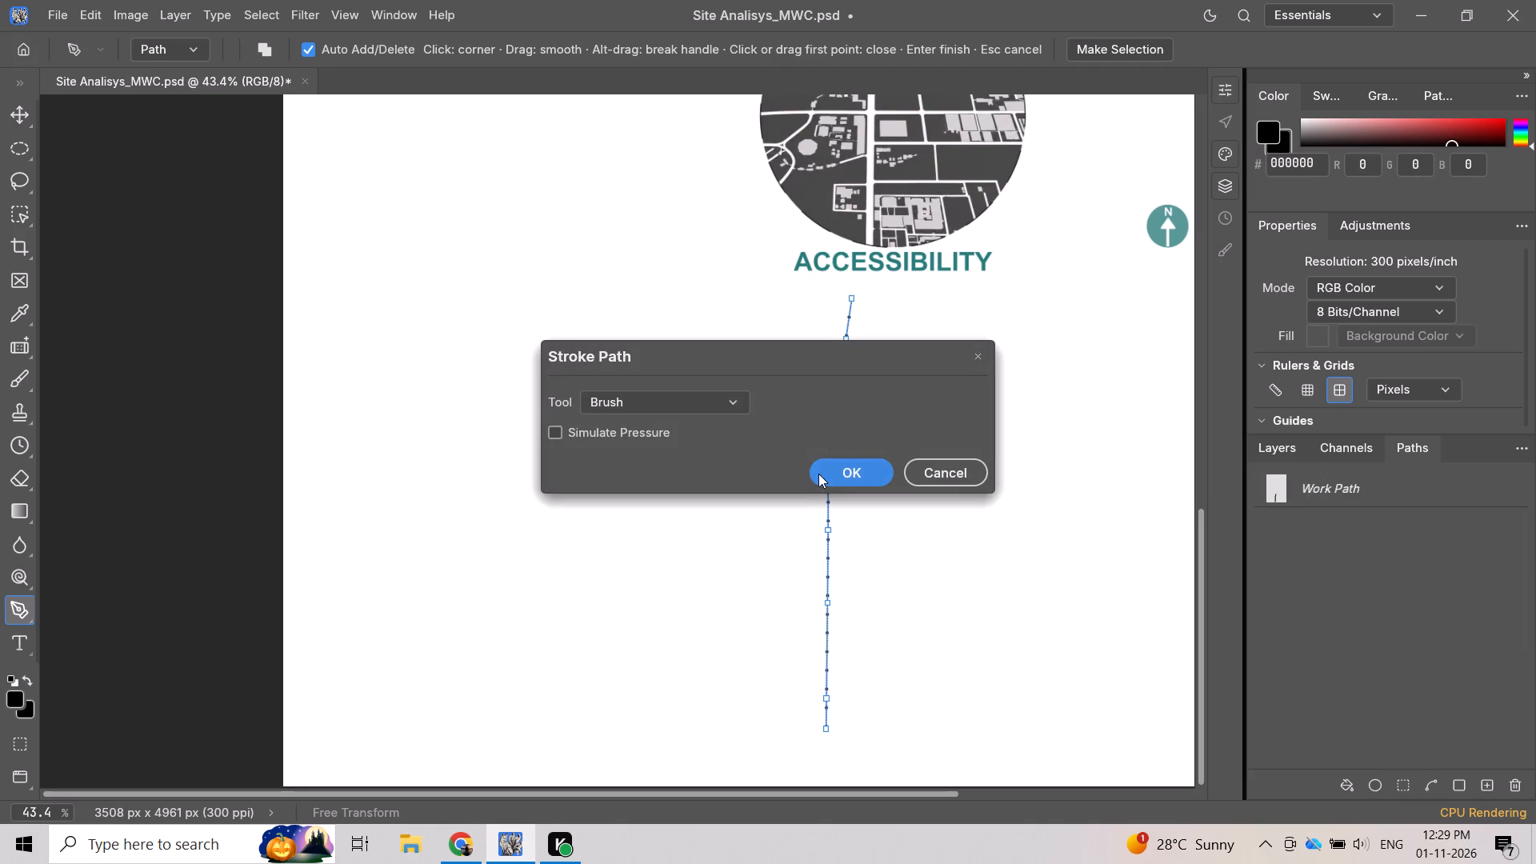
pyautogui.click(850, 469)
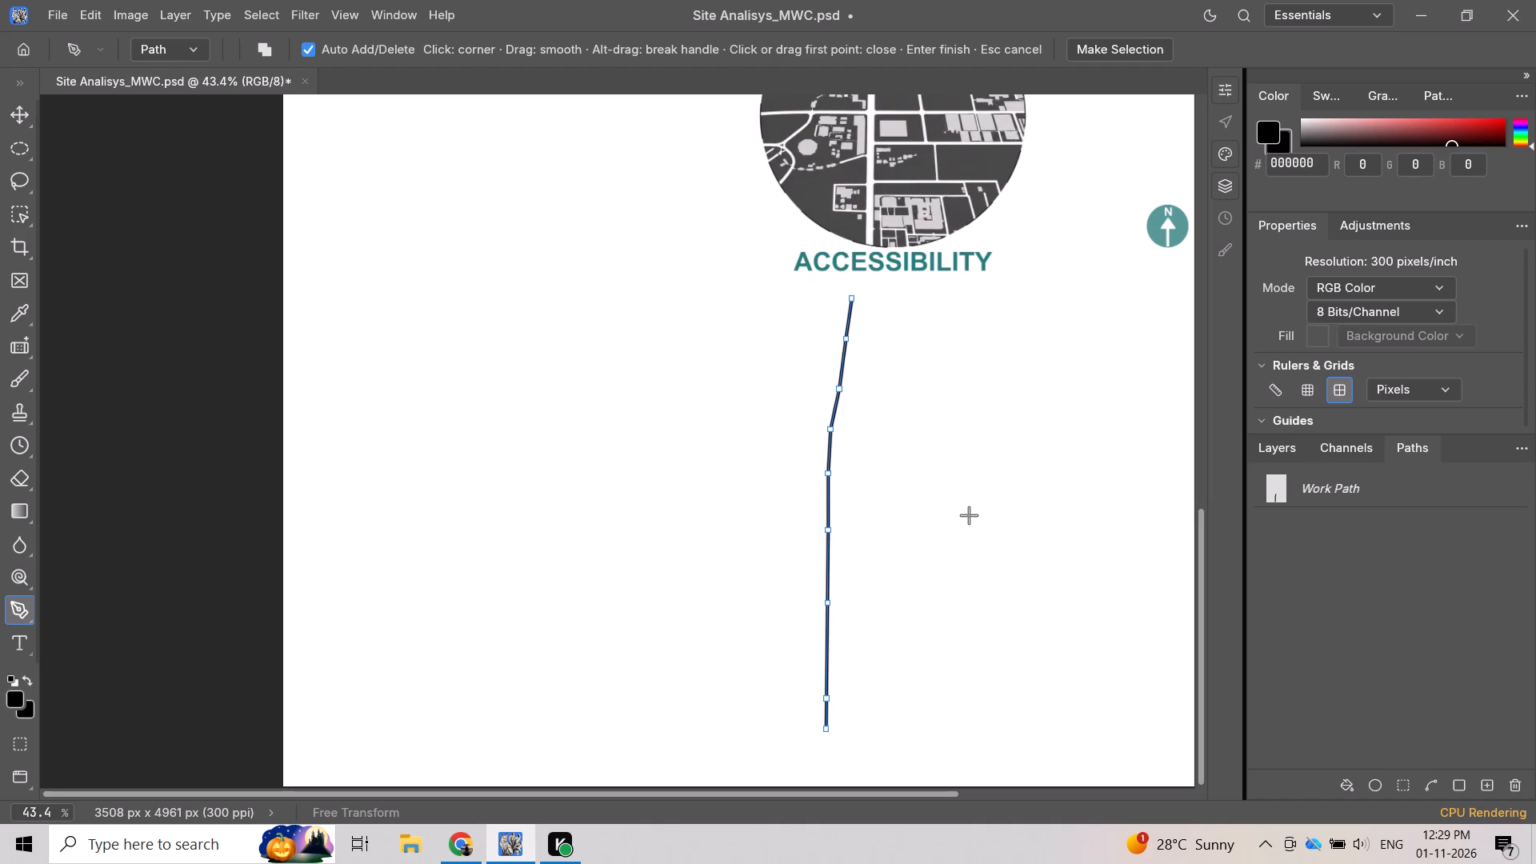
# Deselect the central-road path, activate the Move tool and show the Minimalist Grayscale Urban Map layer.
pyautogui.click(1280, 452)
pyautogui.scroll(-3, 1353, 620)
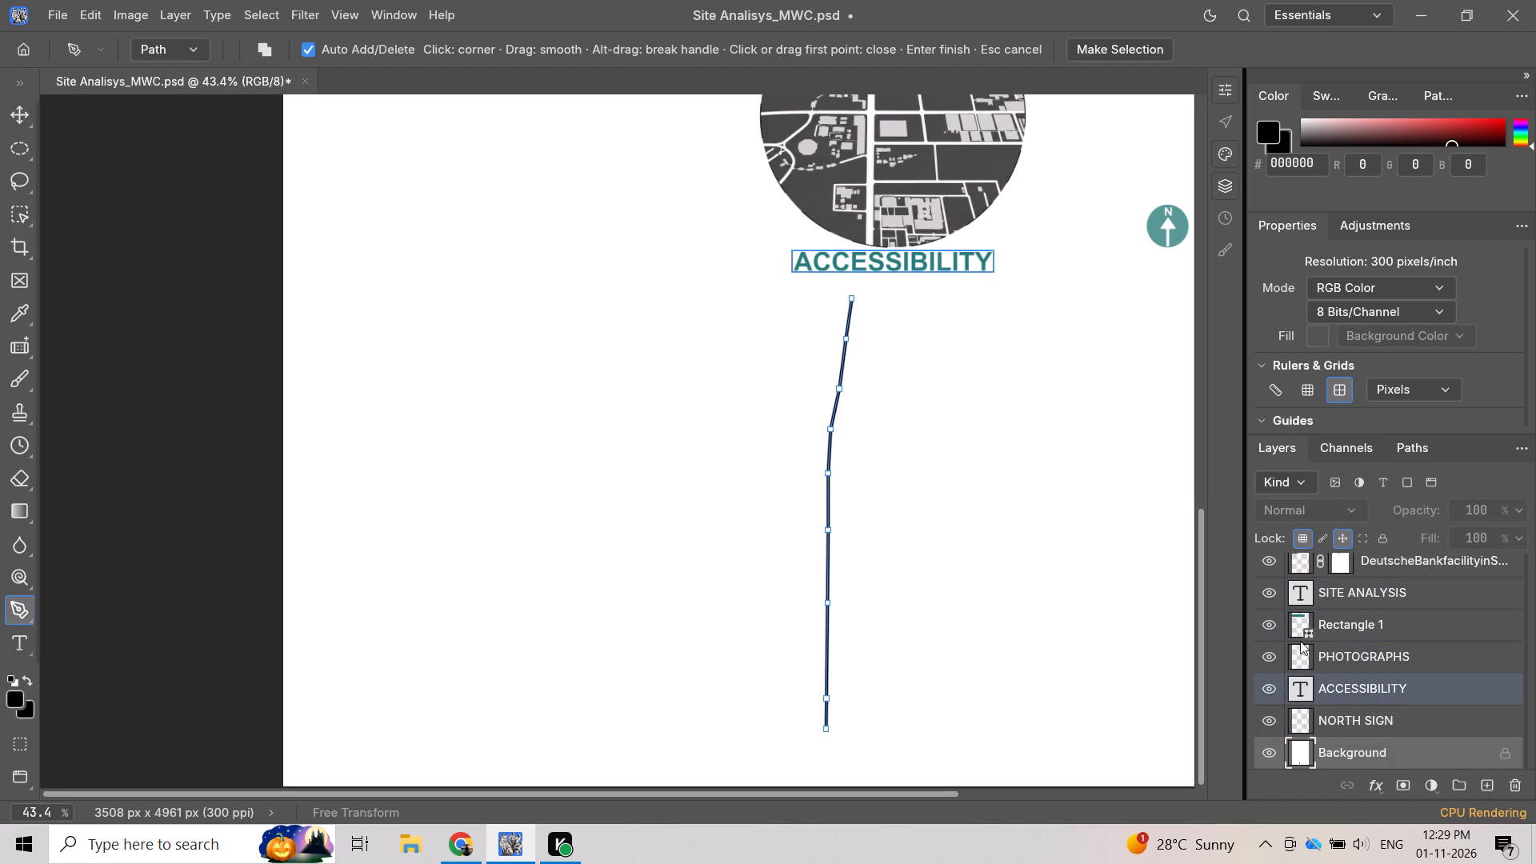
pyautogui.click(1094, 618)
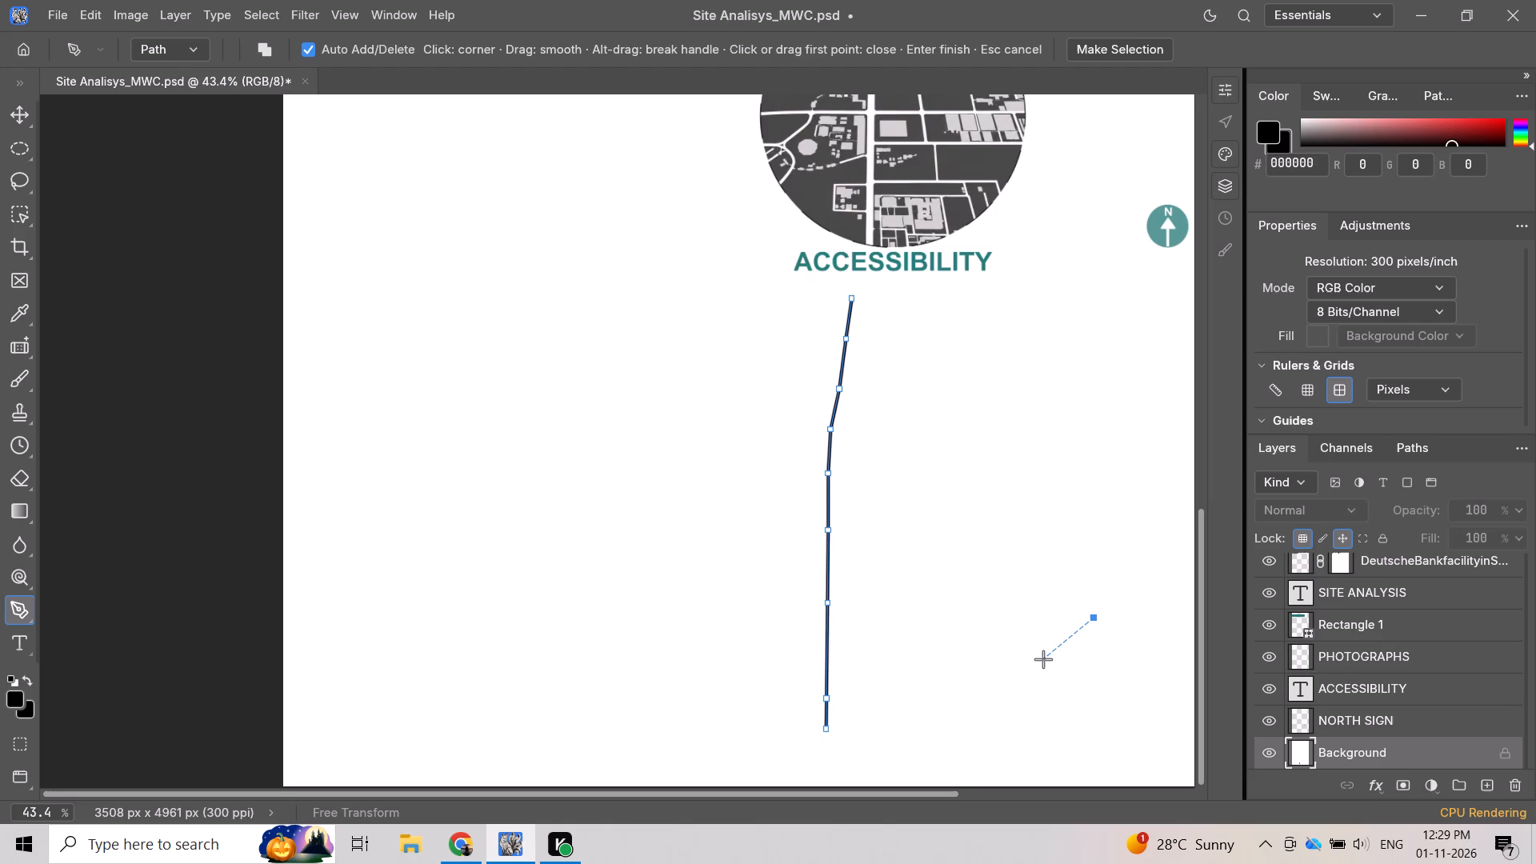
pyautogui.press('Escape')
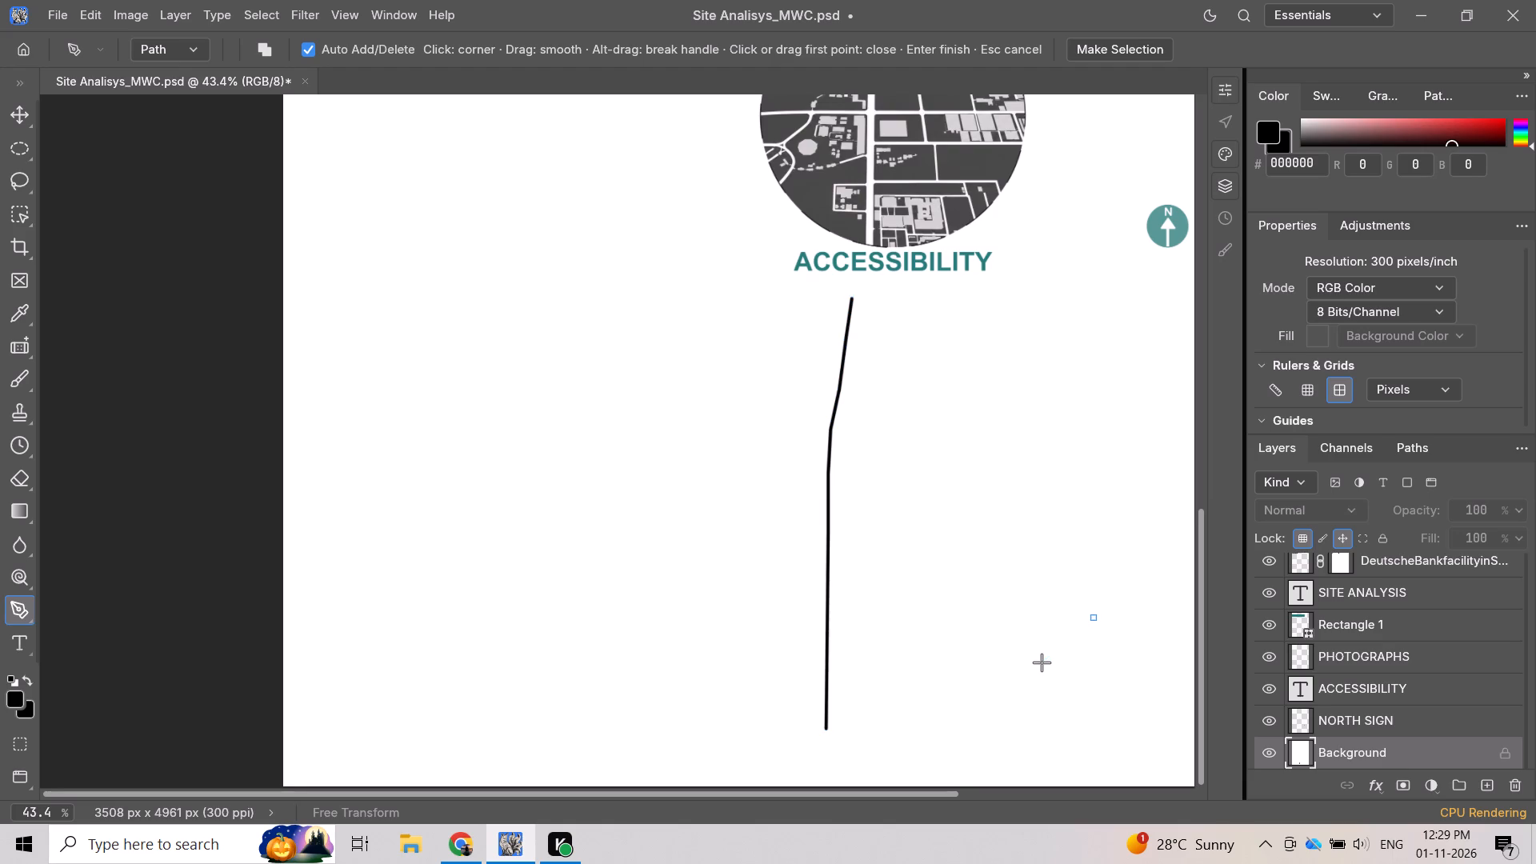
pyautogui.press('Escape')
pyautogui.click(11, 115)
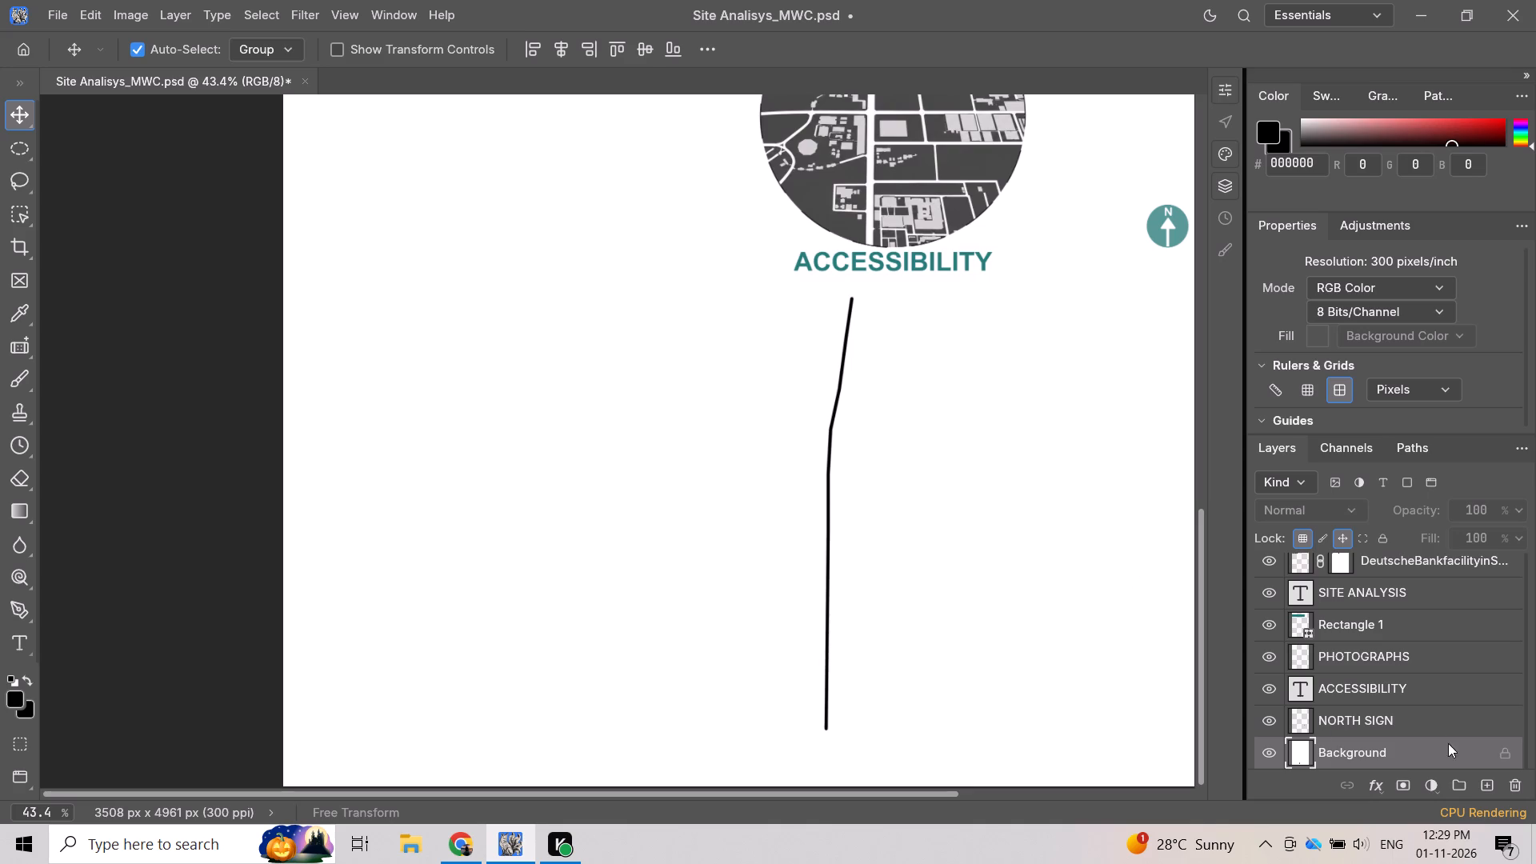
pyautogui.scroll(-2, 1409, 695)
pyautogui.scroll(3, 1409, 695)
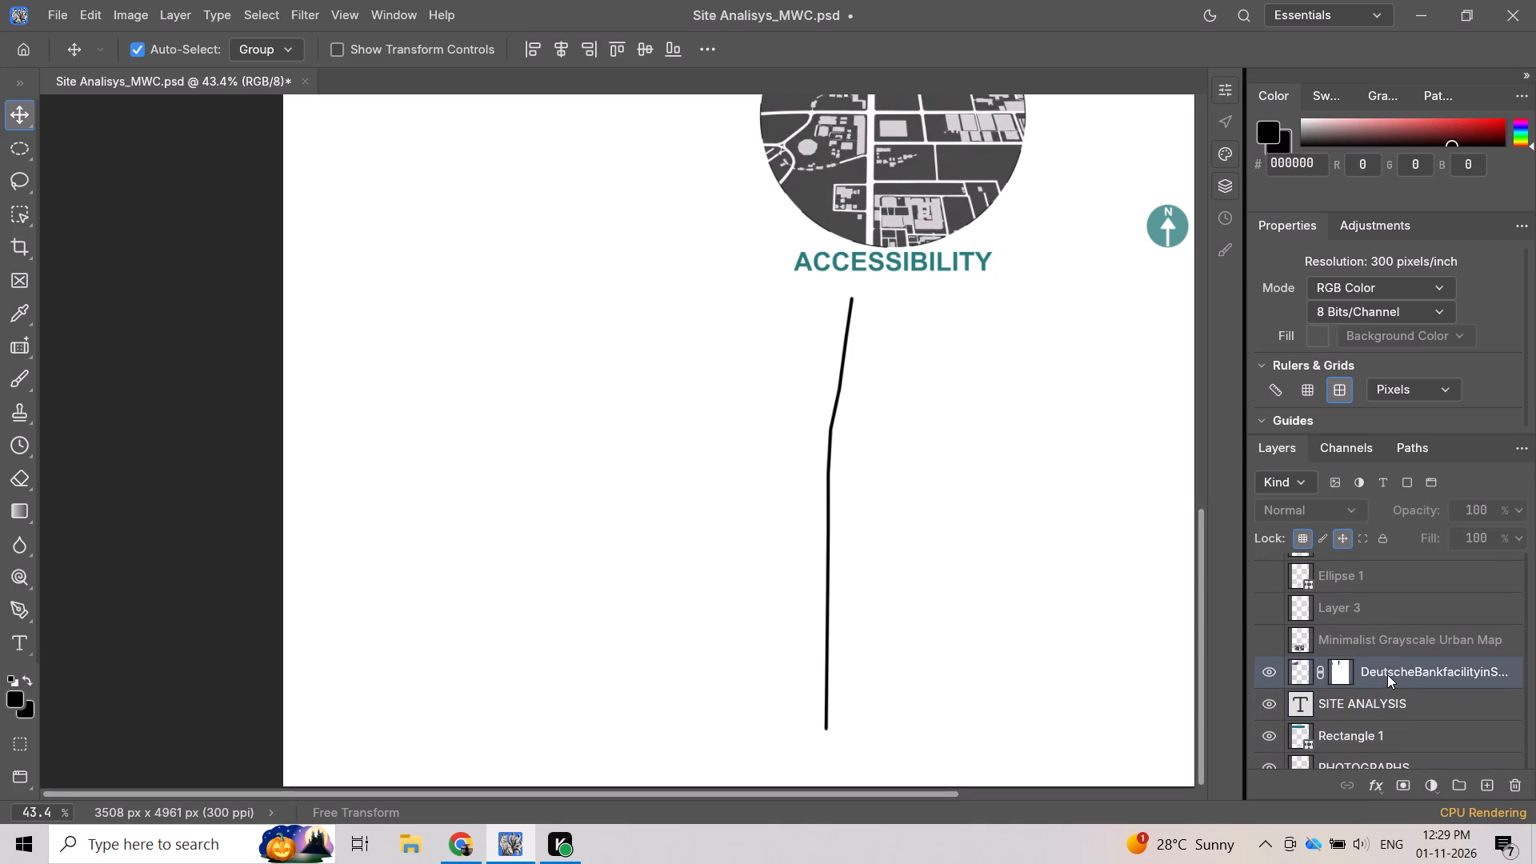
pyautogui.click(1272, 650)
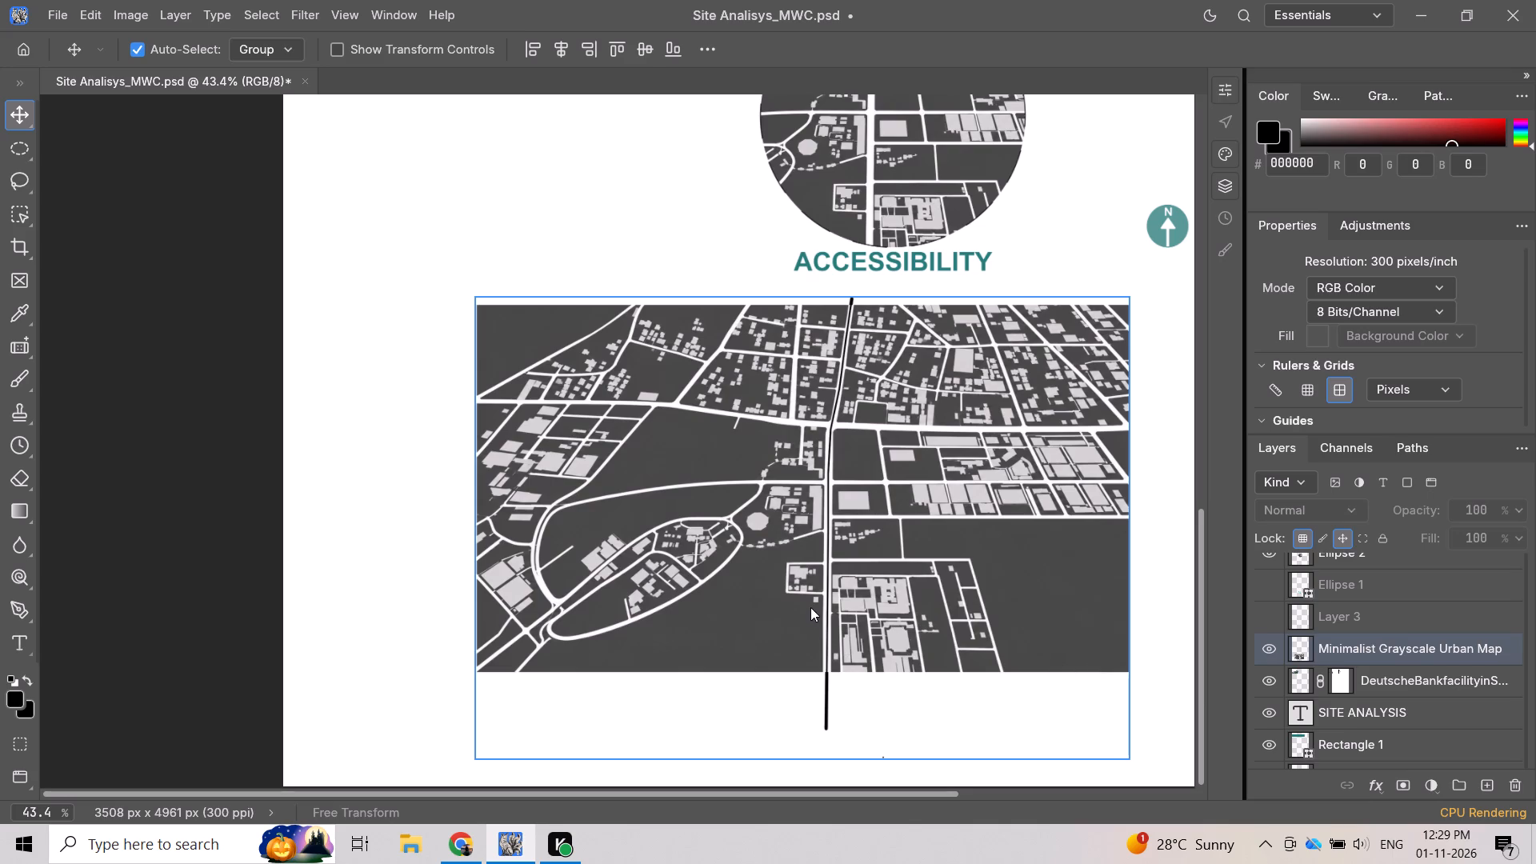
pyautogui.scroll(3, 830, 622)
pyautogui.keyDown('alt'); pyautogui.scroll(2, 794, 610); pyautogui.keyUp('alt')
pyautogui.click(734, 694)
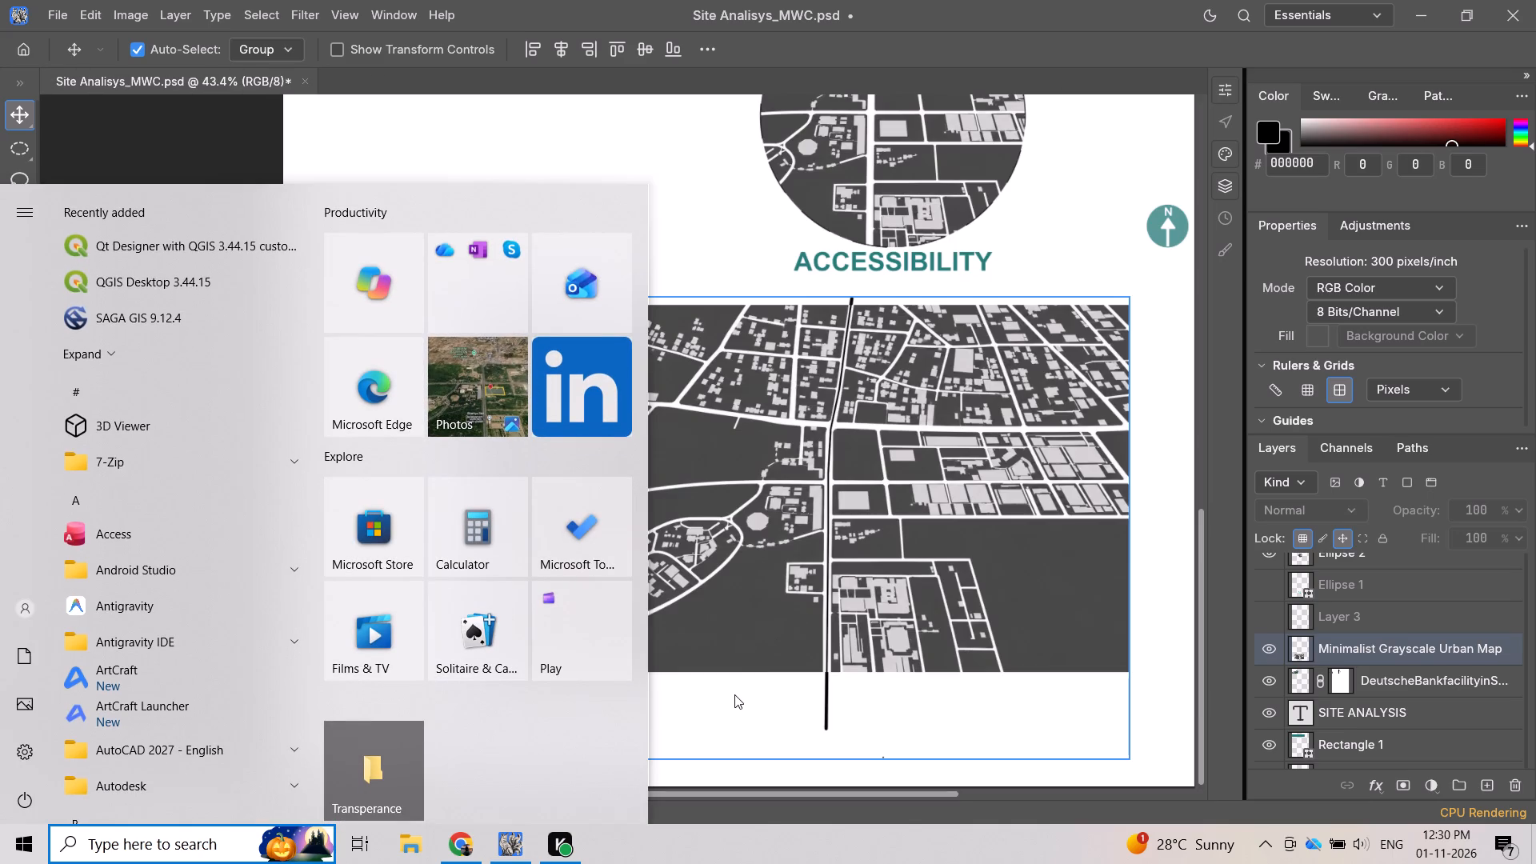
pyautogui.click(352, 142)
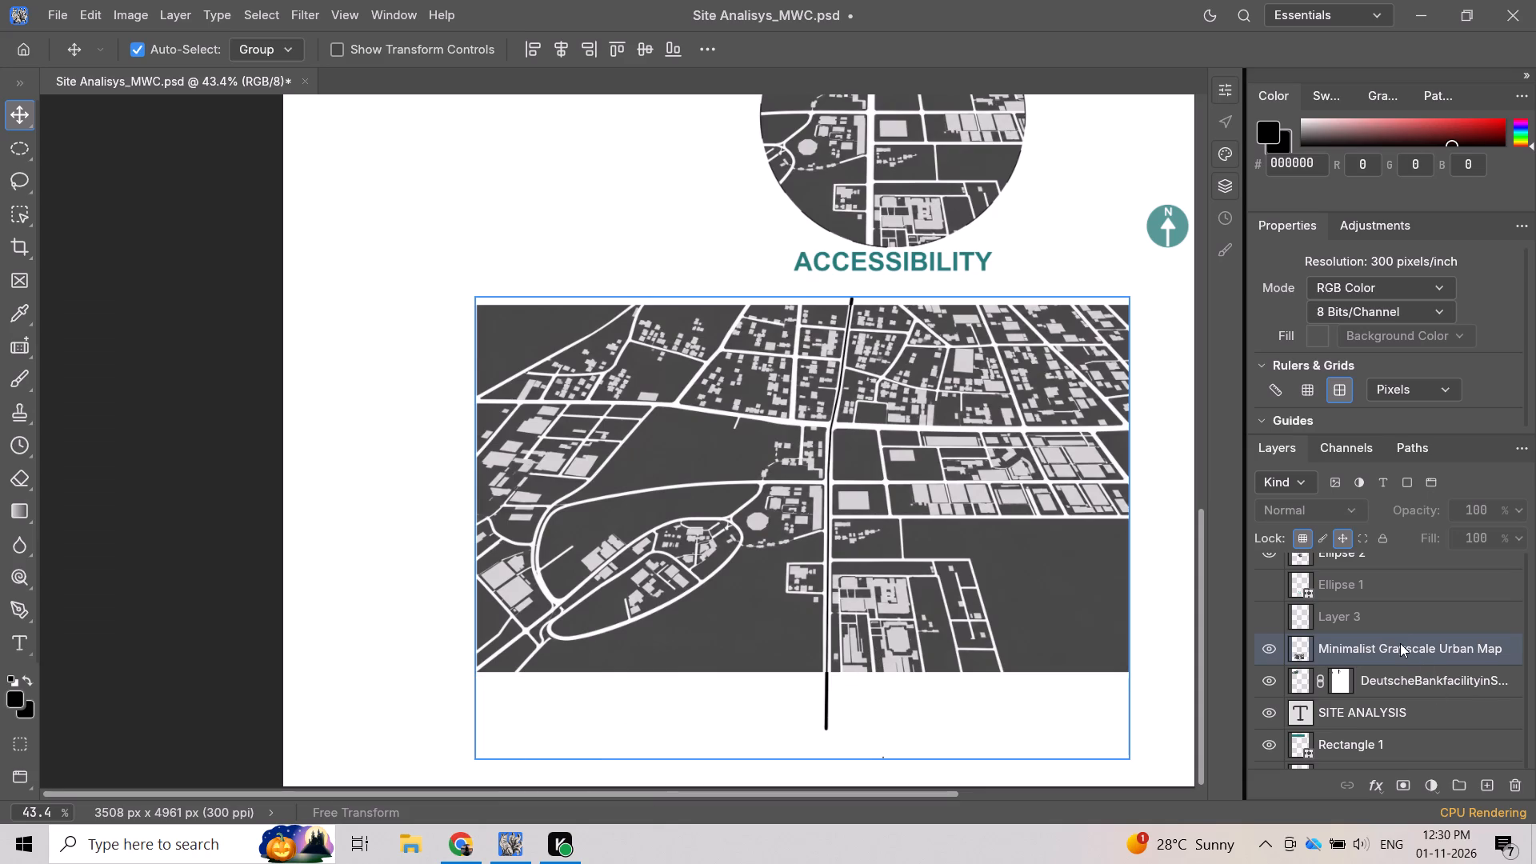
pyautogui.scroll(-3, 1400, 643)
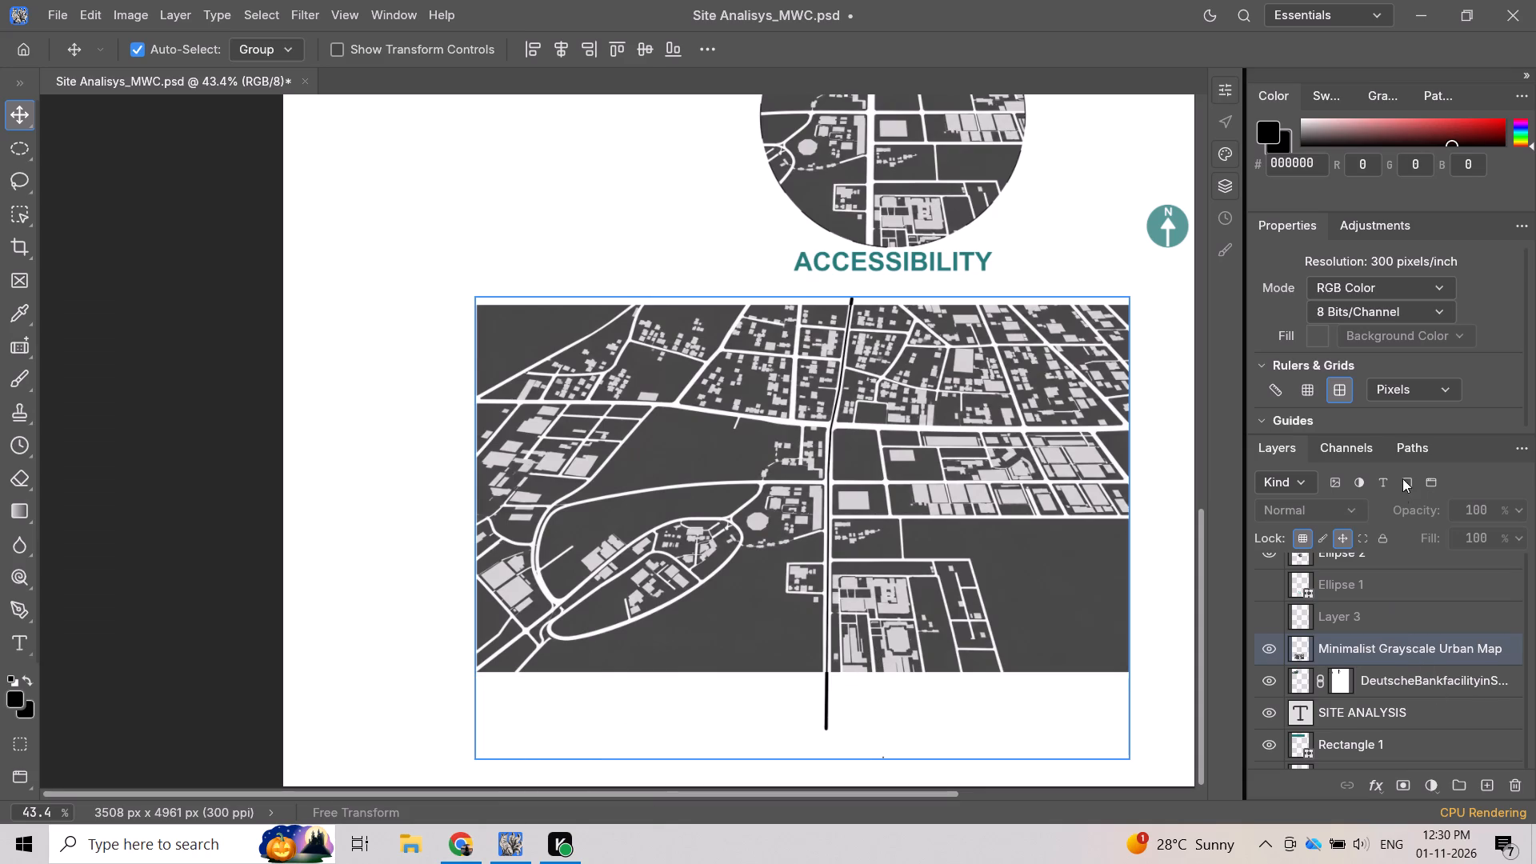
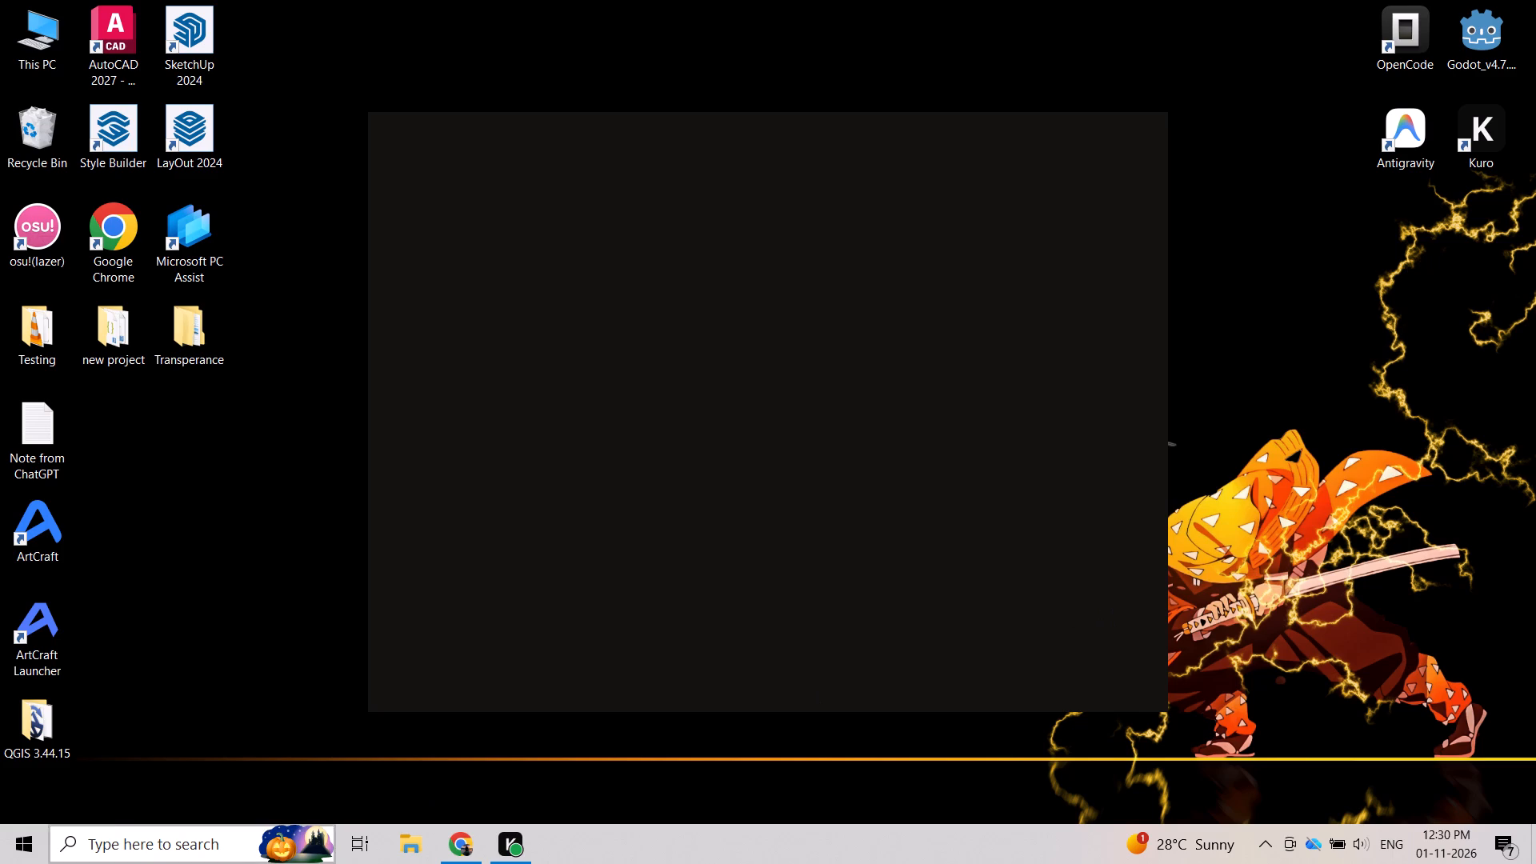
# Launch PhotoCraft again and reopen the Site Analisys_MWC.psd document.
pyautogui.click(136, 842)
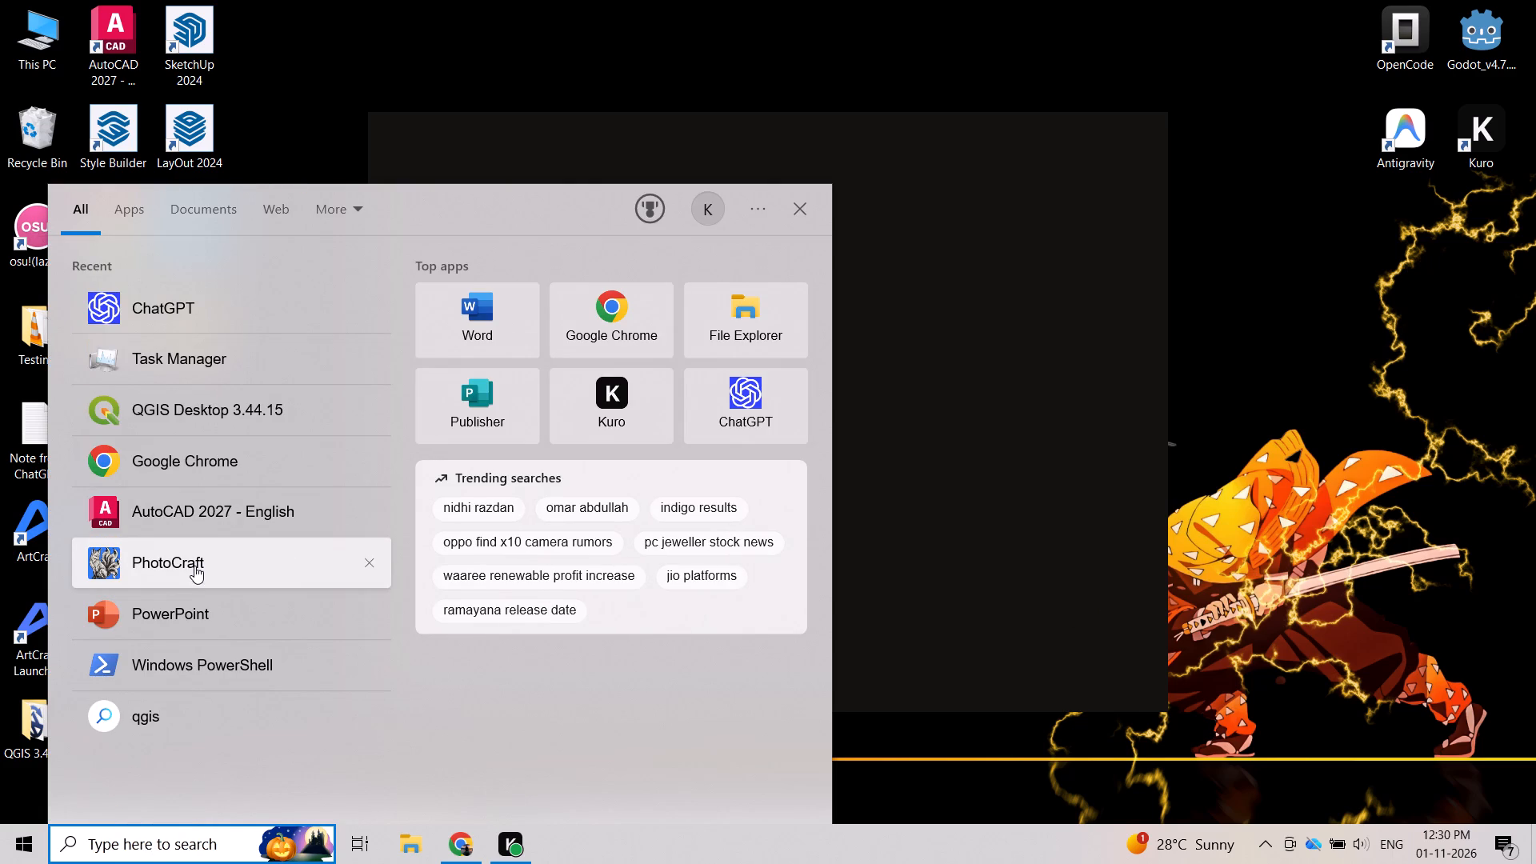
pyautogui.doubleClick(190, 558)
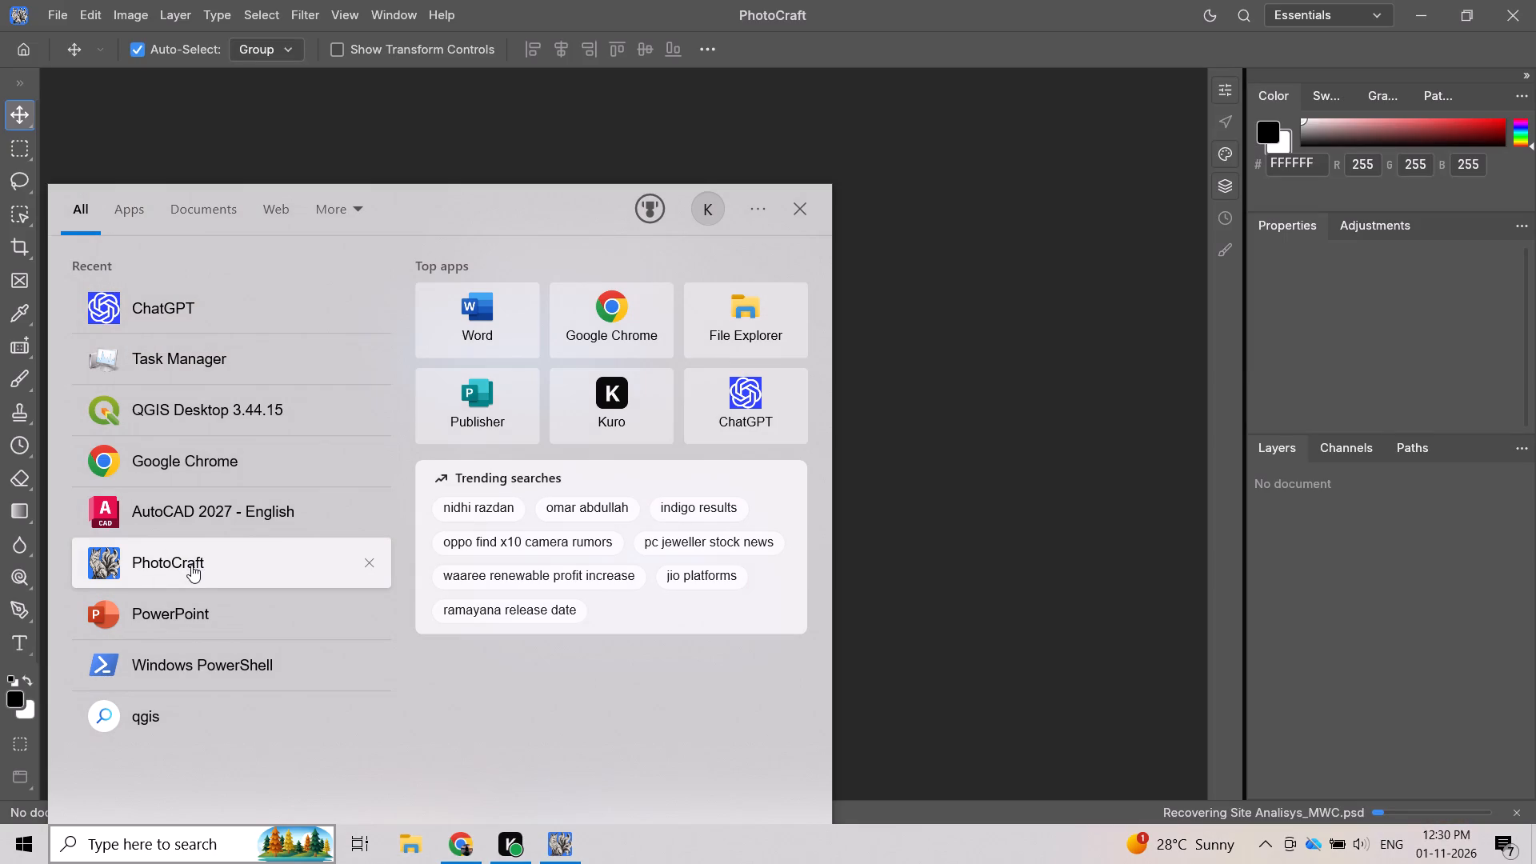
pyautogui.click(802, 211)
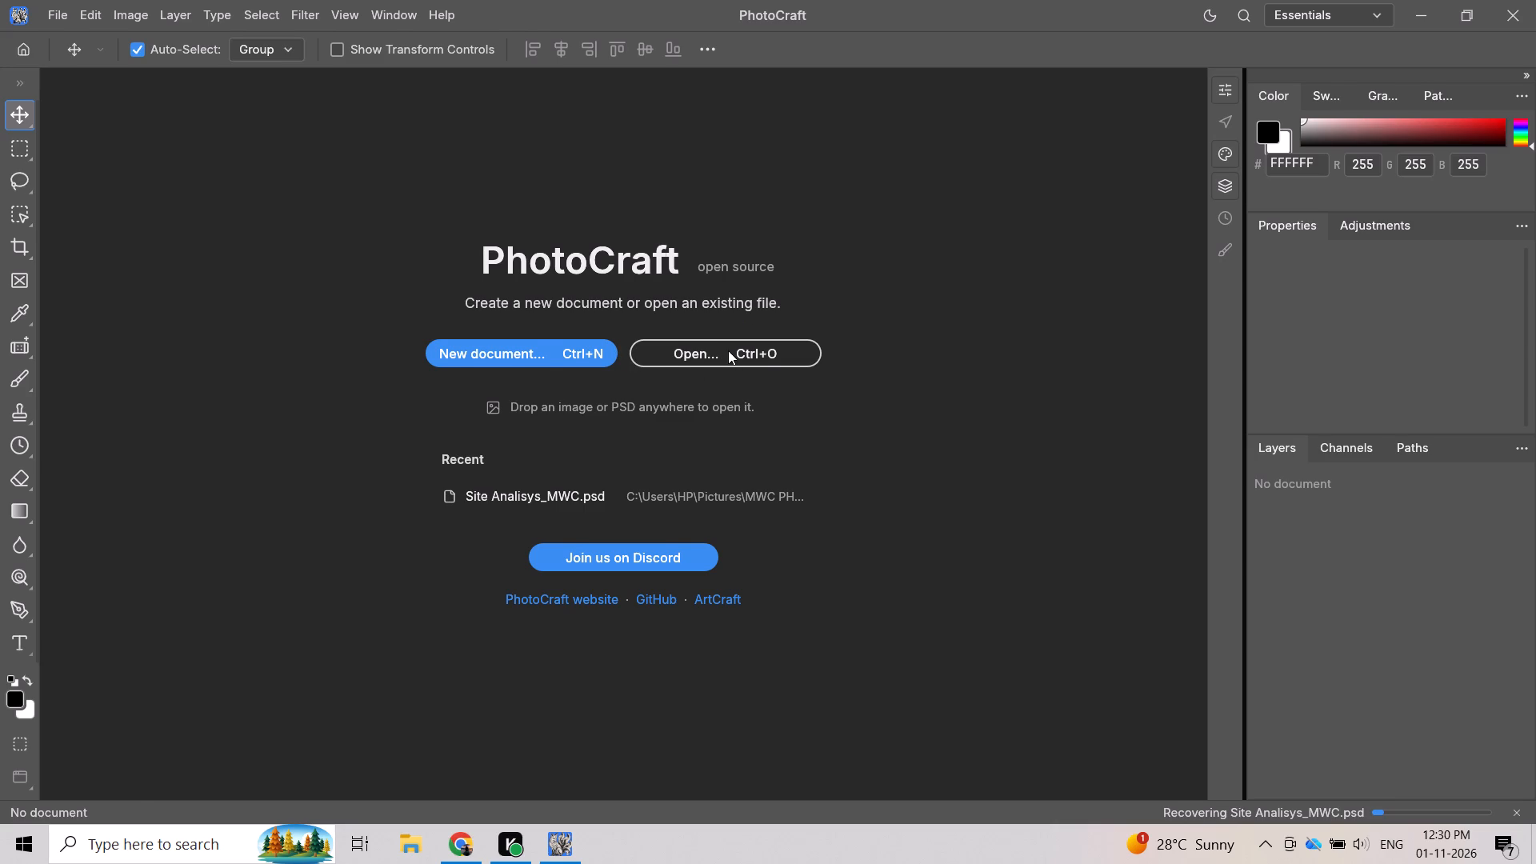
pyautogui.click(728, 350)
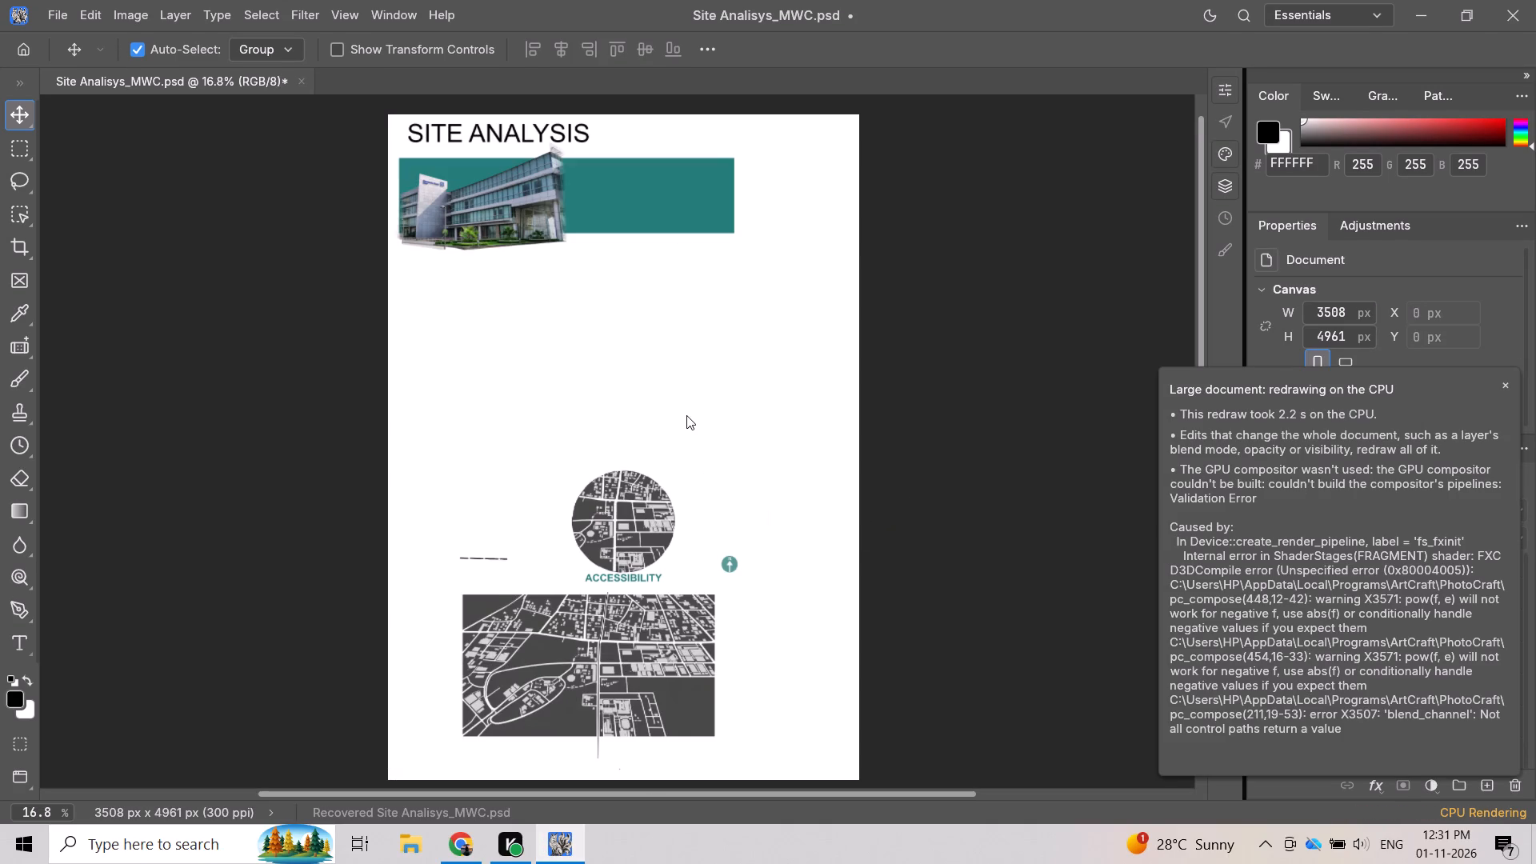
# Examine the accessibility map and its stroked central road on the reopened sheet.
pyautogui.scroll(-2, 686, 415)
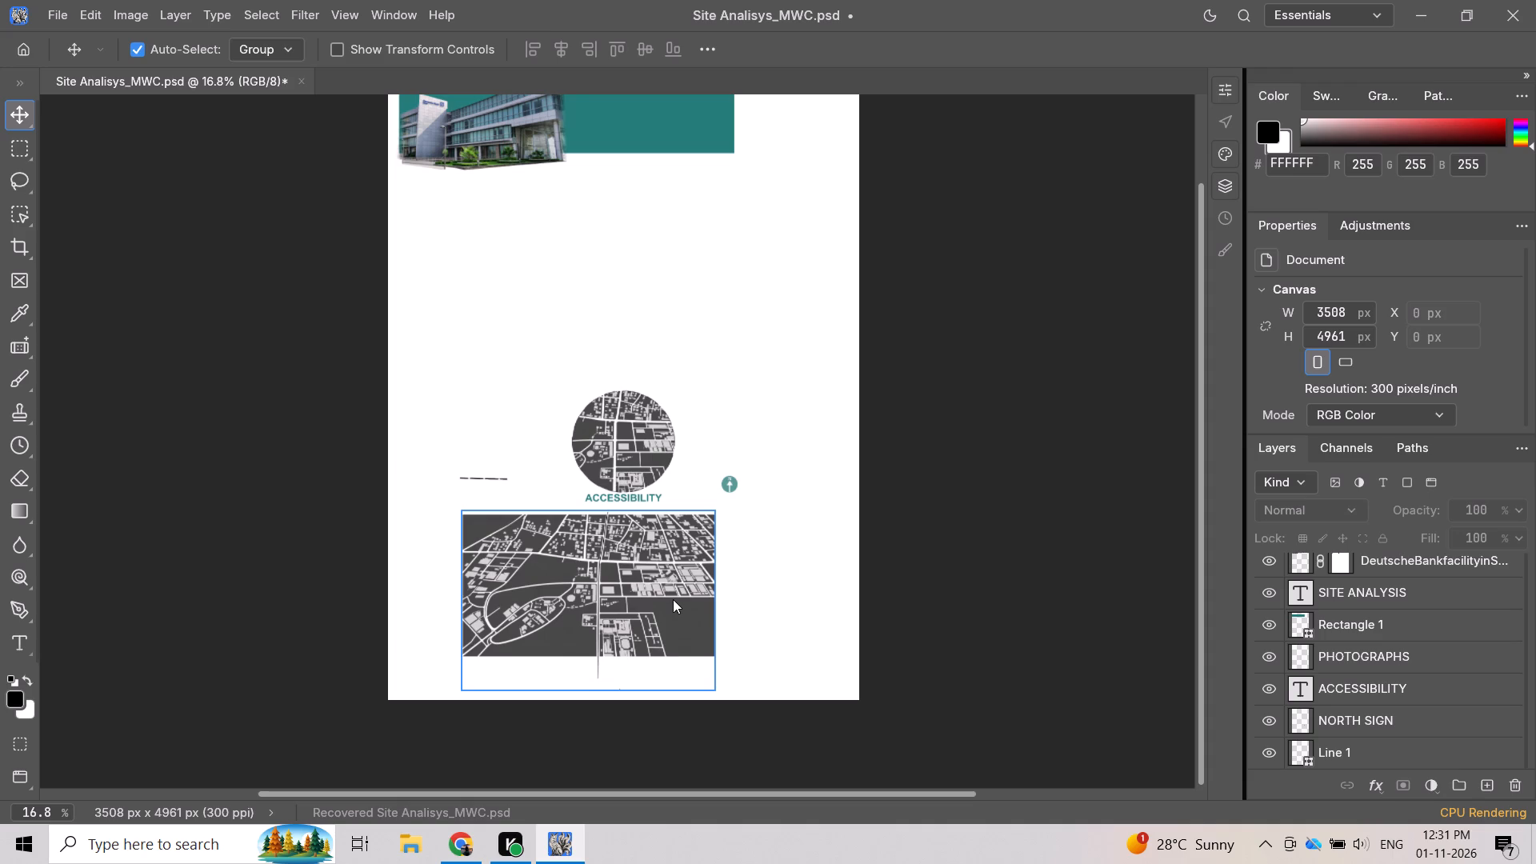
pyautogui.keyDown('alt'); pyautogui.scroll(11, 673, 599); pyautogui.keyUp('alt')
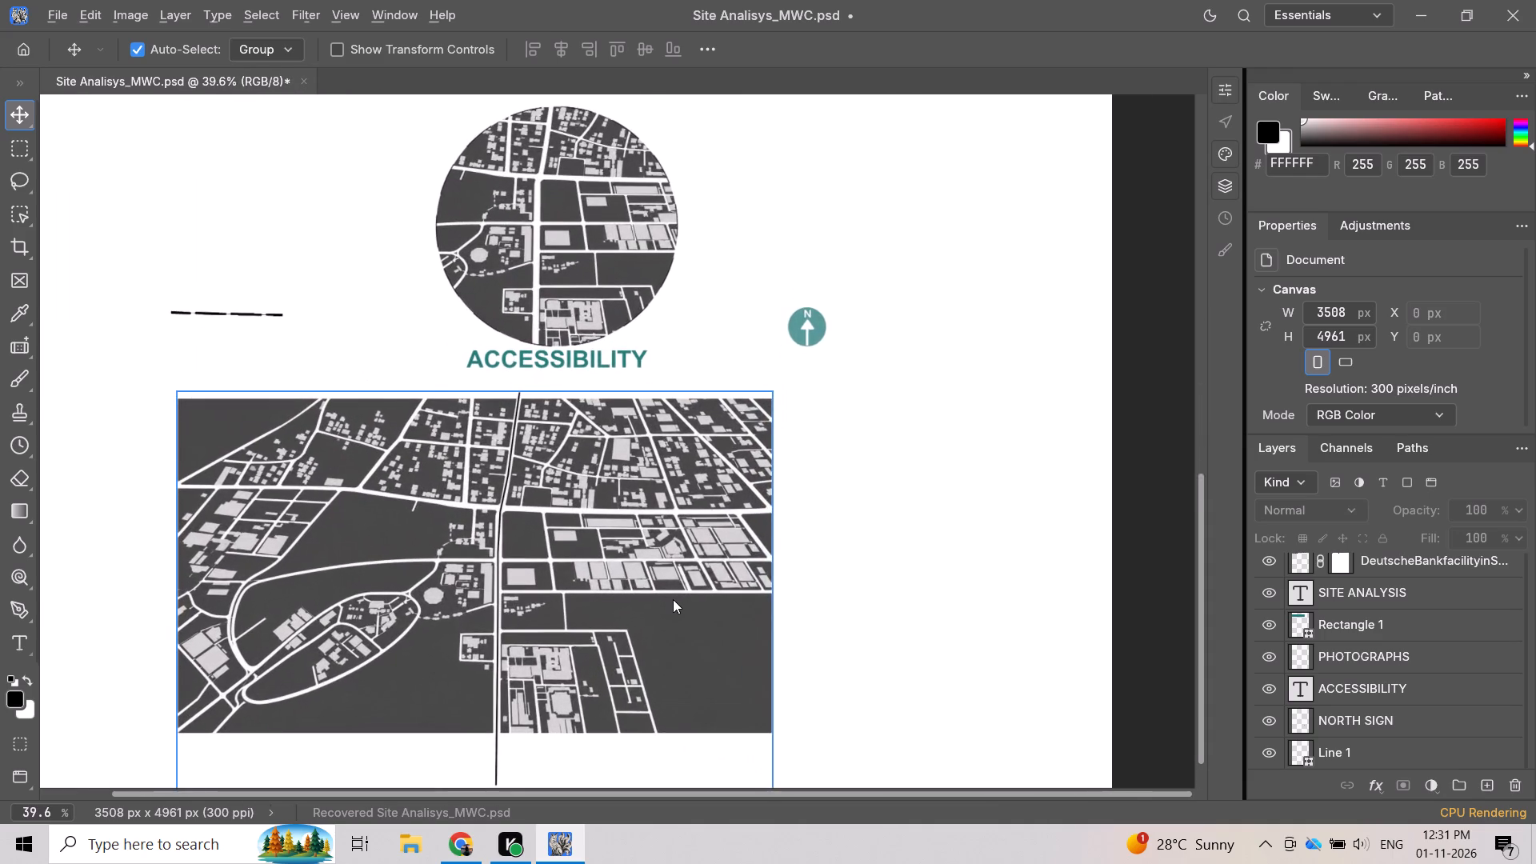
pyautogui.scroll(-2, 662, 522)
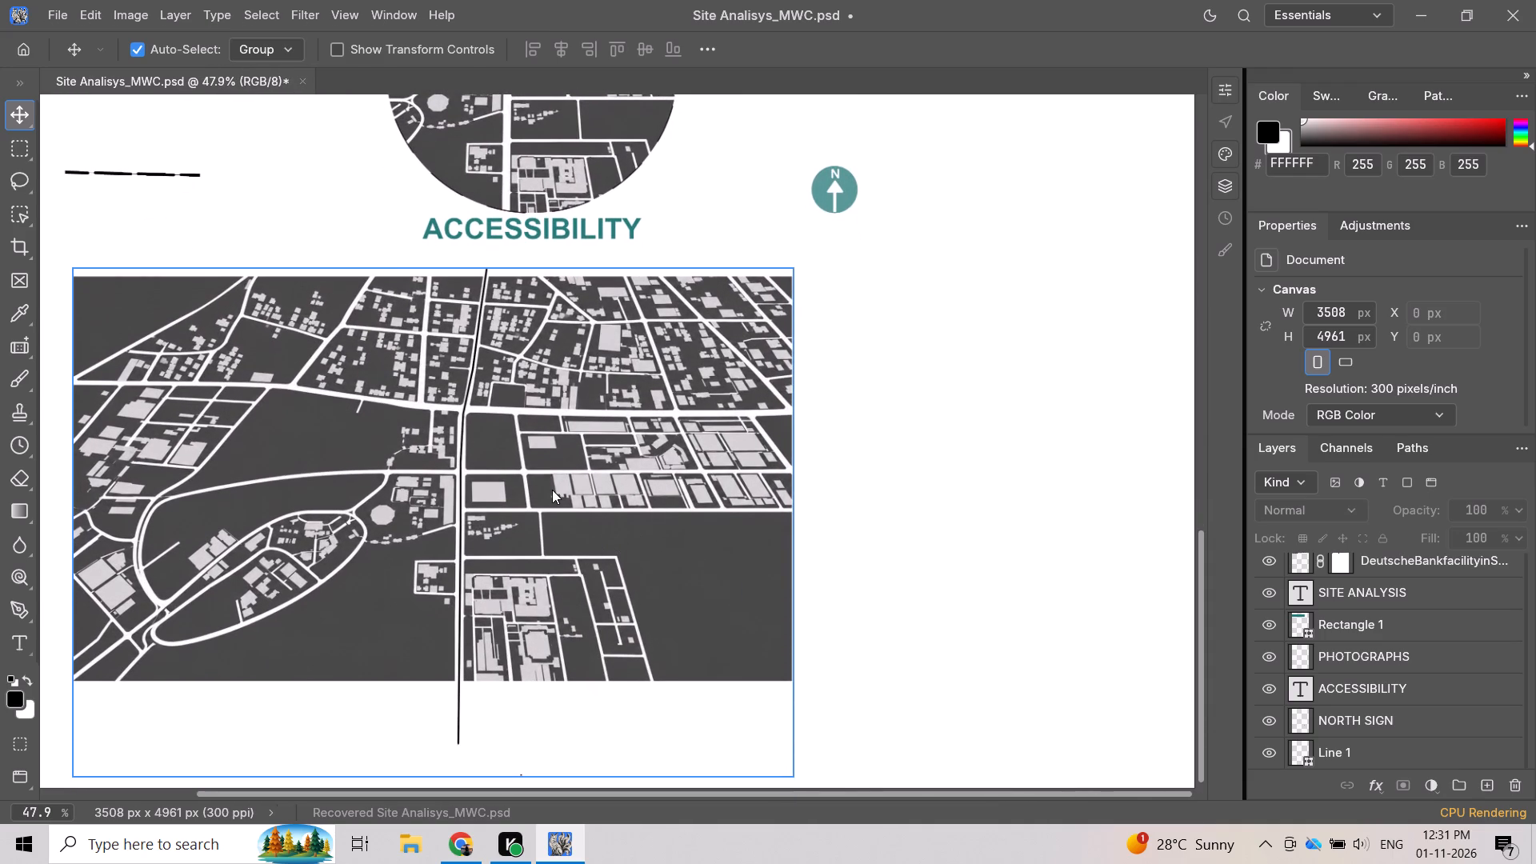
pyautogui.scroll(2, 553, 488)
pyautogui.keyDown('alt'); pyautogui.scroll(-2, 553, 488); pyautogui.keyUp('alt')
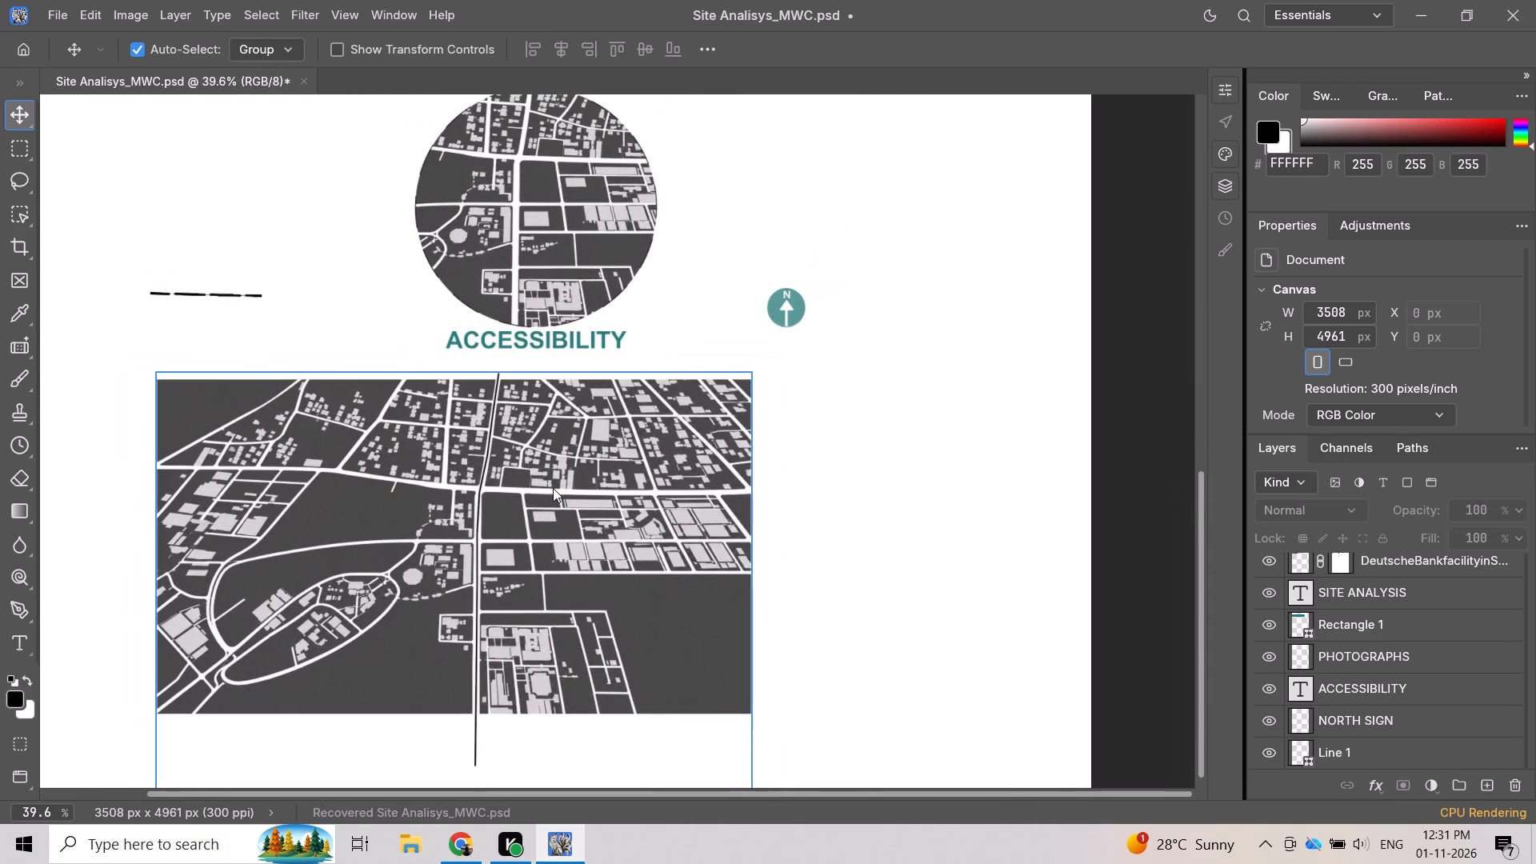
pyautogui.keyDown('shift'); pyautogui.scroll(2, 553, 488); pyautogui.keyUp('shift')
pyautogui.scroll(1, 557, 488)
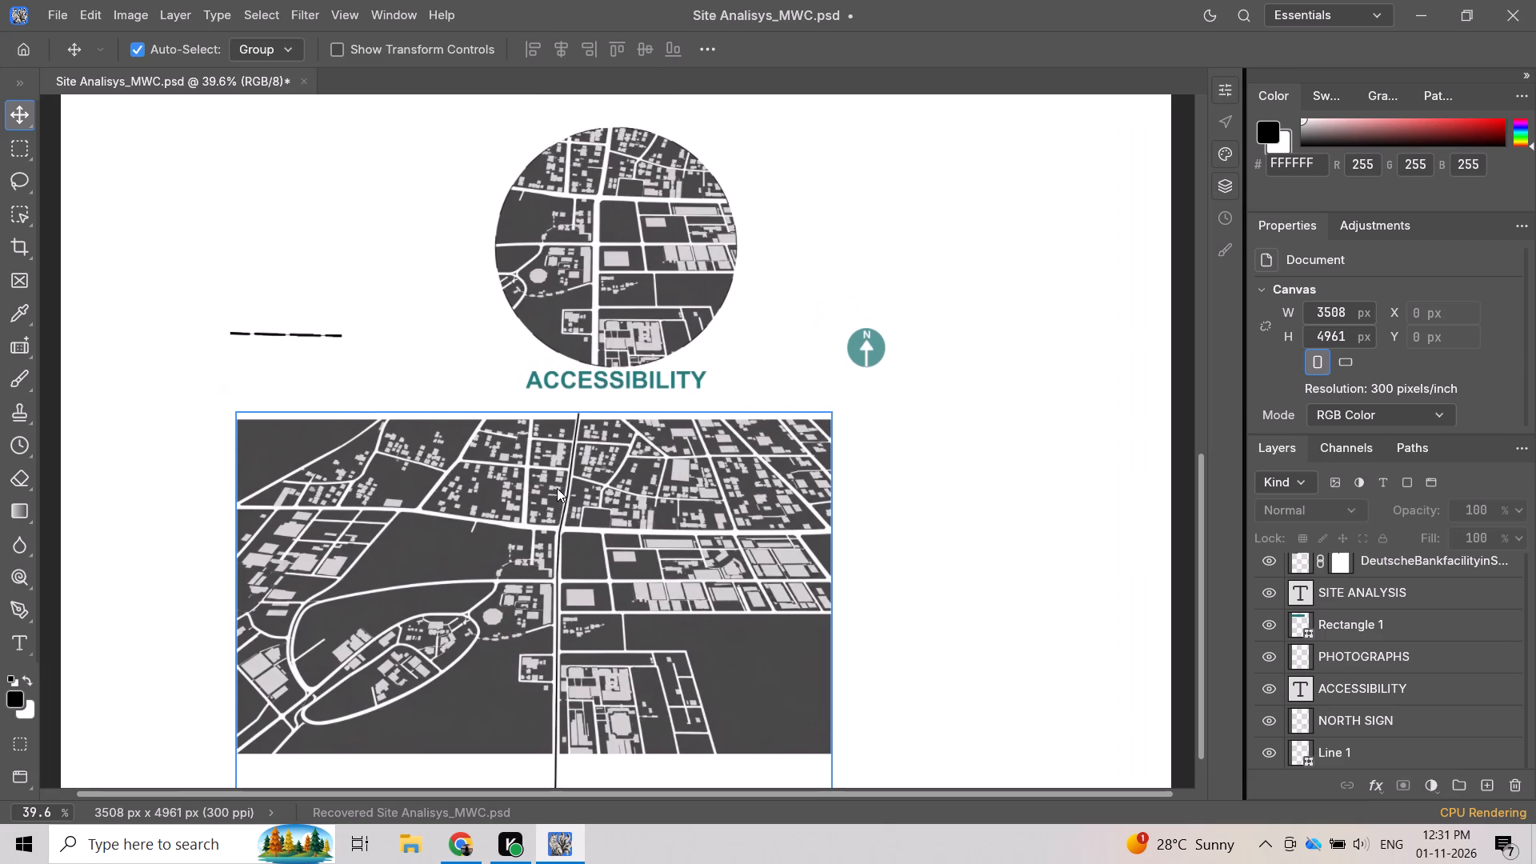
pyautogui.scroll(-1, 558, 488)
pyautogui.keyDown('alt'); pyautogui.scroll(2, 558, 488); pyautogui.keyUp('alt')
pyautogui.keyDown('alt'); pyautogui.scroll(-2, 558, 488); pyautogui.keyUp('alt')
pyautogui.scroll(-1, 558, 488)
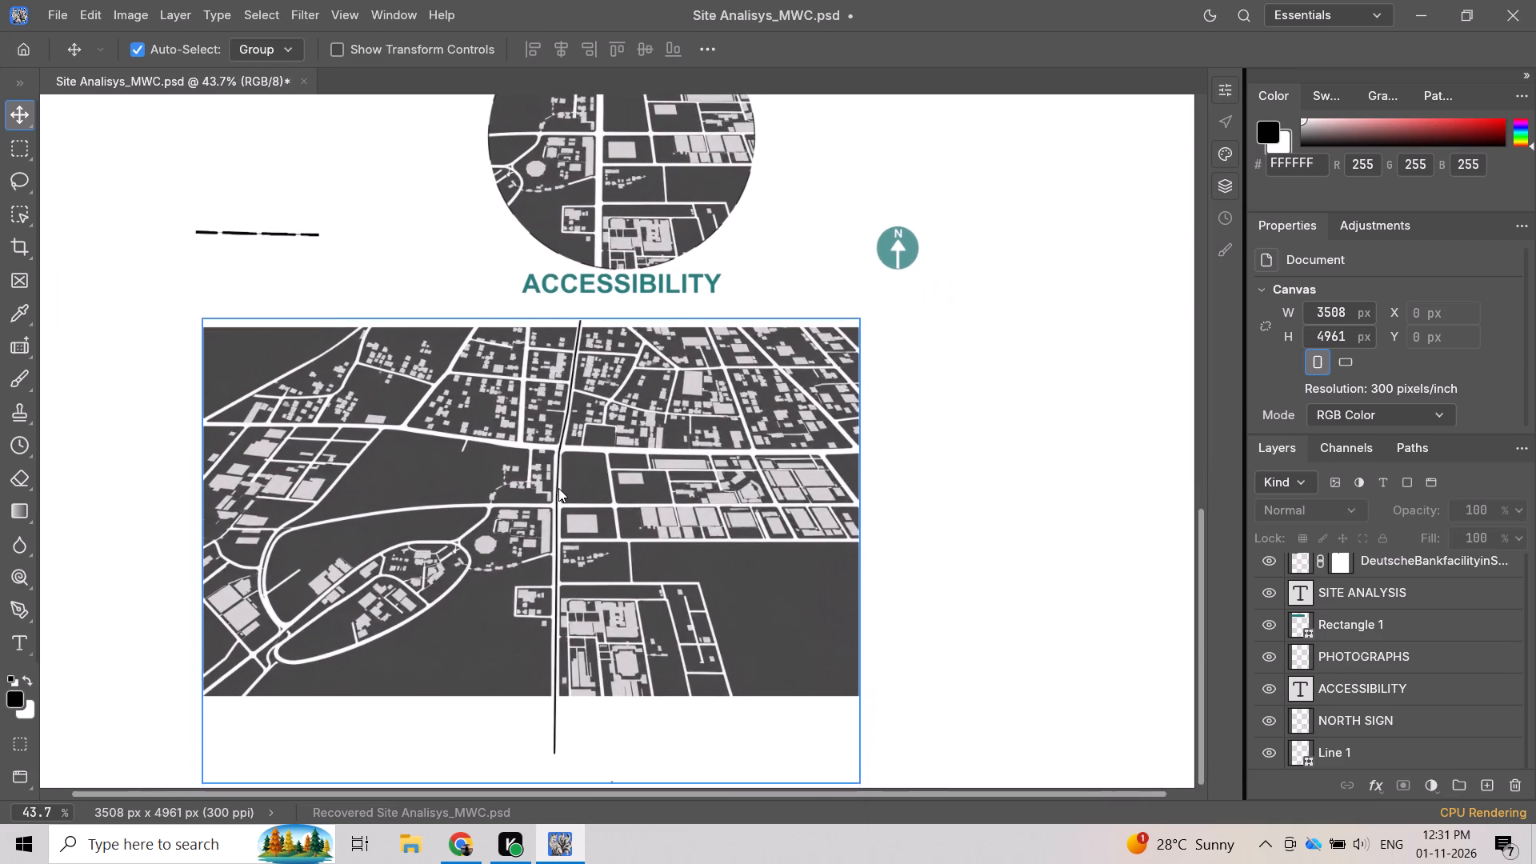
pyautogui.keyDown('alt'); pyautogui.scroll(4, 558, 488); pyautogui.keyUp('alt')
pyautogui.scroll(-2, 559, 488)
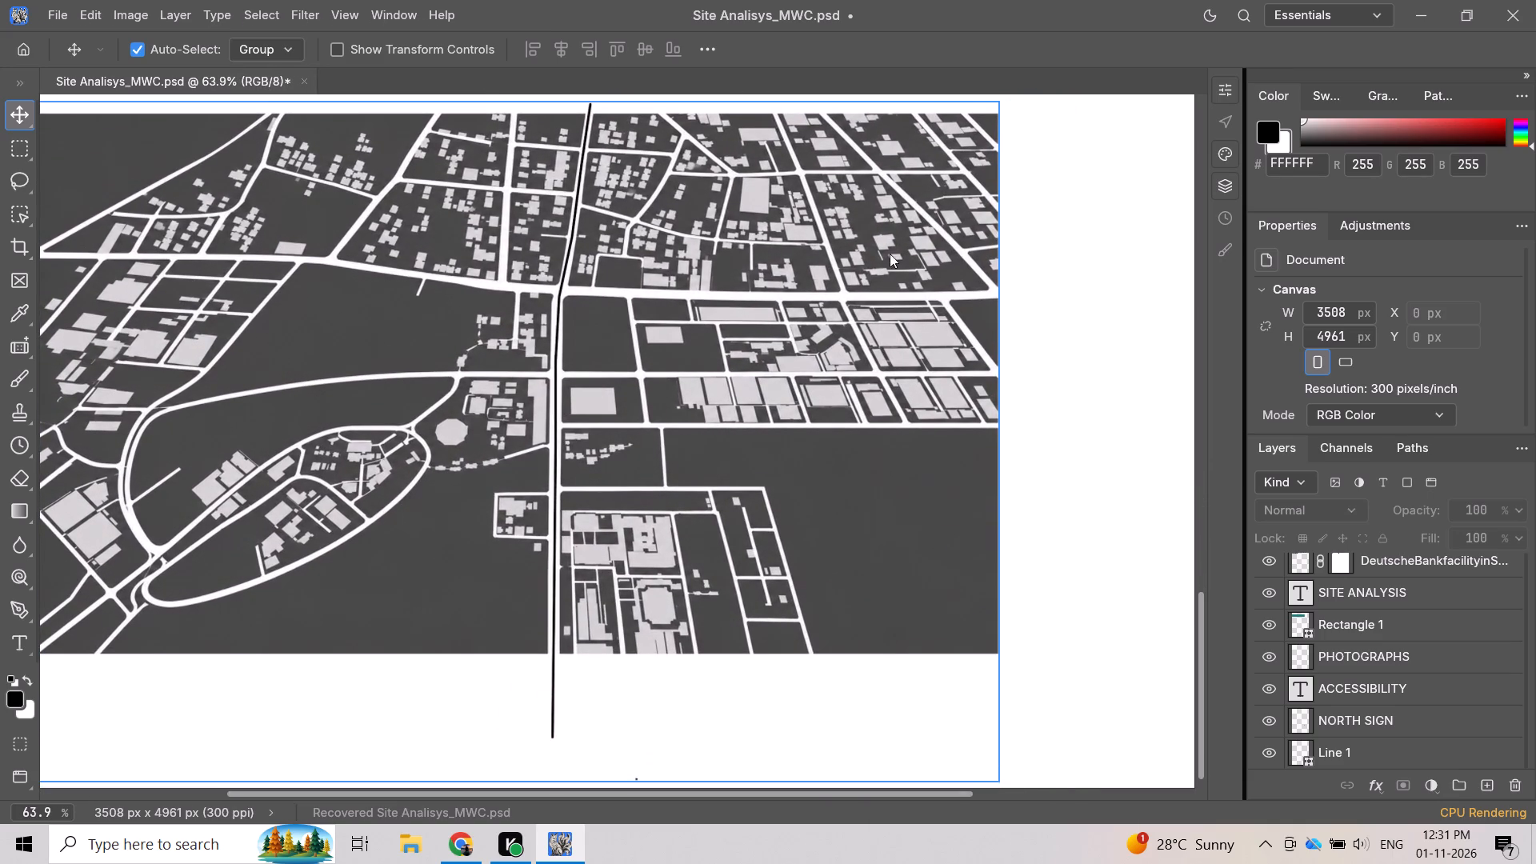
# Delete the Line 1 shape layer, the short dashed line beside the ACCESSIBILITY heading.
pyautogui.scroll(-3, 1368, 639)
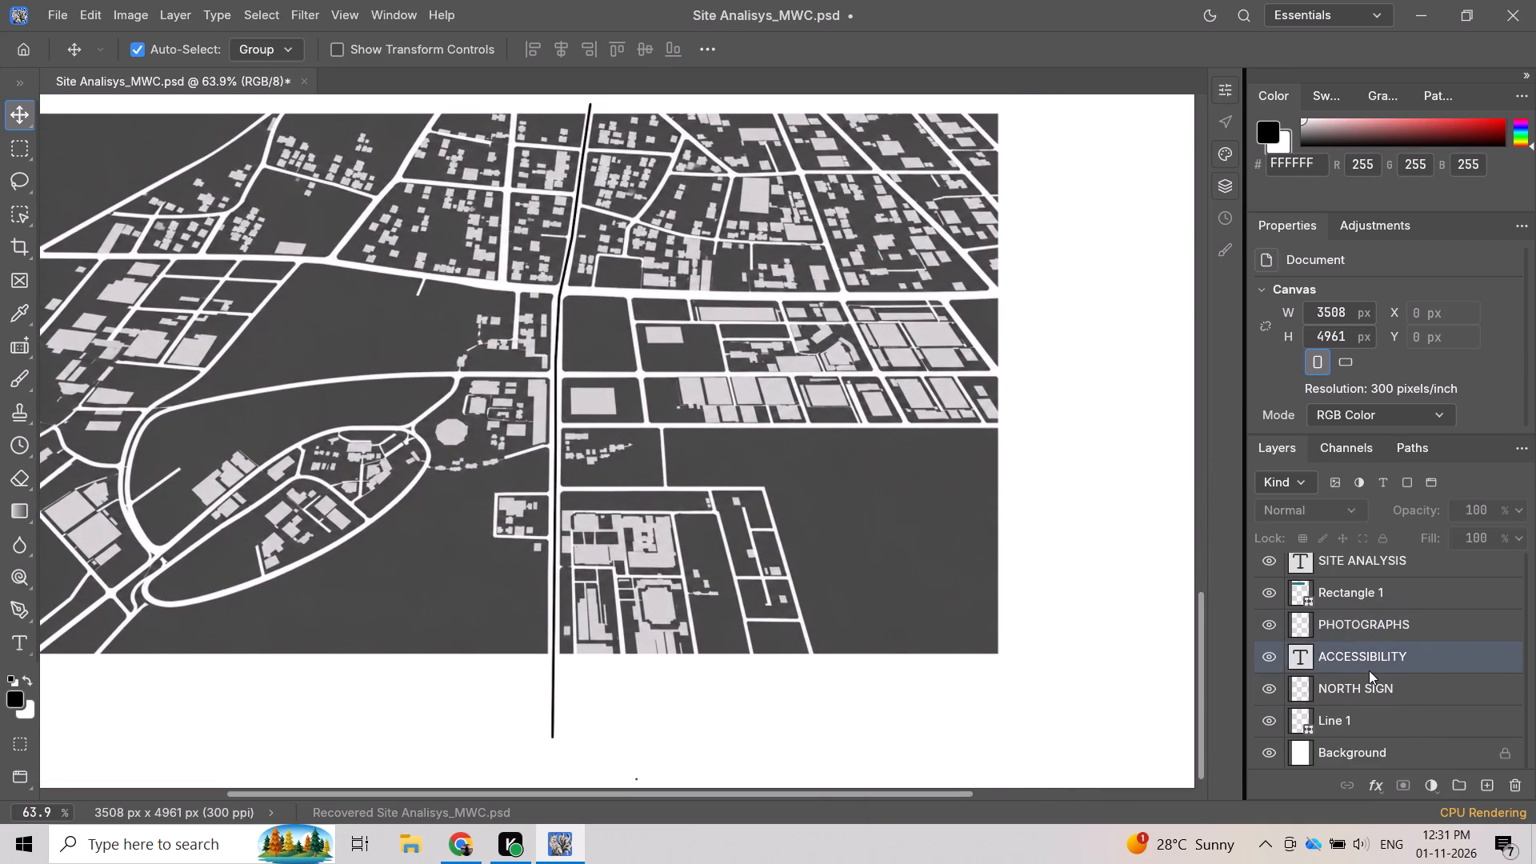
pyautogui.click(1342, 711)
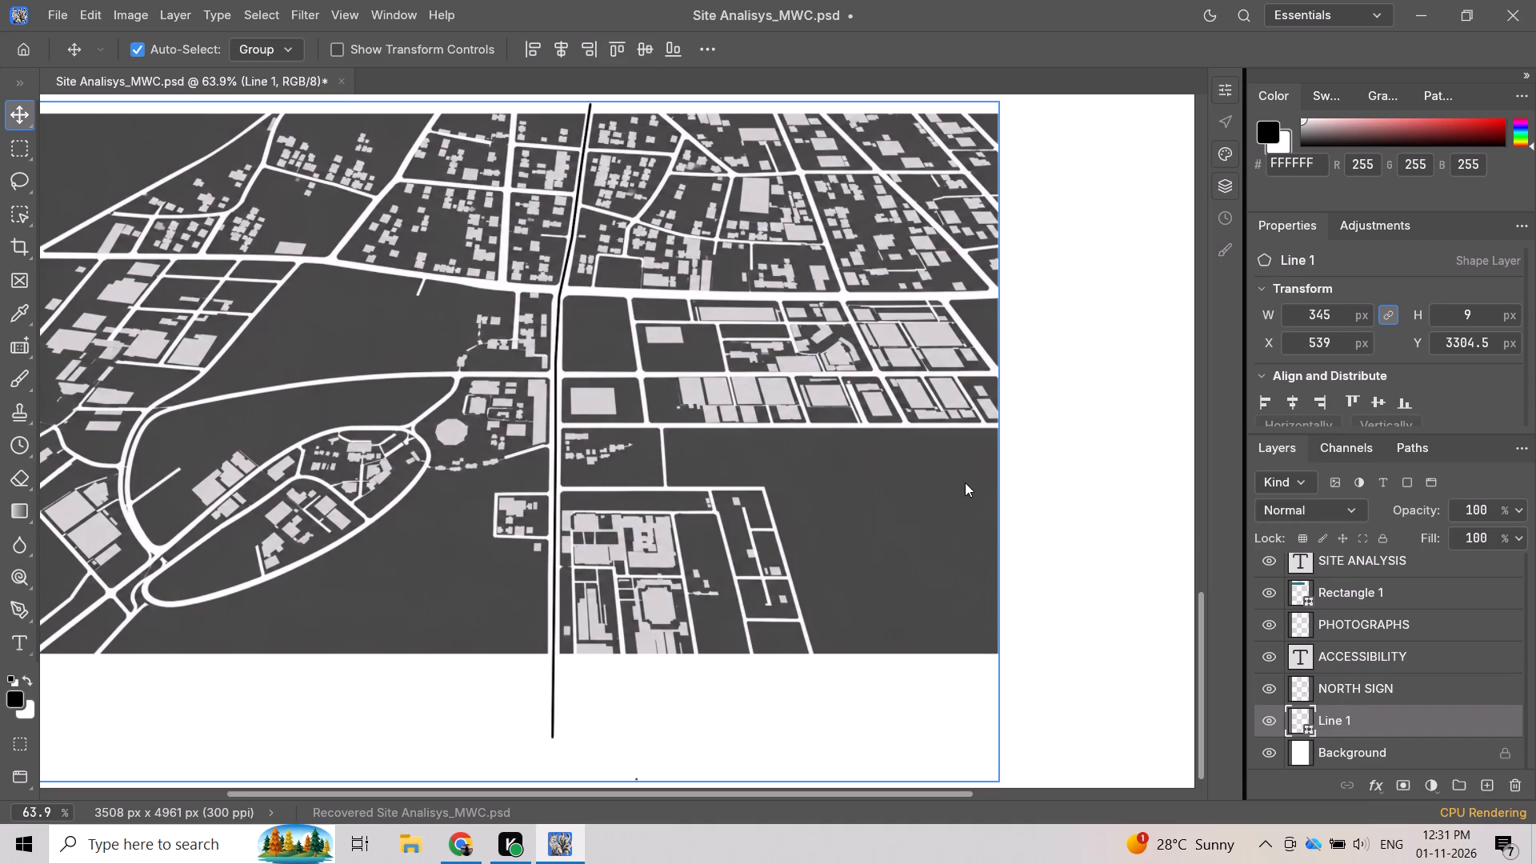
pyautogui.keyDown('alt'); pyautogui.scroll(-5, 965, 482); pyautogui.keyUp('alt')
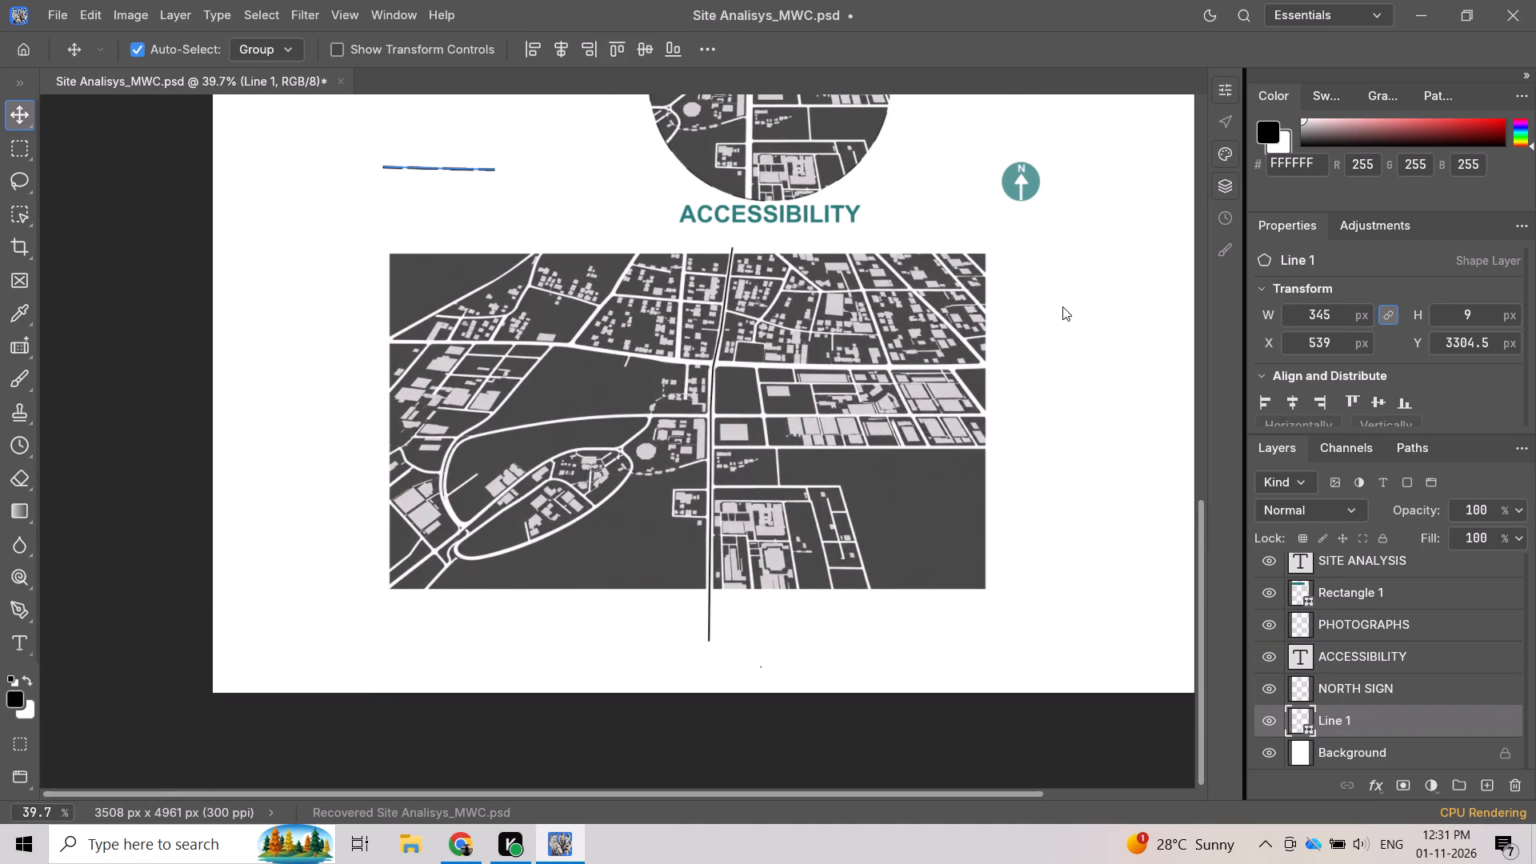
pyautogui.press('Delete')
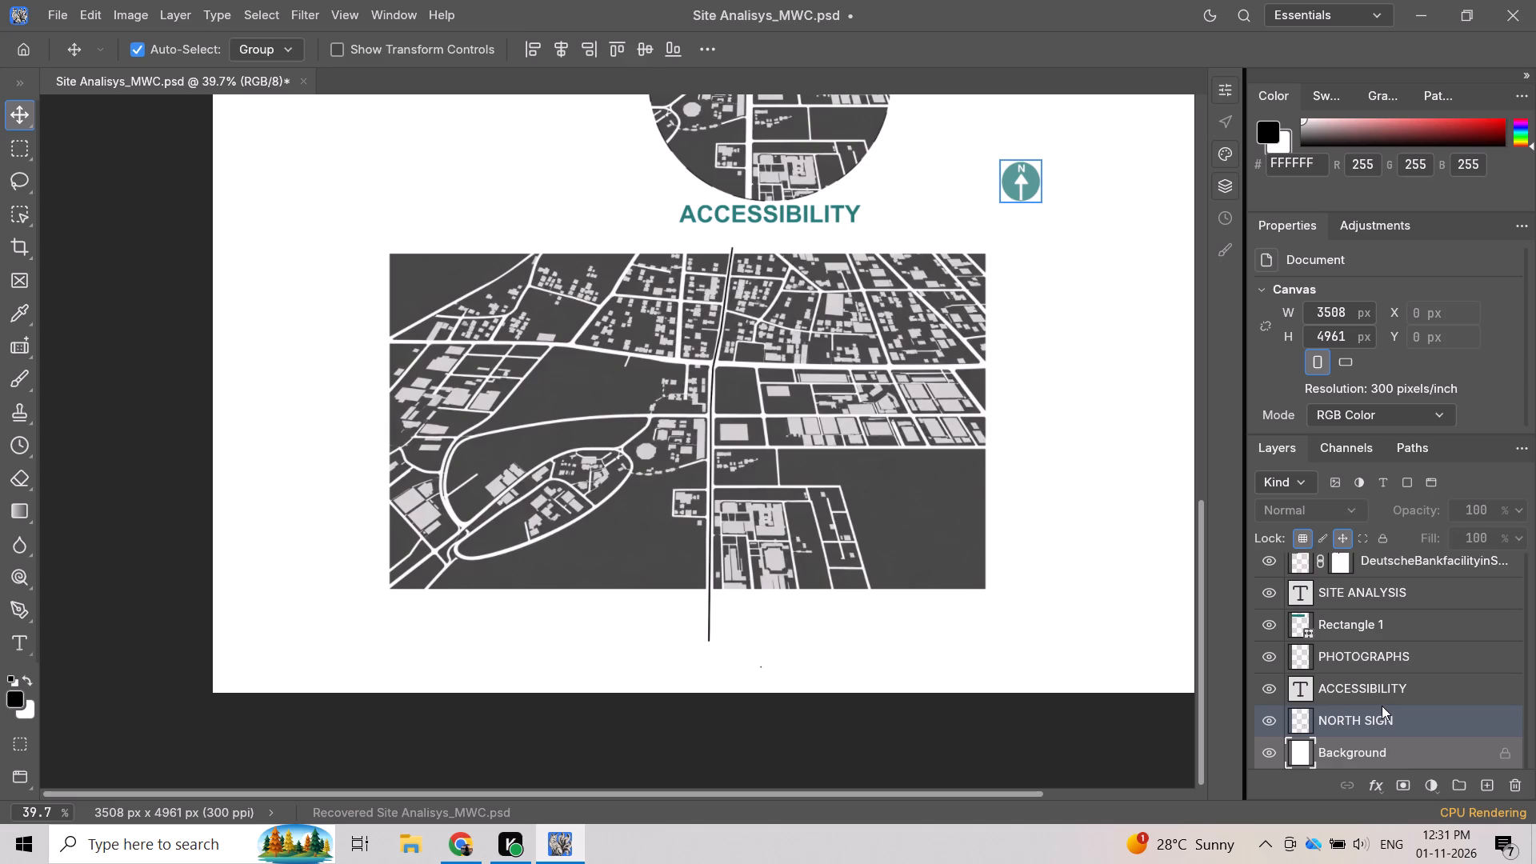
# Inspect the black central-road stroke along its full length, from below the accessibility map to its upper edge.
pyautogui.scroll(-3, 1382, 706)
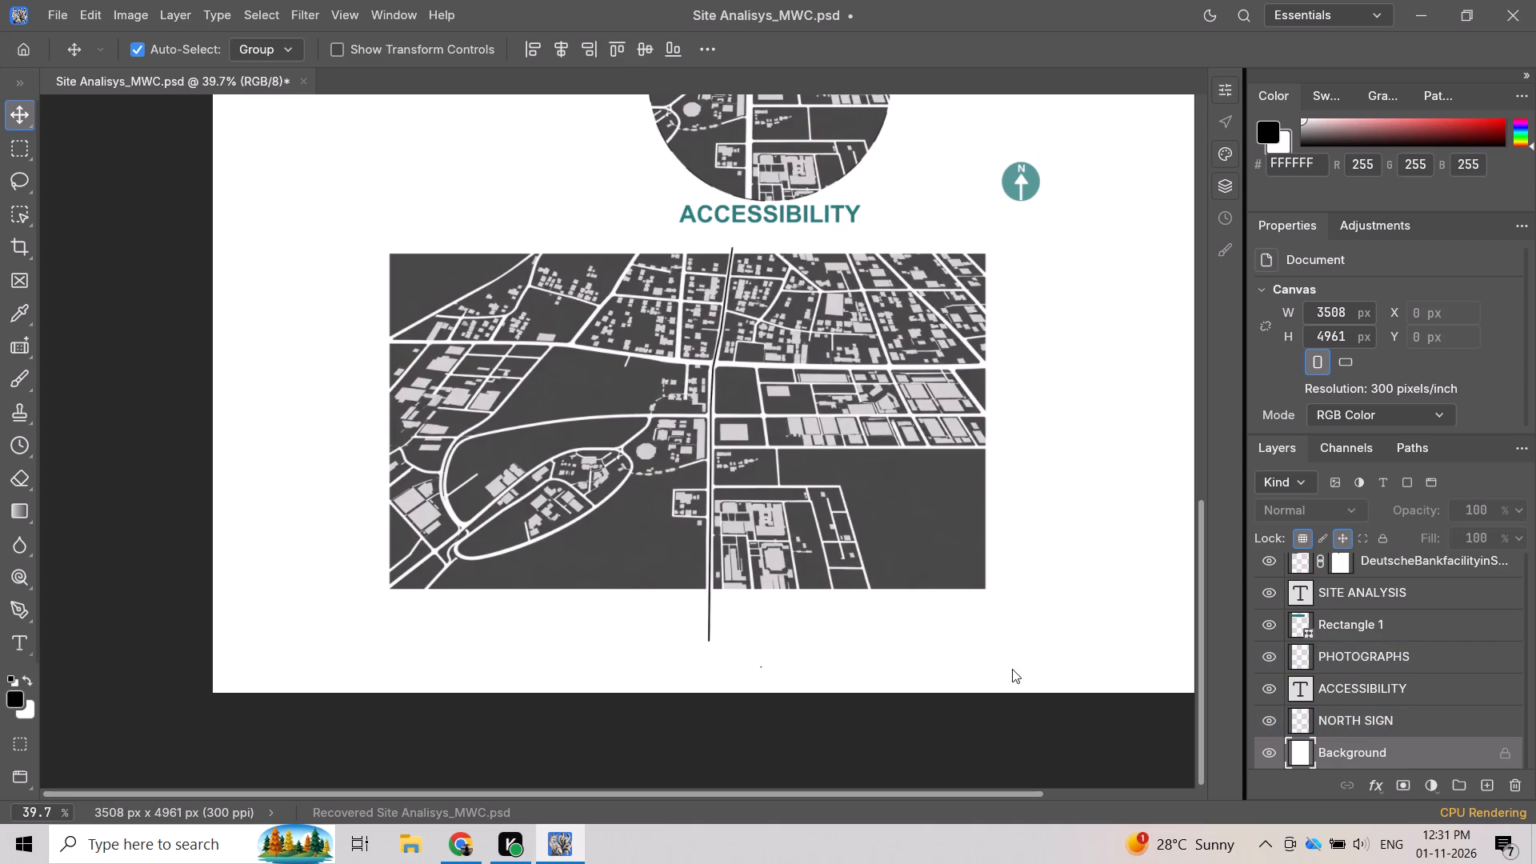
pyautogui.scroll(-1, 812, 706)
pyautogui.scroll(1, 812, 706)
pyautogui.keyDown('alt'); pyautogui.scroll(9, 753, 646); pyautogui.keyUp('alt')
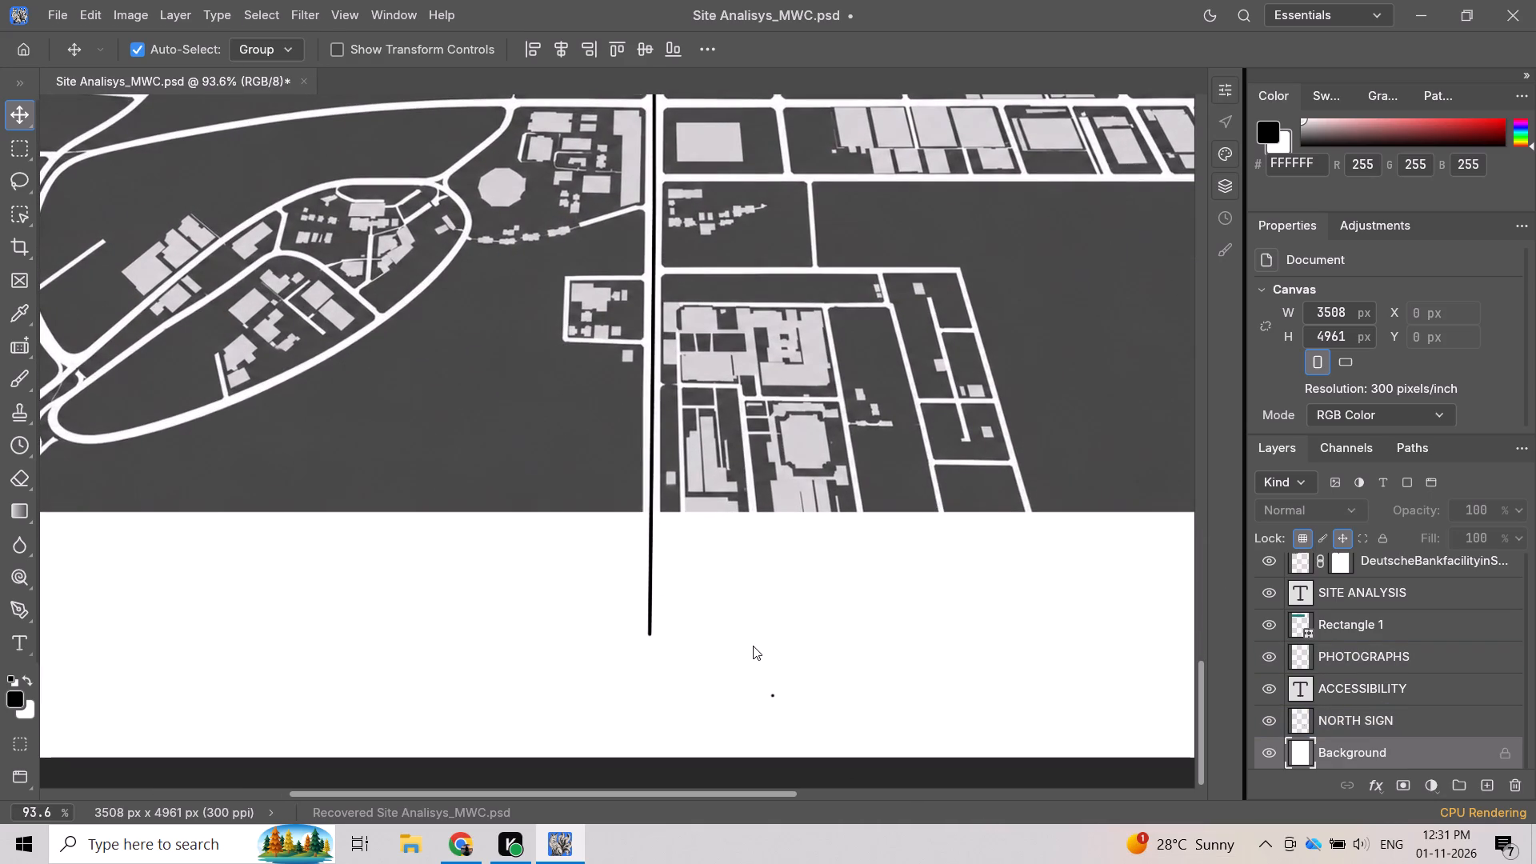
pyautogui.scroll(13, 753, 646)
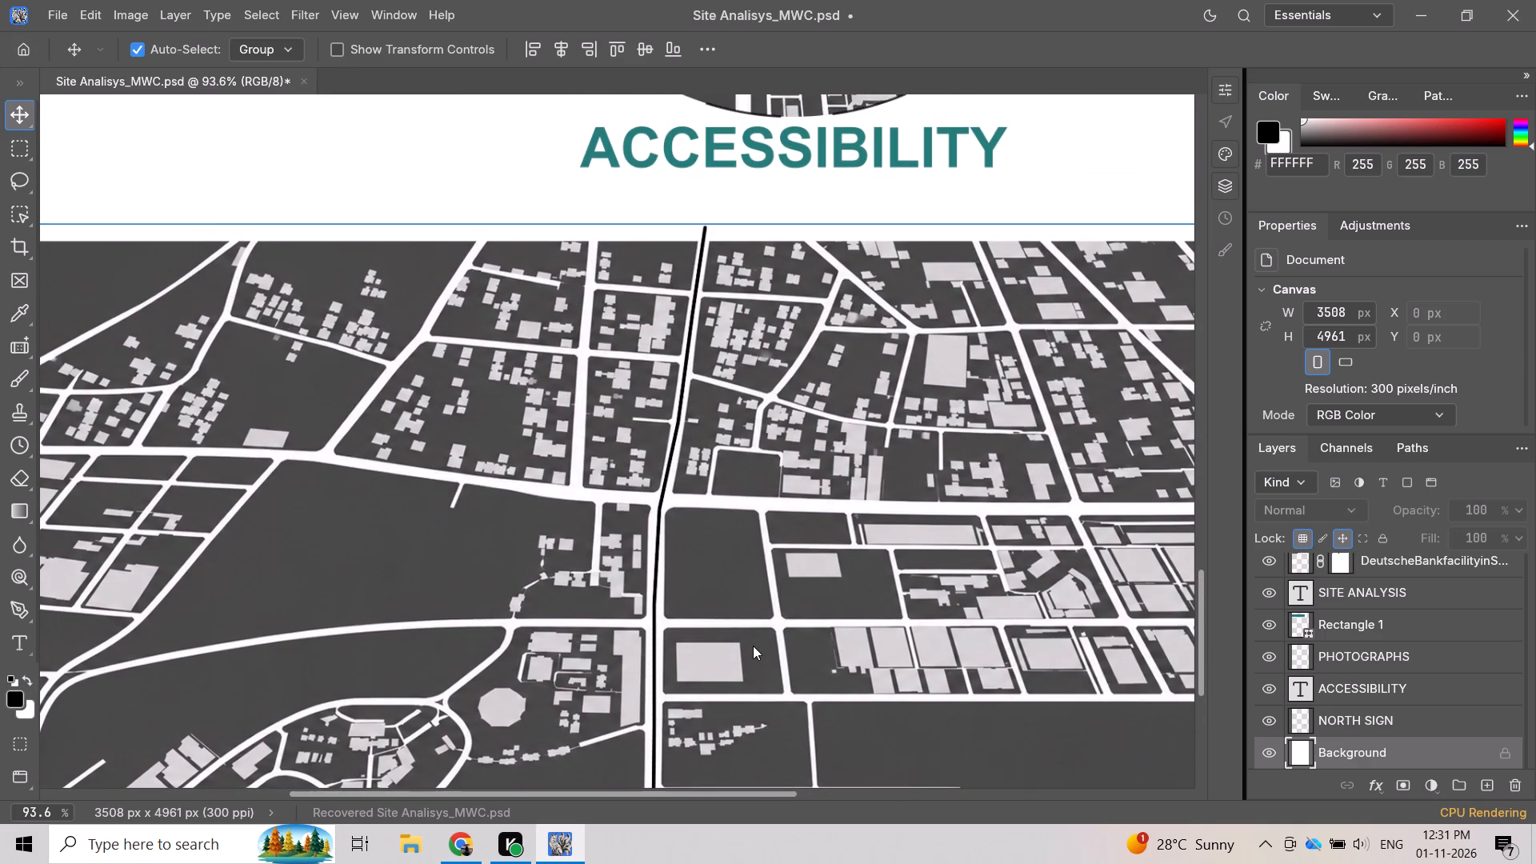
pyautogui.keyDown('alt'); pyautogui.scroll(-6, 753, 646); pyautogui.keyUp('alt')
pyautogui.scroll(-5, 753, 646)
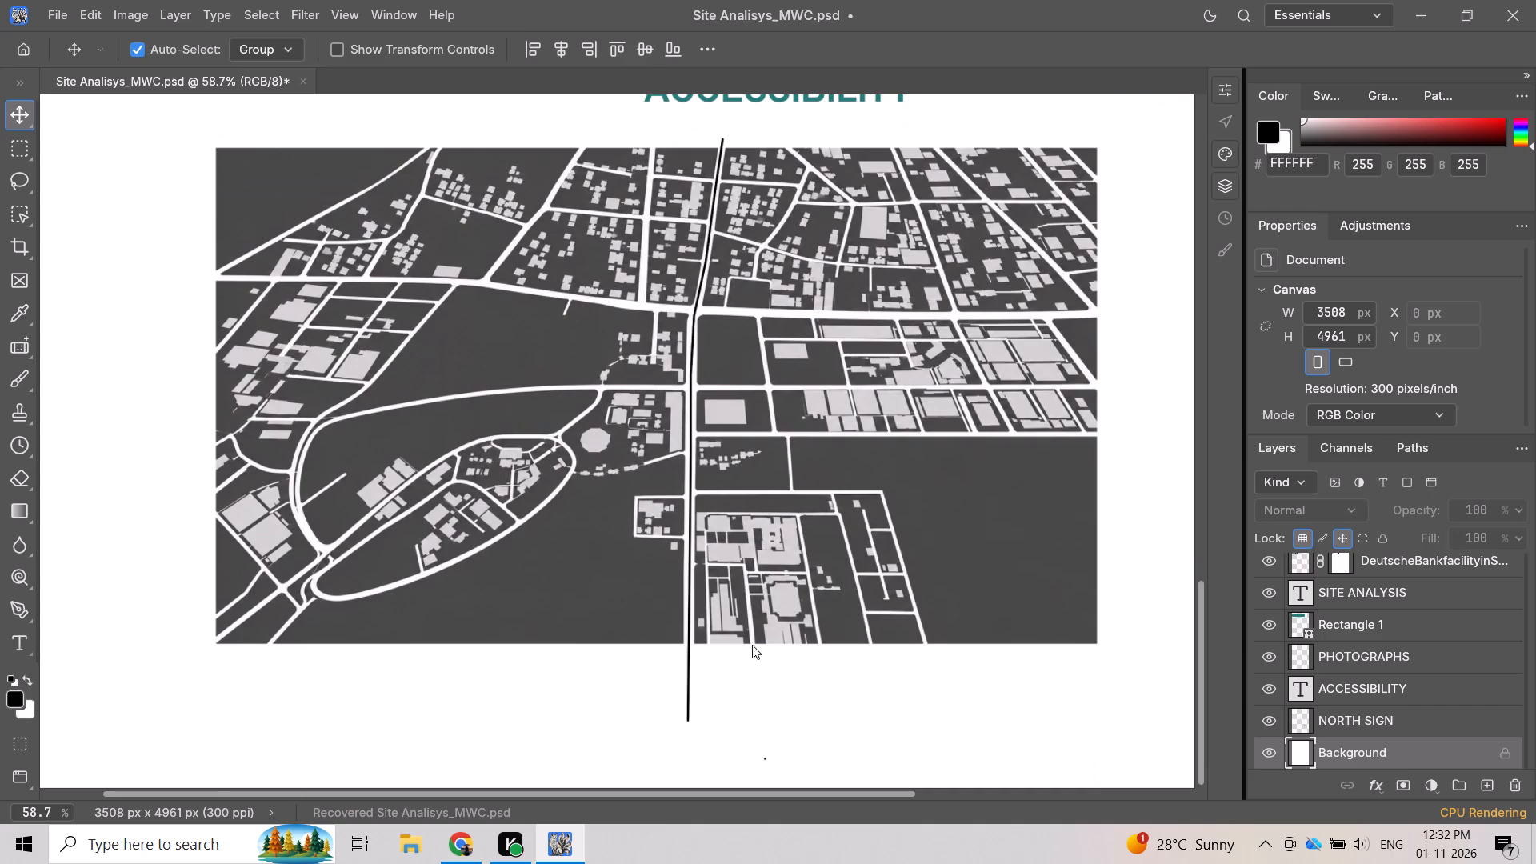
# Select the central-road Work Path.
pyautogui.click(1417, 453)
pyautogui.click(1353, 488)
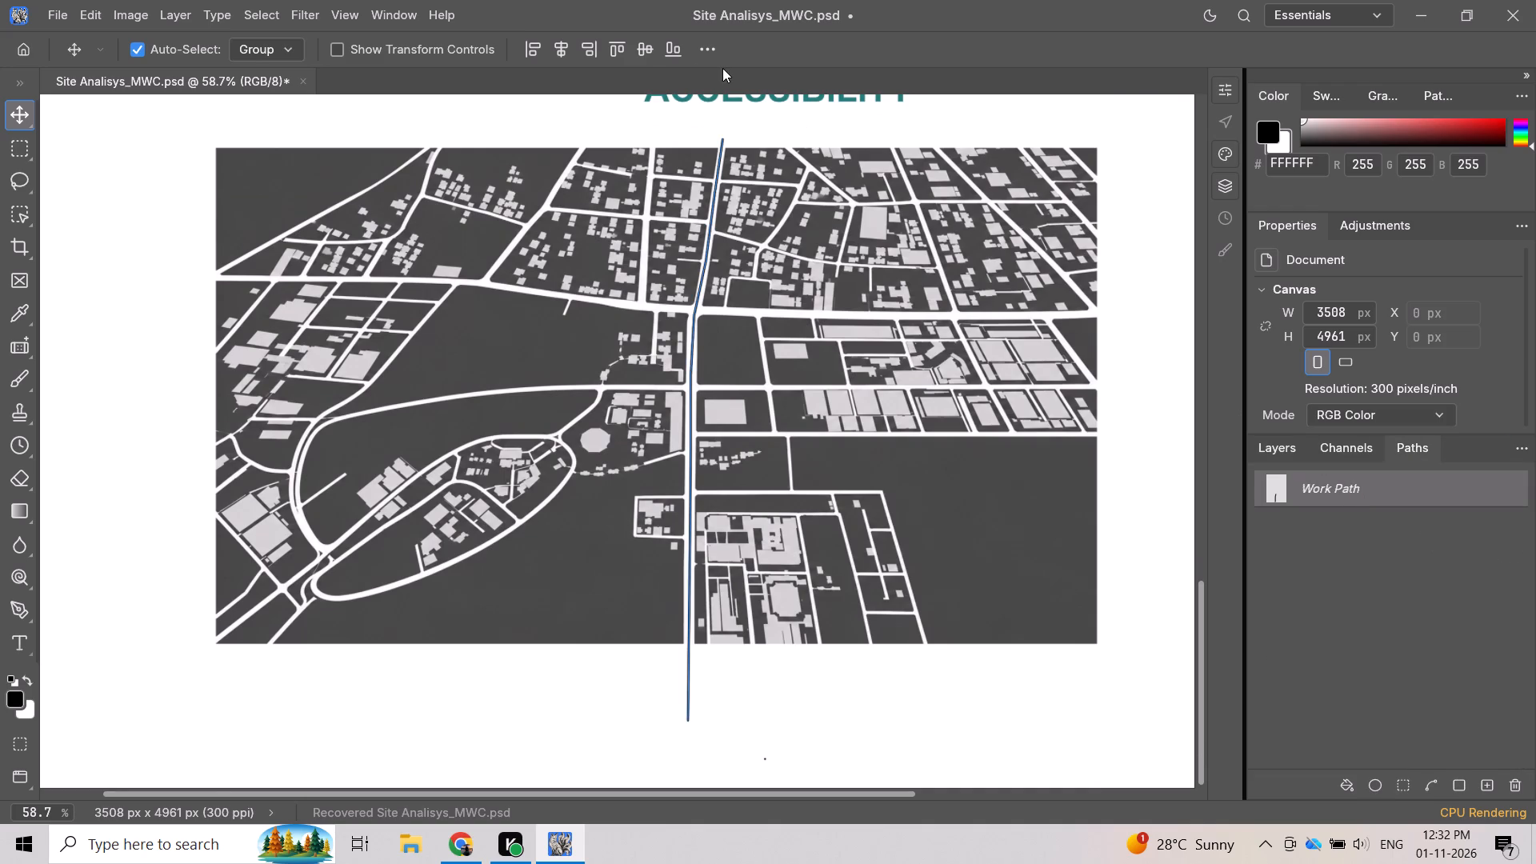
# Enable Shape Dynamics and Scattering for the brush in Brush Settings.
pyautogui.click(407, 21)
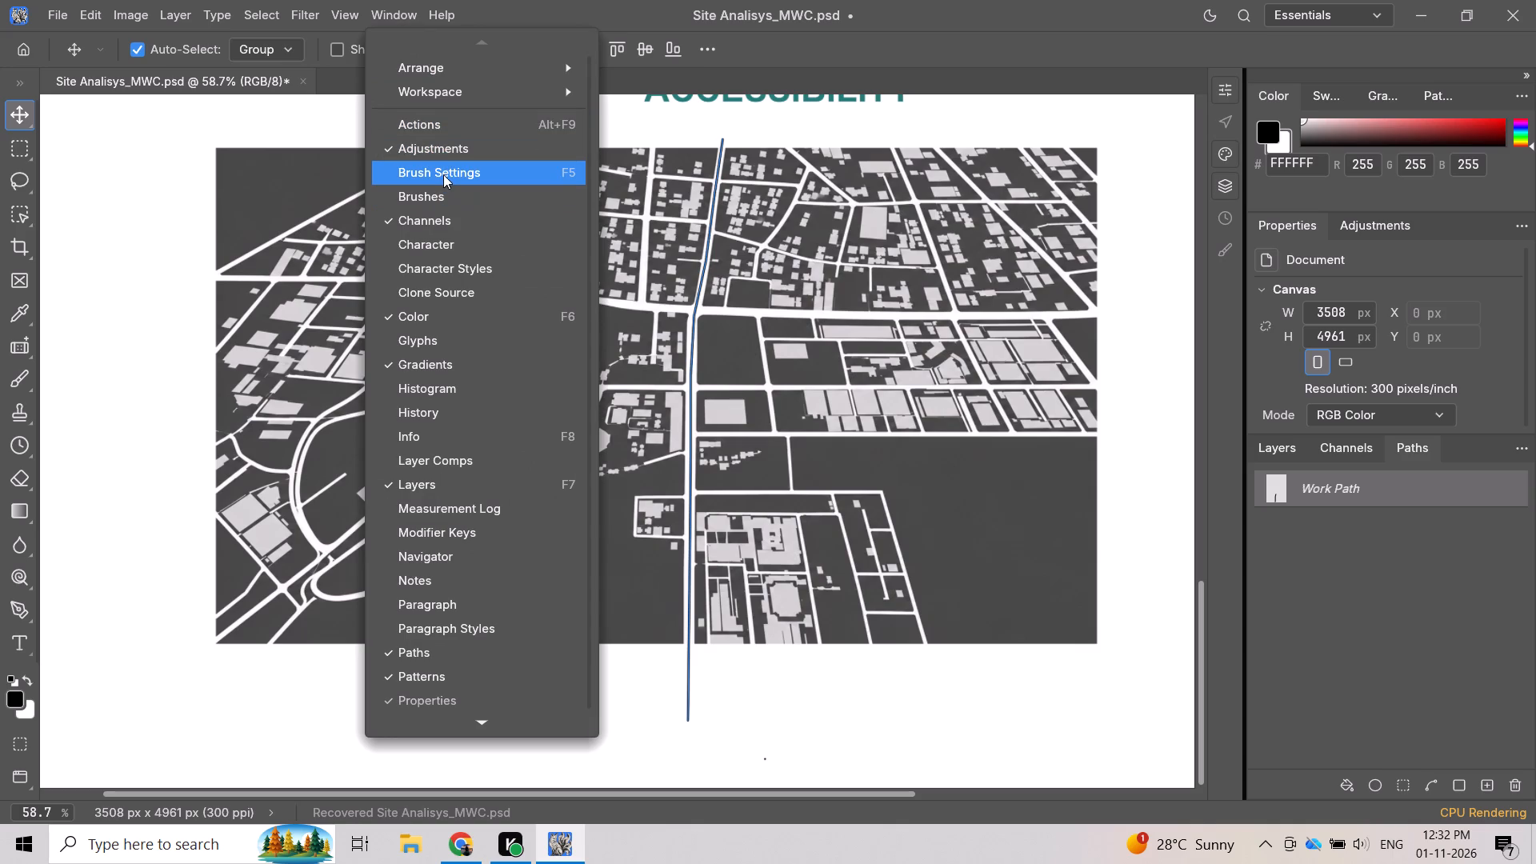
pyautogui.click(443, 174)
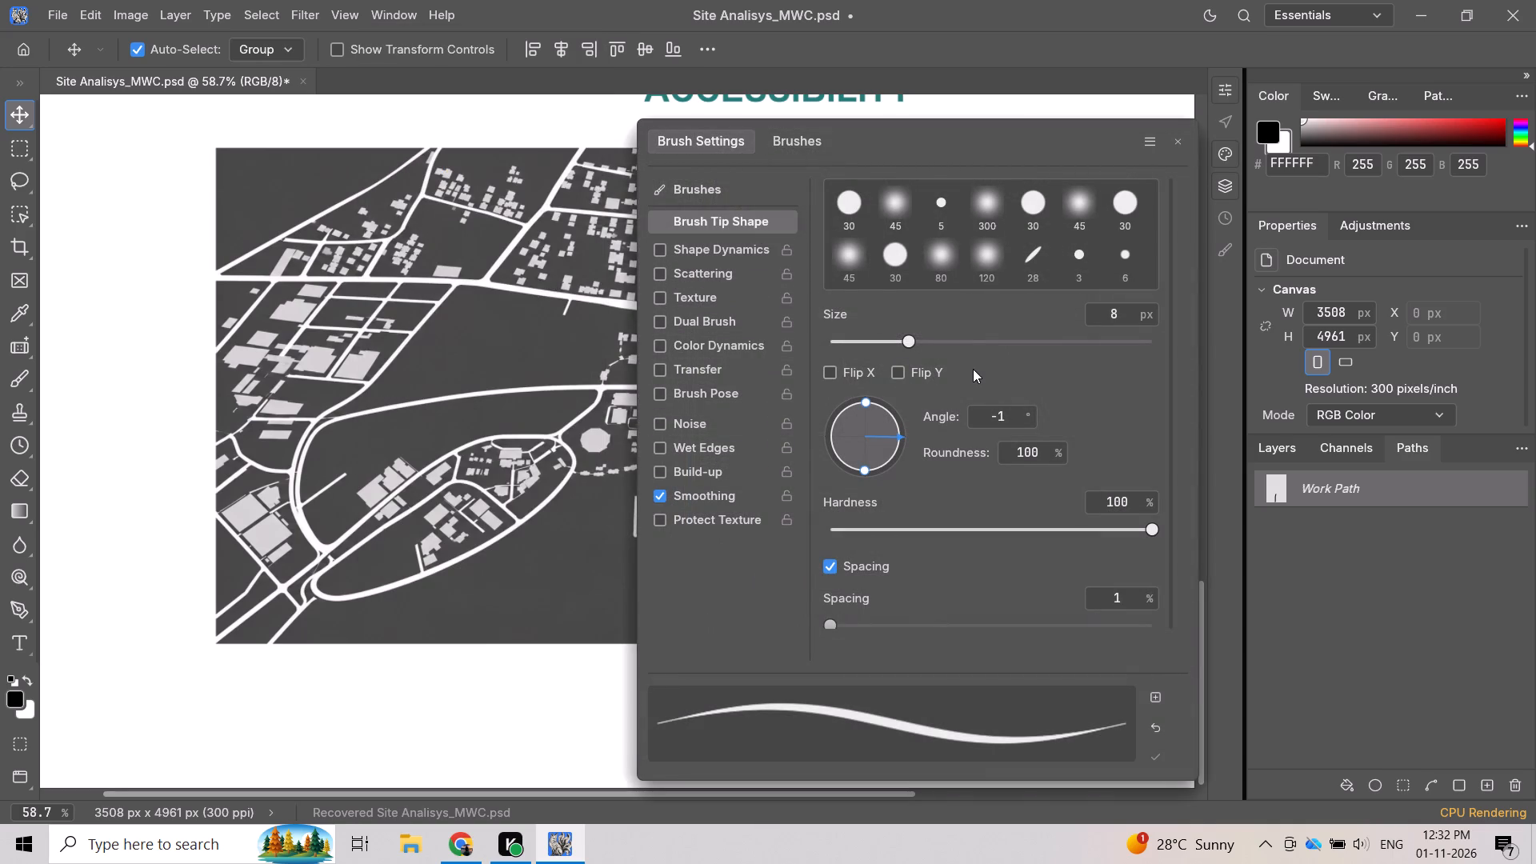
pyautogui.scroll(-3, 974, 369)
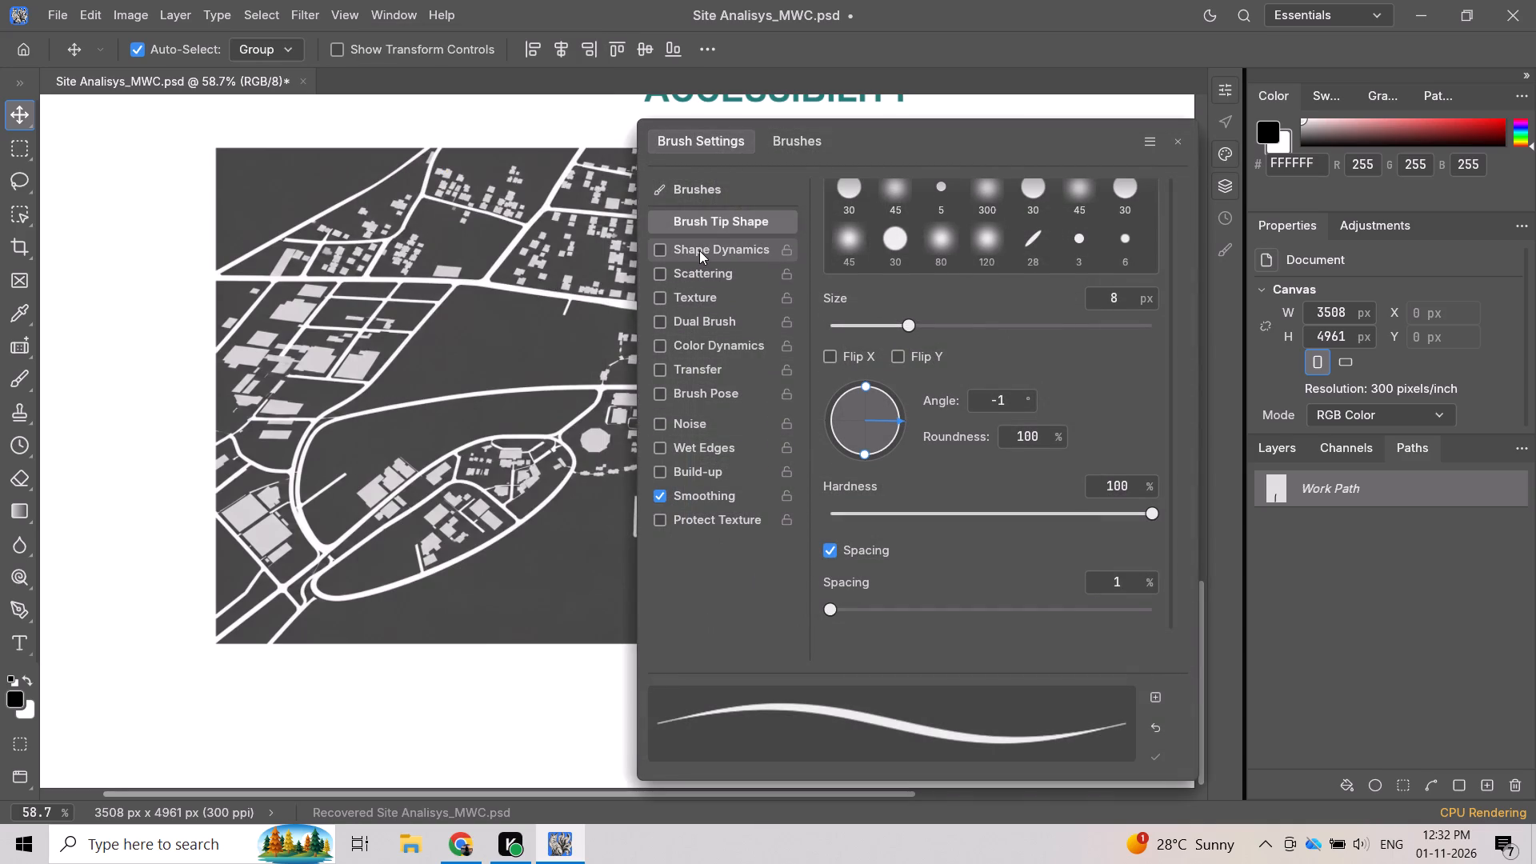
pyautogui.click(699, 250)
pyautogui.click(698, 270)
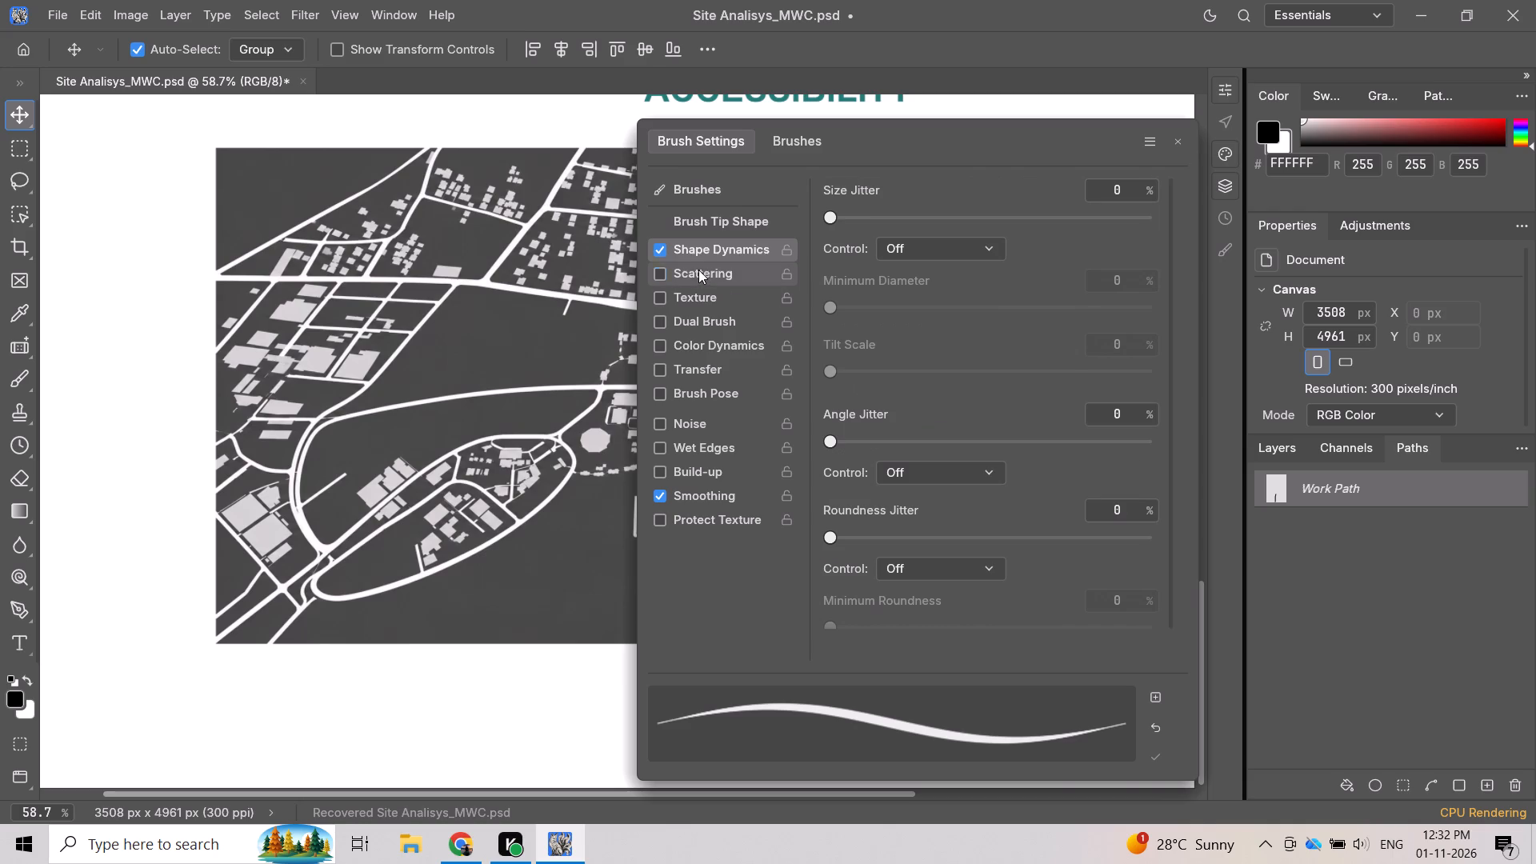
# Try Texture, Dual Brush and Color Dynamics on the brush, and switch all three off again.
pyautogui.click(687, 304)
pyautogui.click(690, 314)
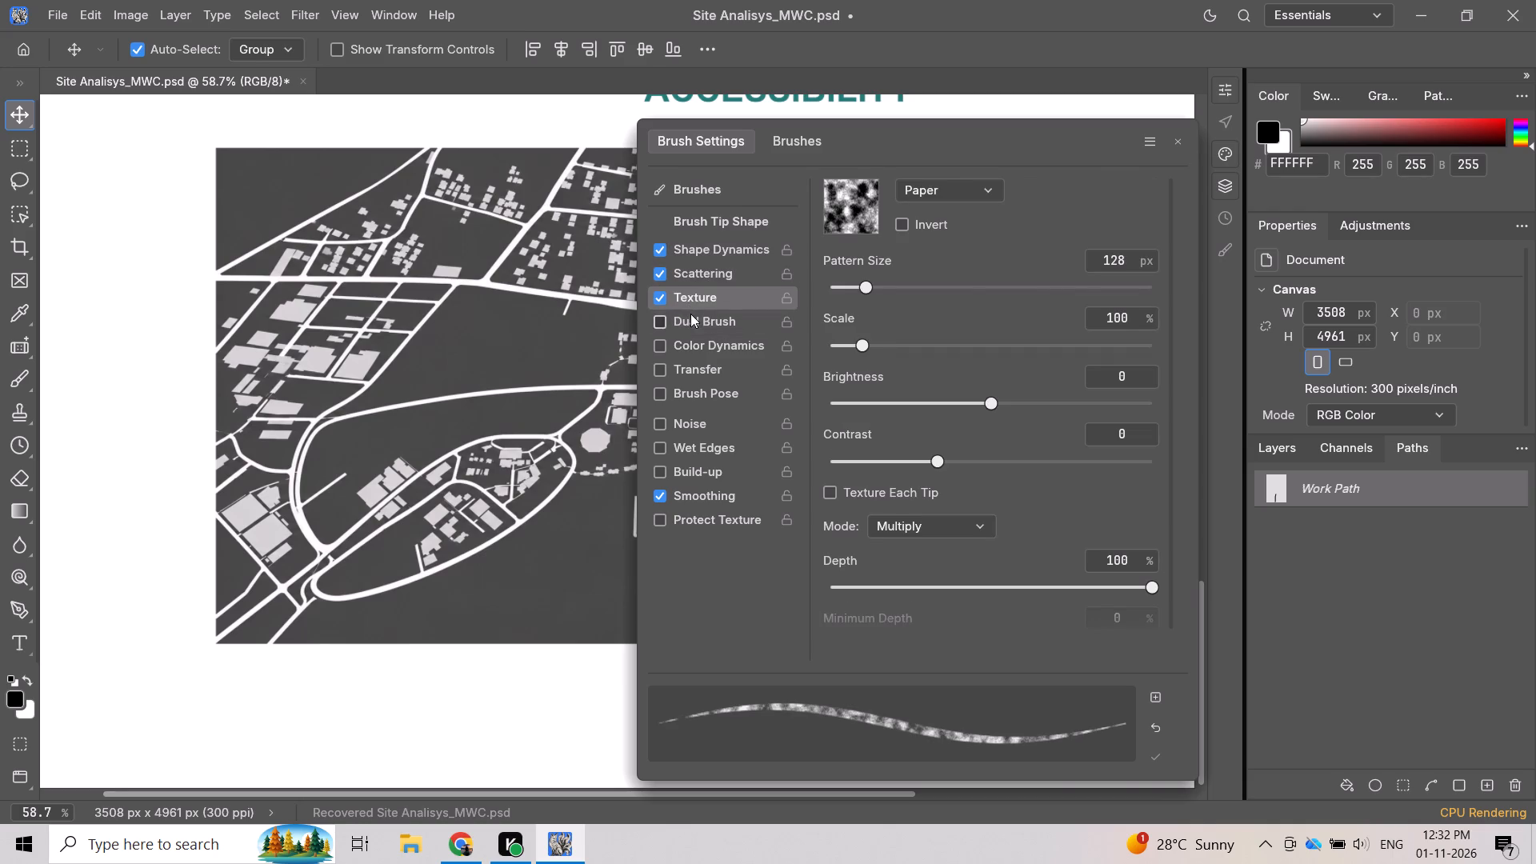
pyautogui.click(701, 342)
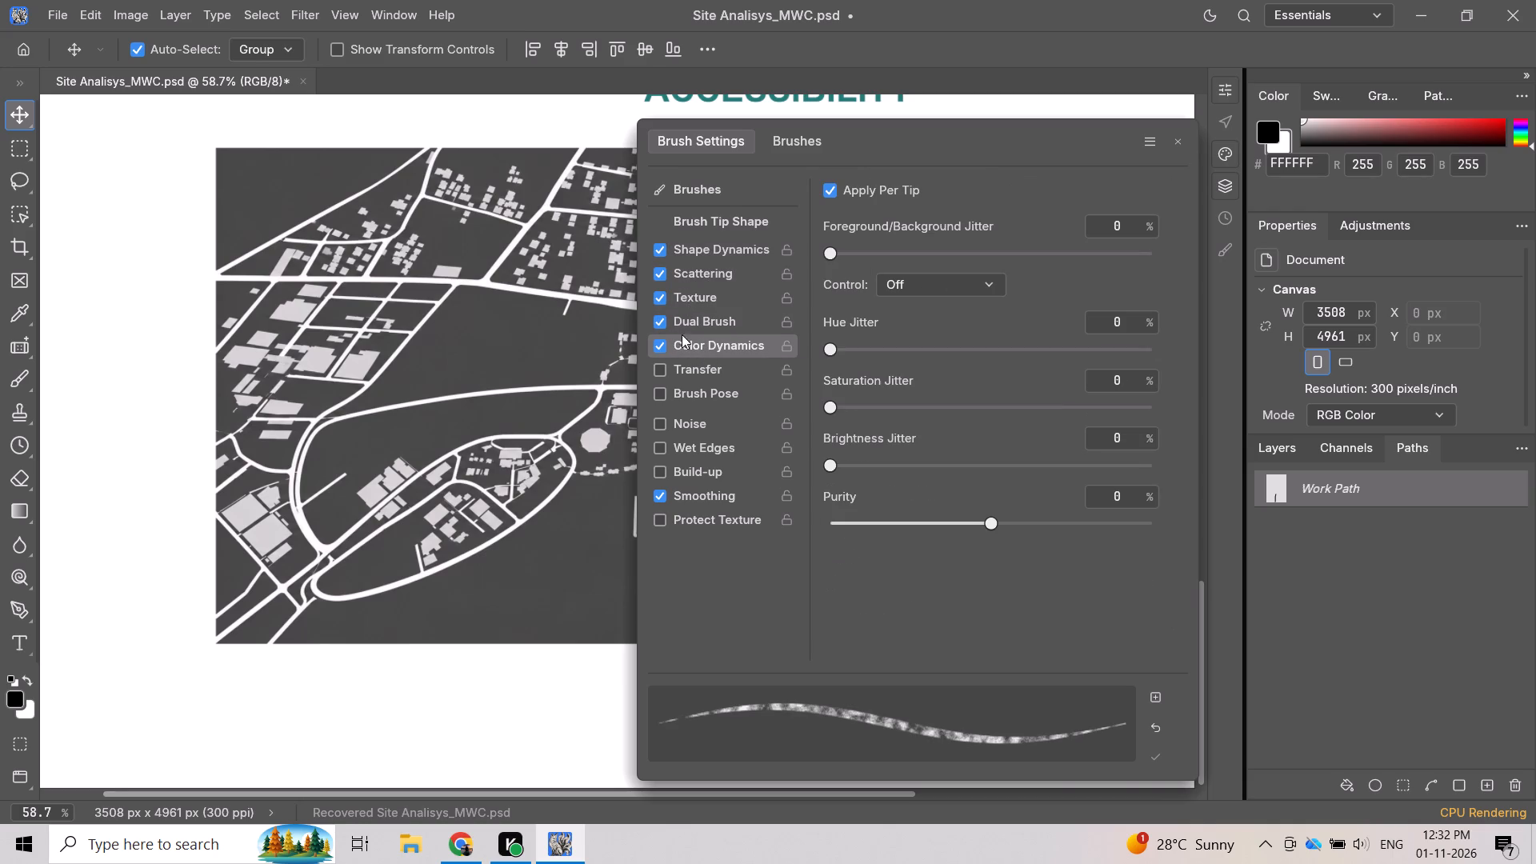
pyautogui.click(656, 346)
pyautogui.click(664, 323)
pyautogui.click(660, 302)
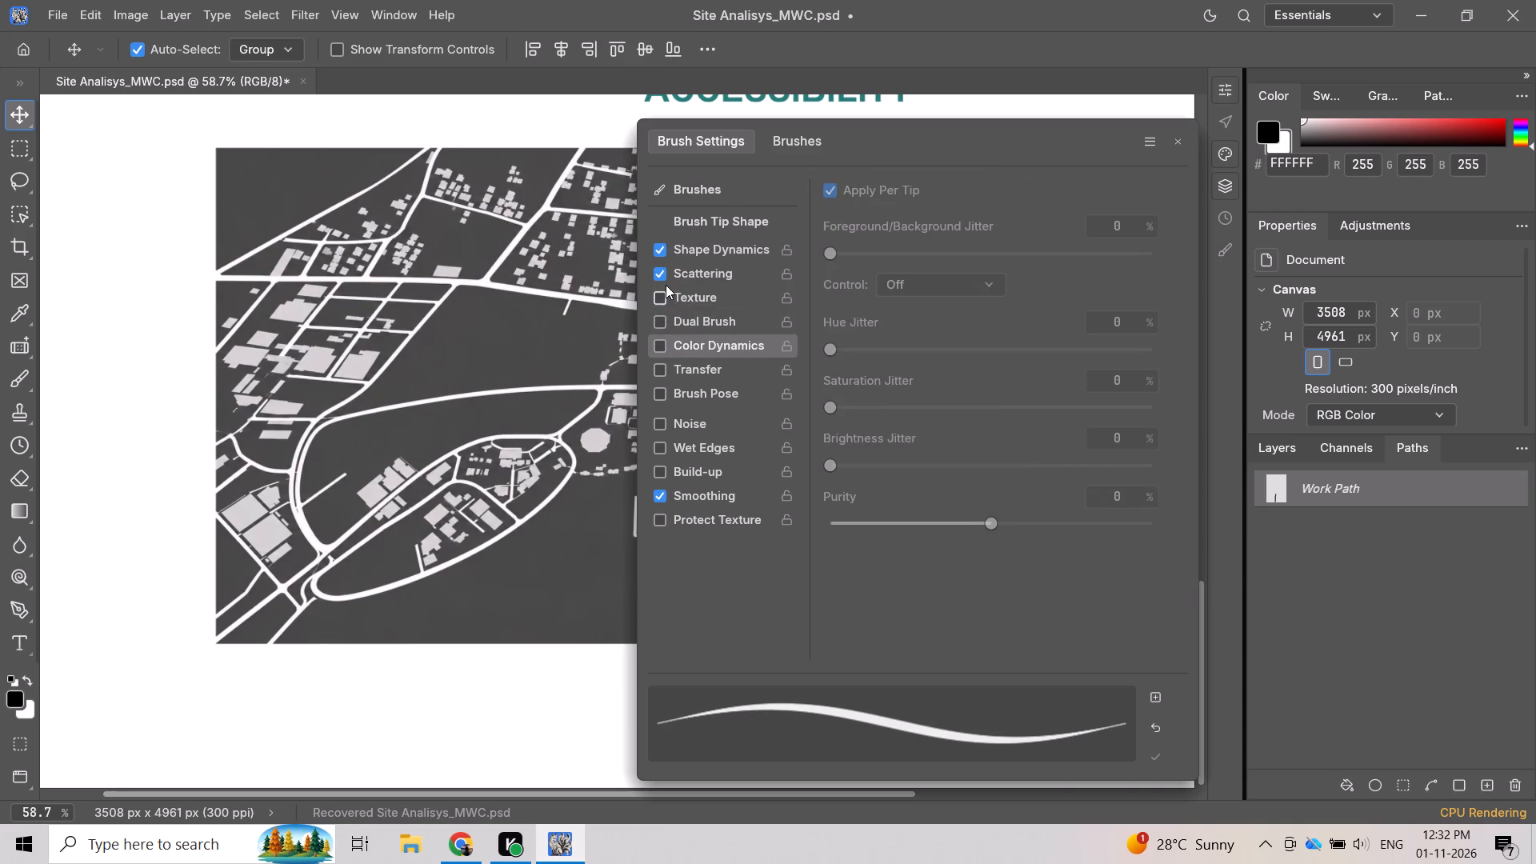
# Review the brush's Scattering and Brush Tip Shape options and close Brush Settings.
pyautogui.click(656, 267)
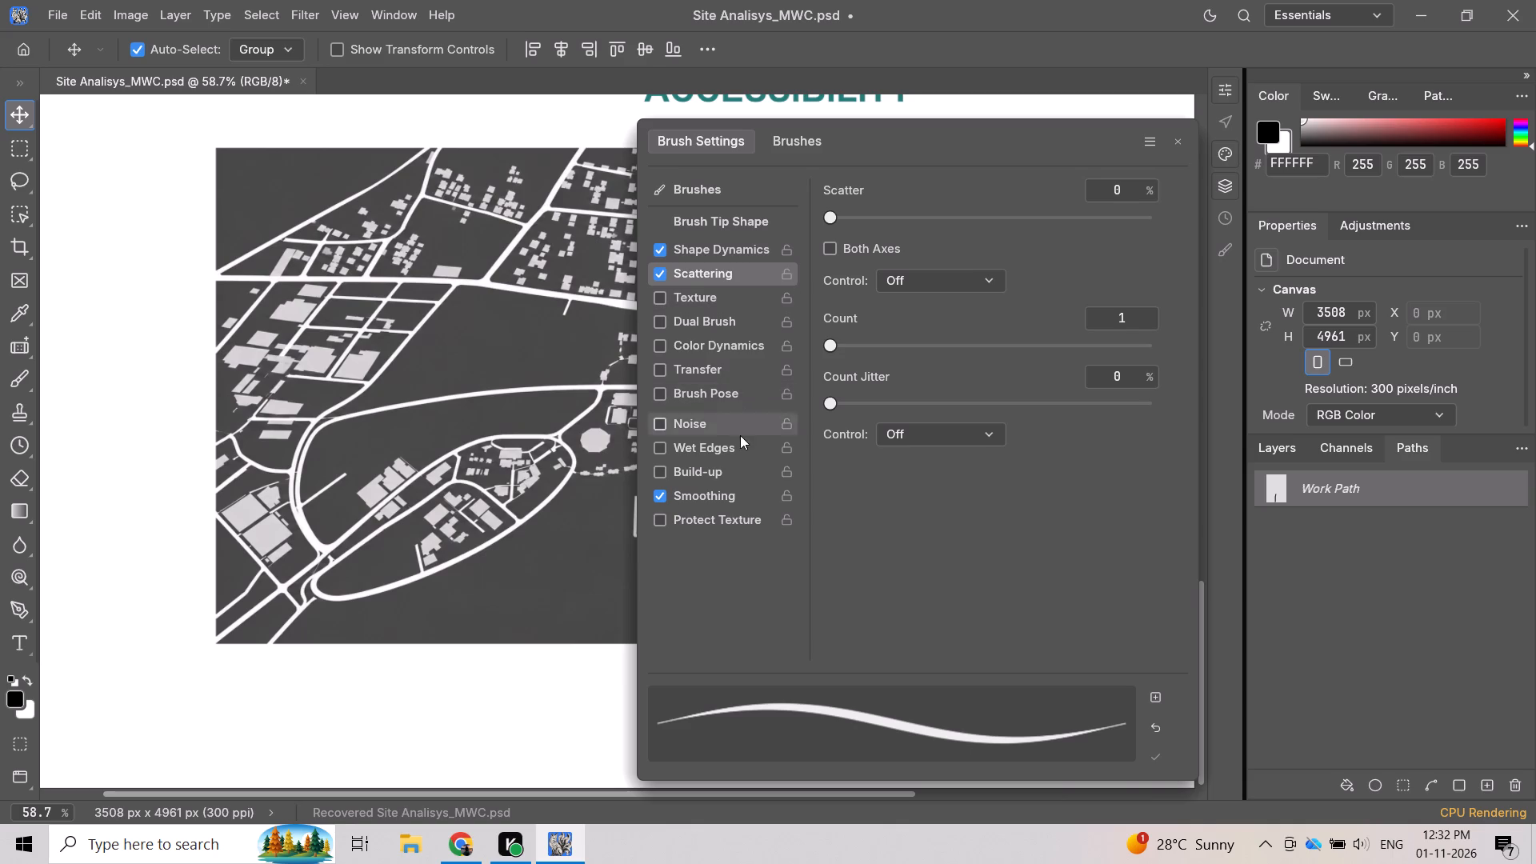
pyautogui.scroll(-2, 712, 545)
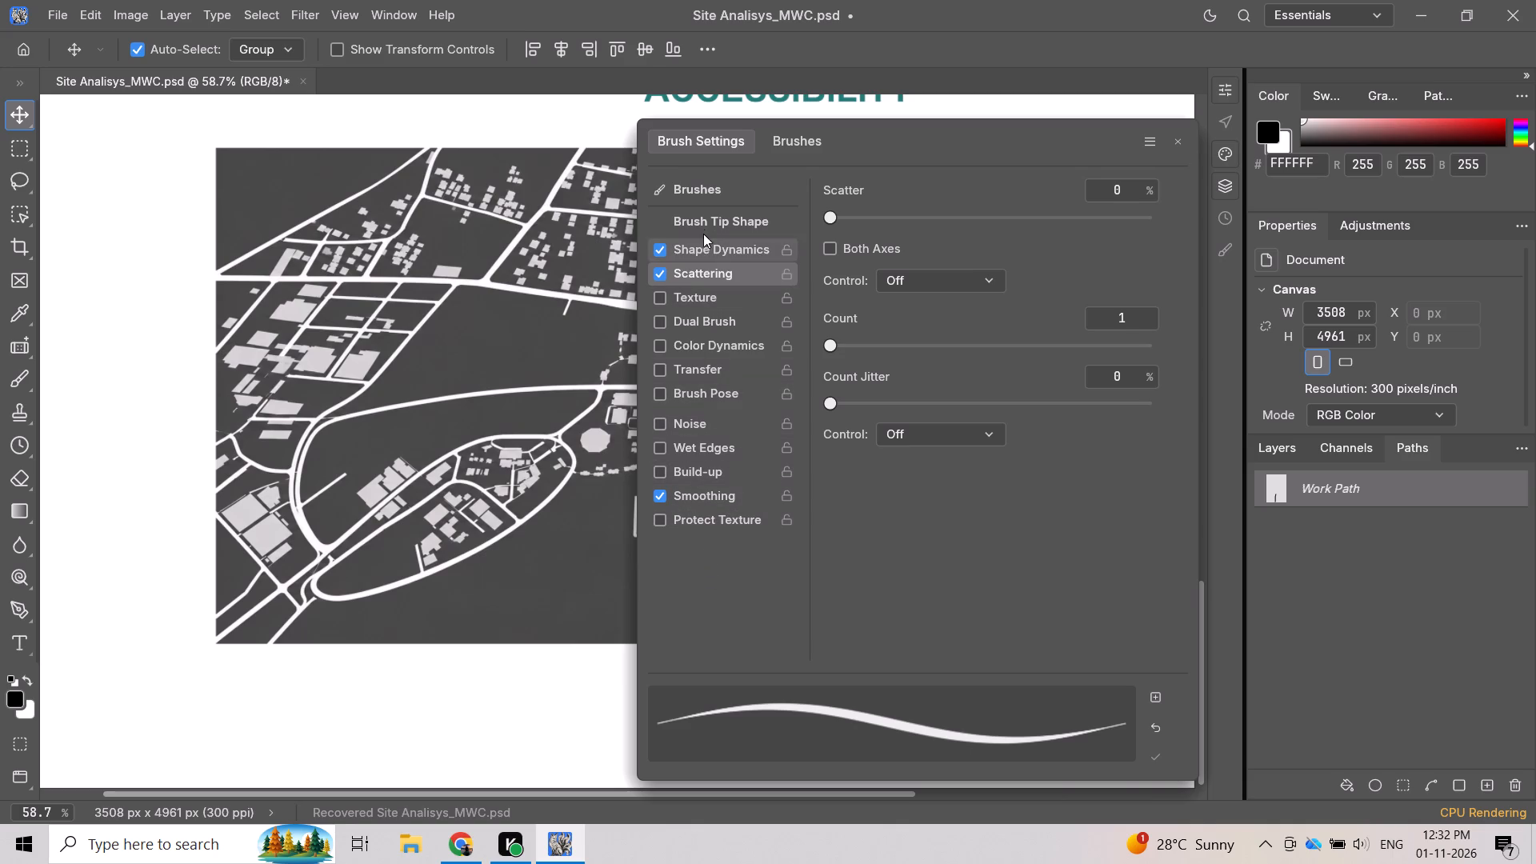
pyautogui.click(702, 222)
pyautogui.scroll(-4, 1065, 365)
pyautogui.scroll(5, 1065, 364)
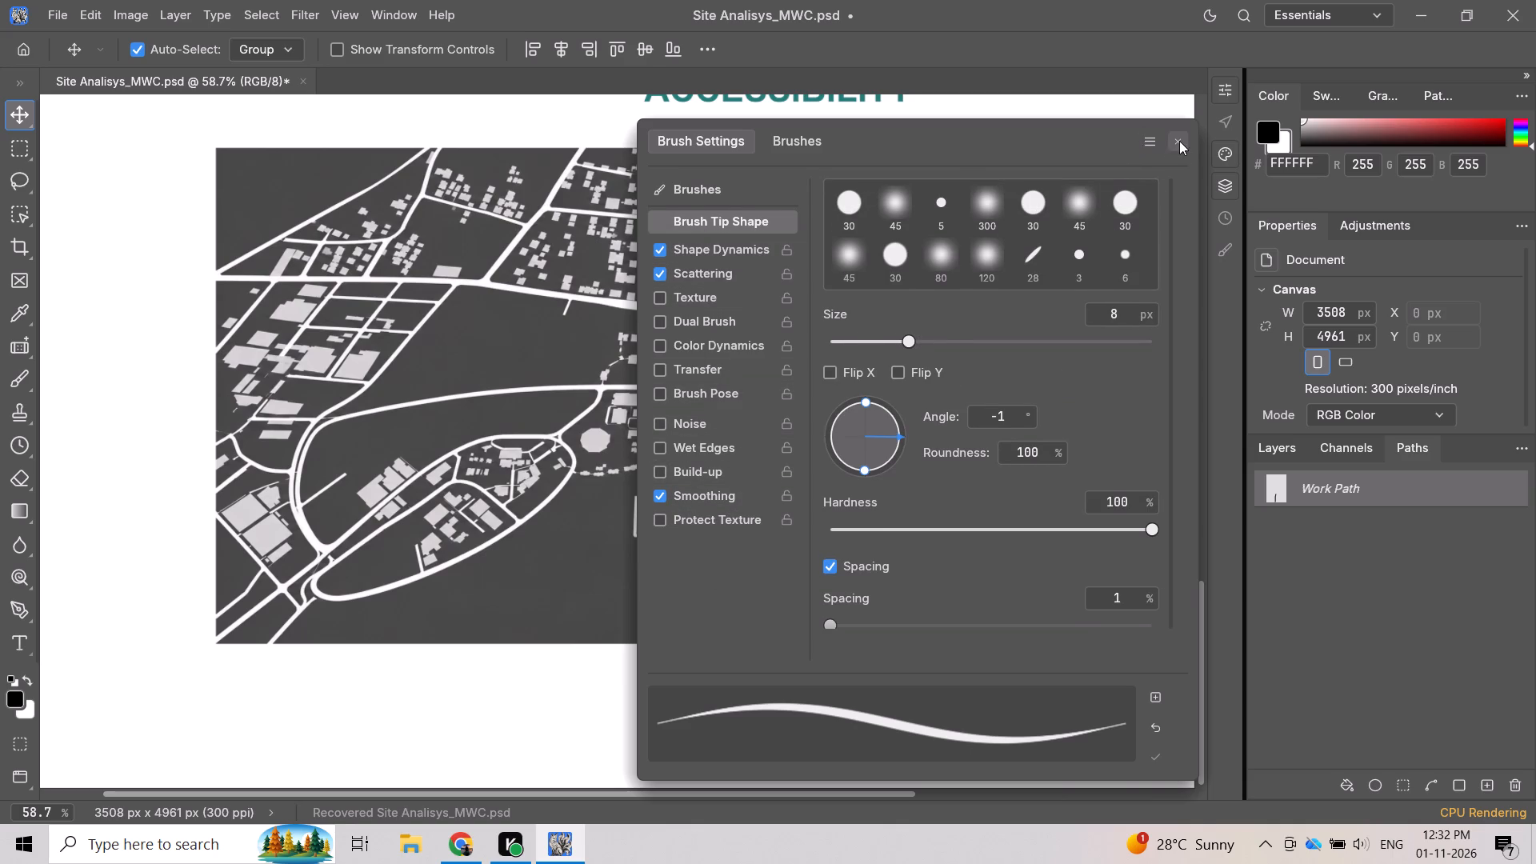
pyautogui.click(1179, 141)
# Change the background colour to the bright yellow-green #D5F84A.
pyautogui.scroll(4, 1366, 523)
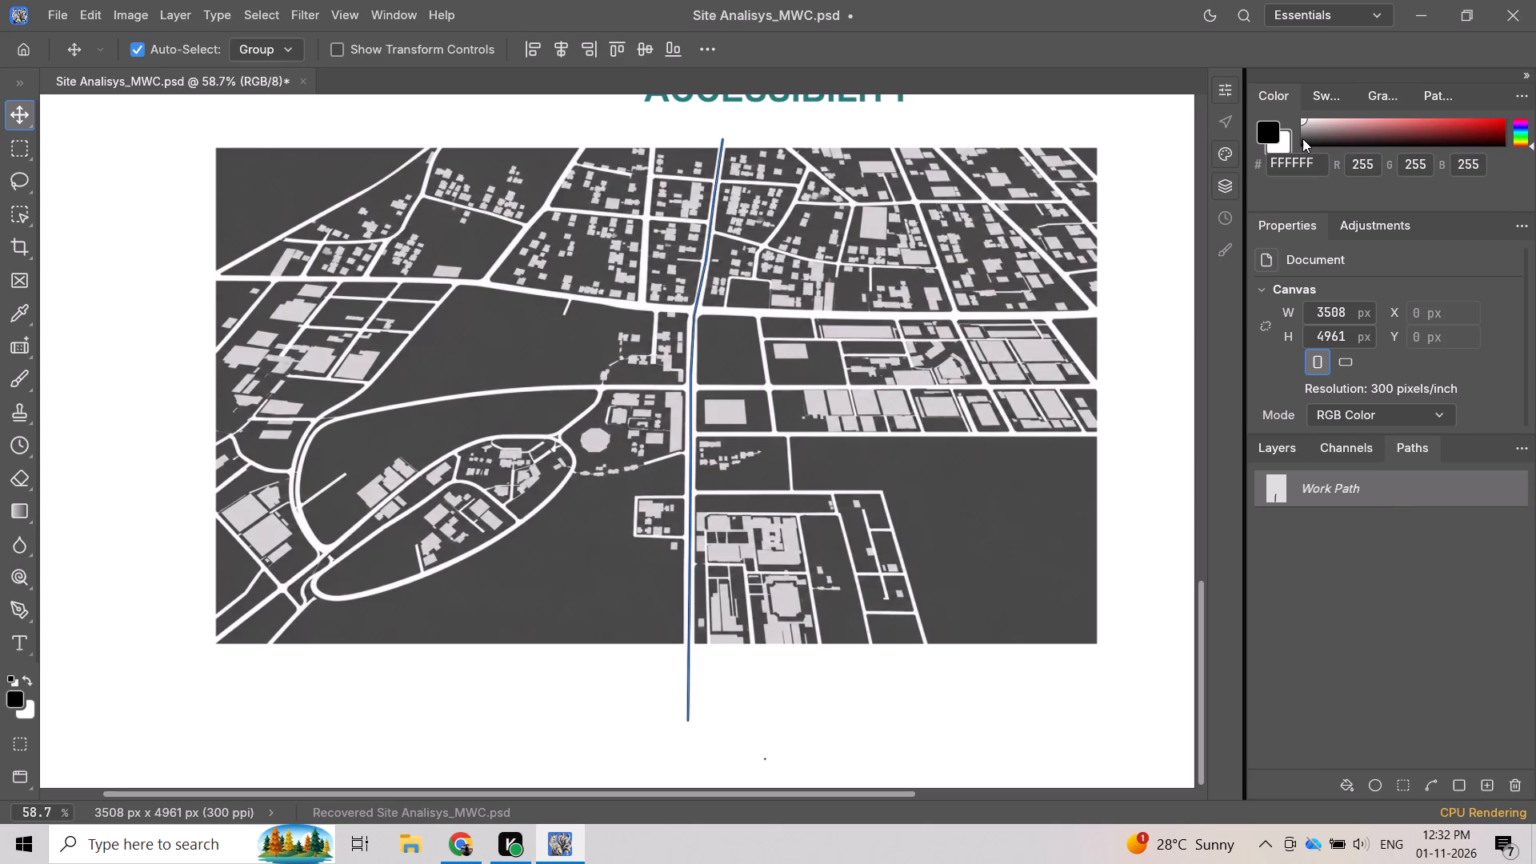
pyautogui.click(1362, 133)
pyautogui.moveTo(1363, 133); pyautogui.dragTo(1423, 131)
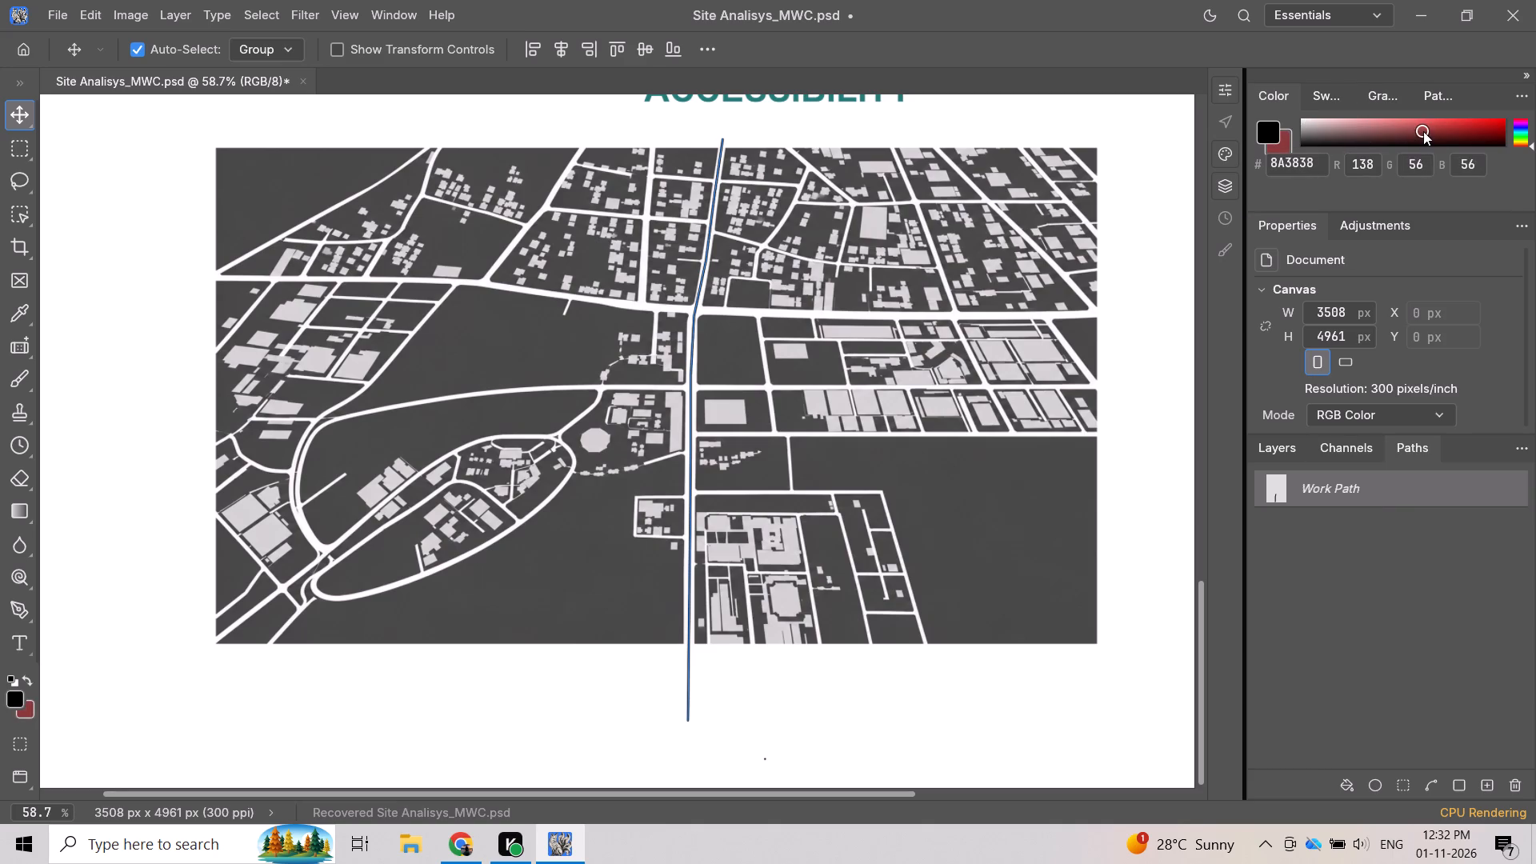
pyautogui.moveTo(1423, 131); pyautogui.dragTo(1404, 129)
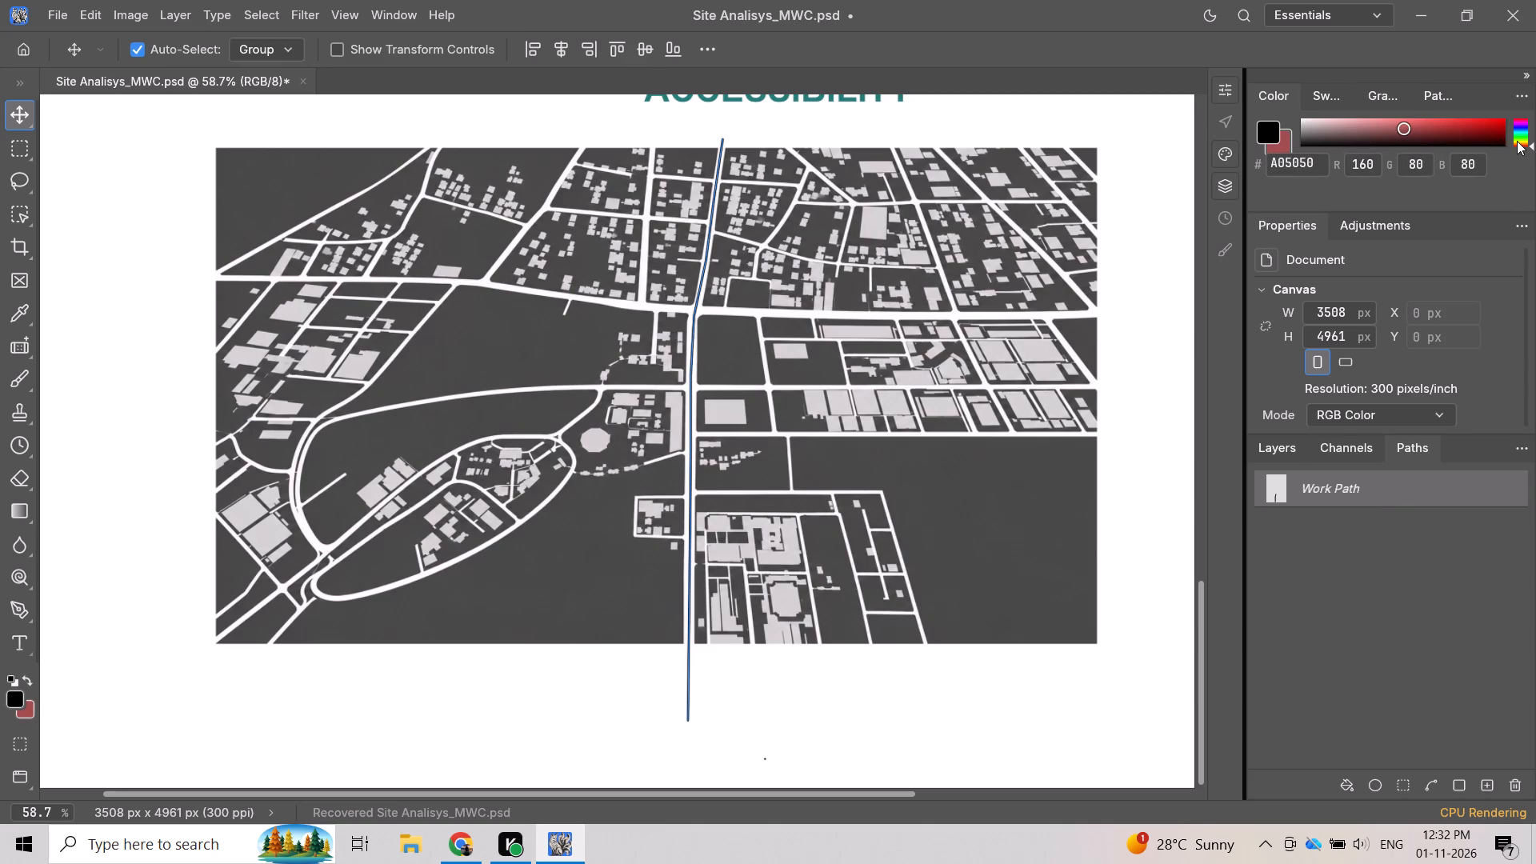
pyautogui.click(1517, 141)
pyautogui.moveTo(1410, 117); pyautogui.dragTo(1434, 116)
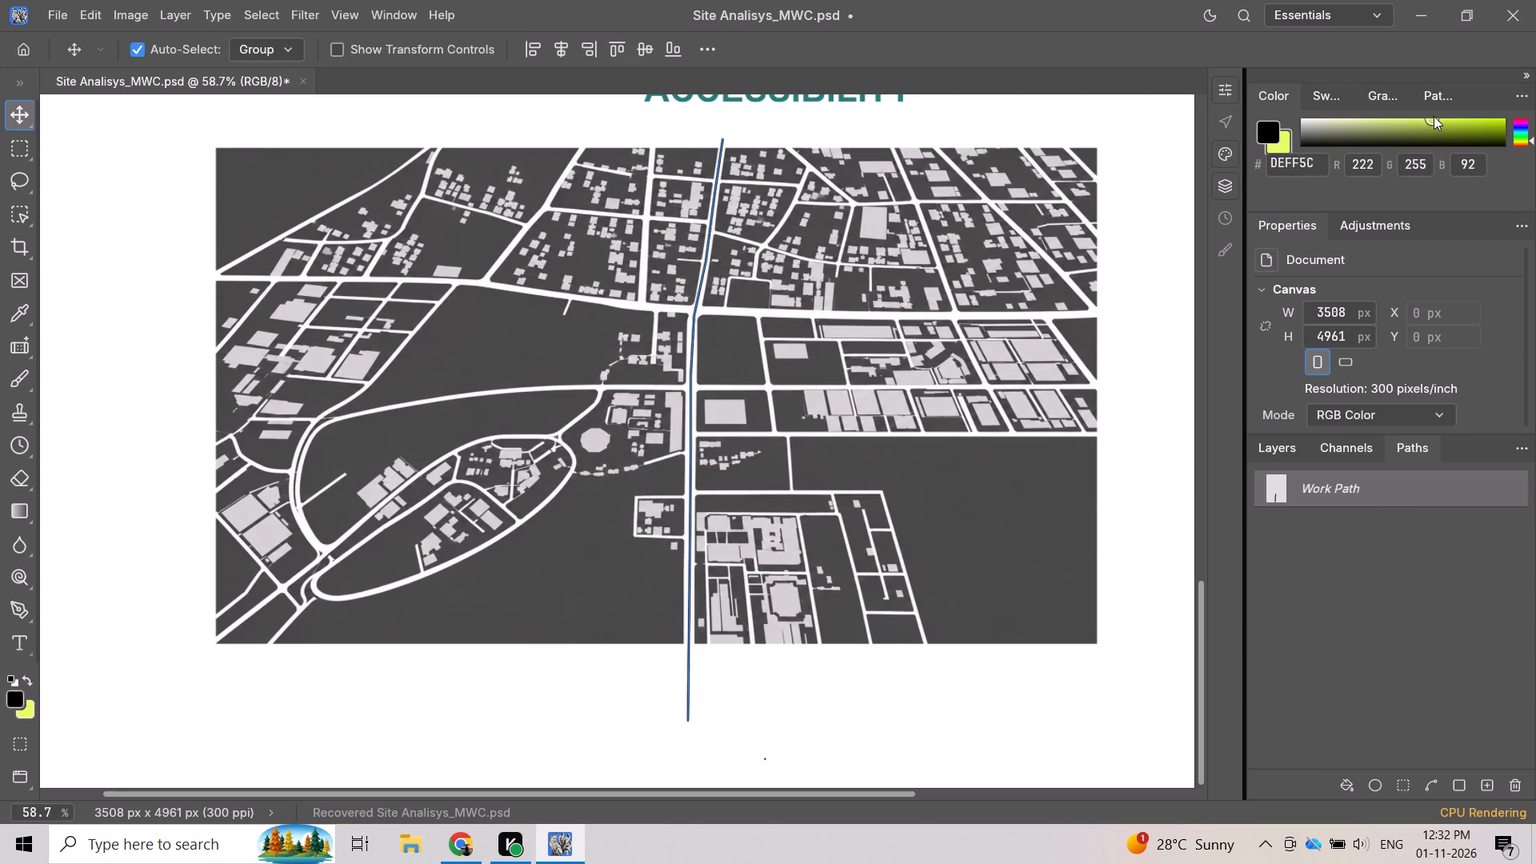
pyautogui.moveTo(1434, 116); pyautogui.dragTo(1445, 119)
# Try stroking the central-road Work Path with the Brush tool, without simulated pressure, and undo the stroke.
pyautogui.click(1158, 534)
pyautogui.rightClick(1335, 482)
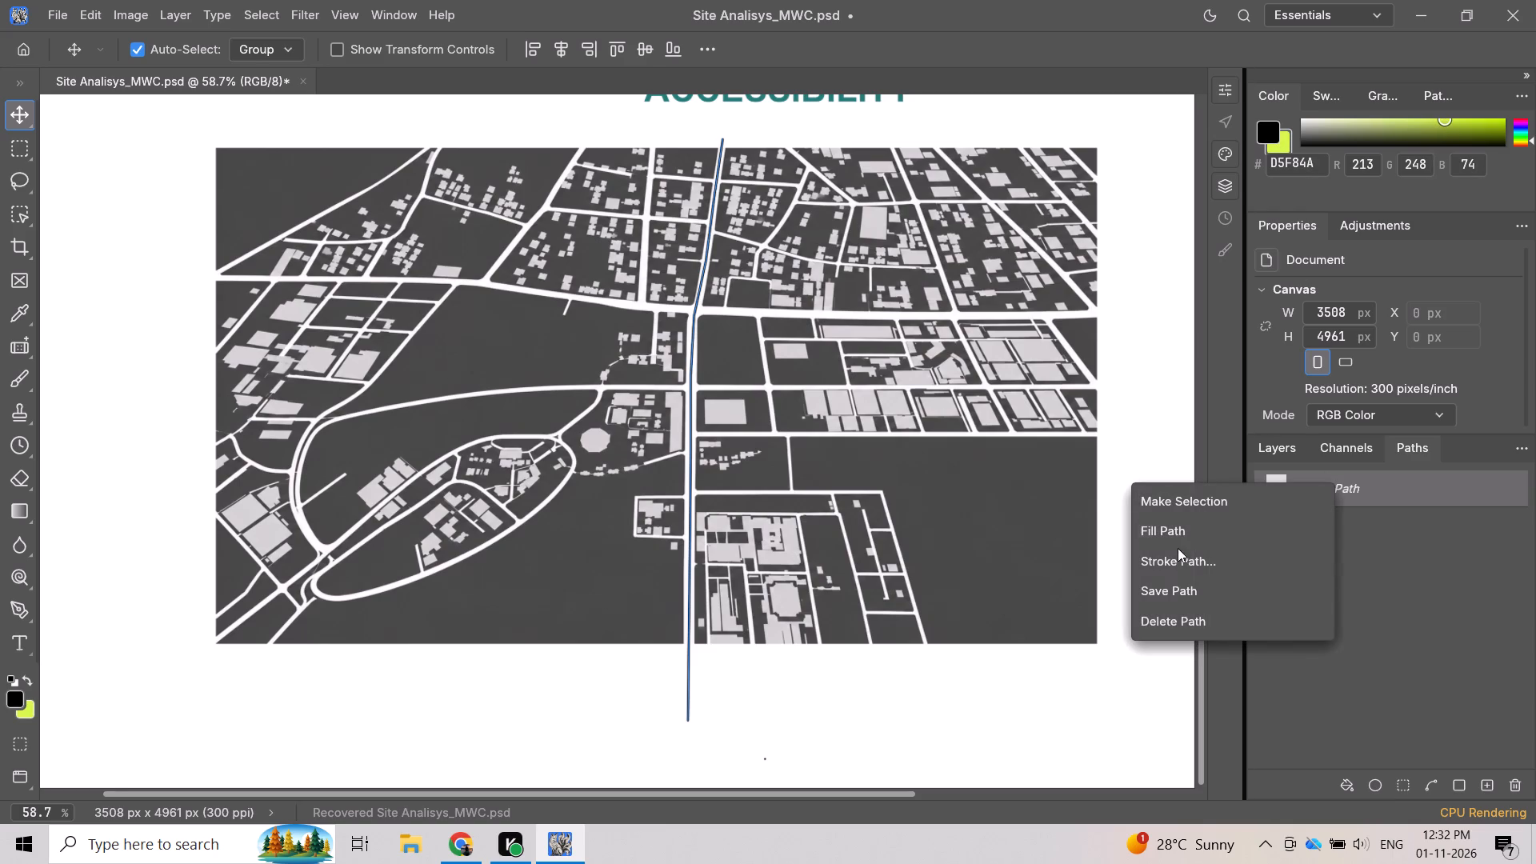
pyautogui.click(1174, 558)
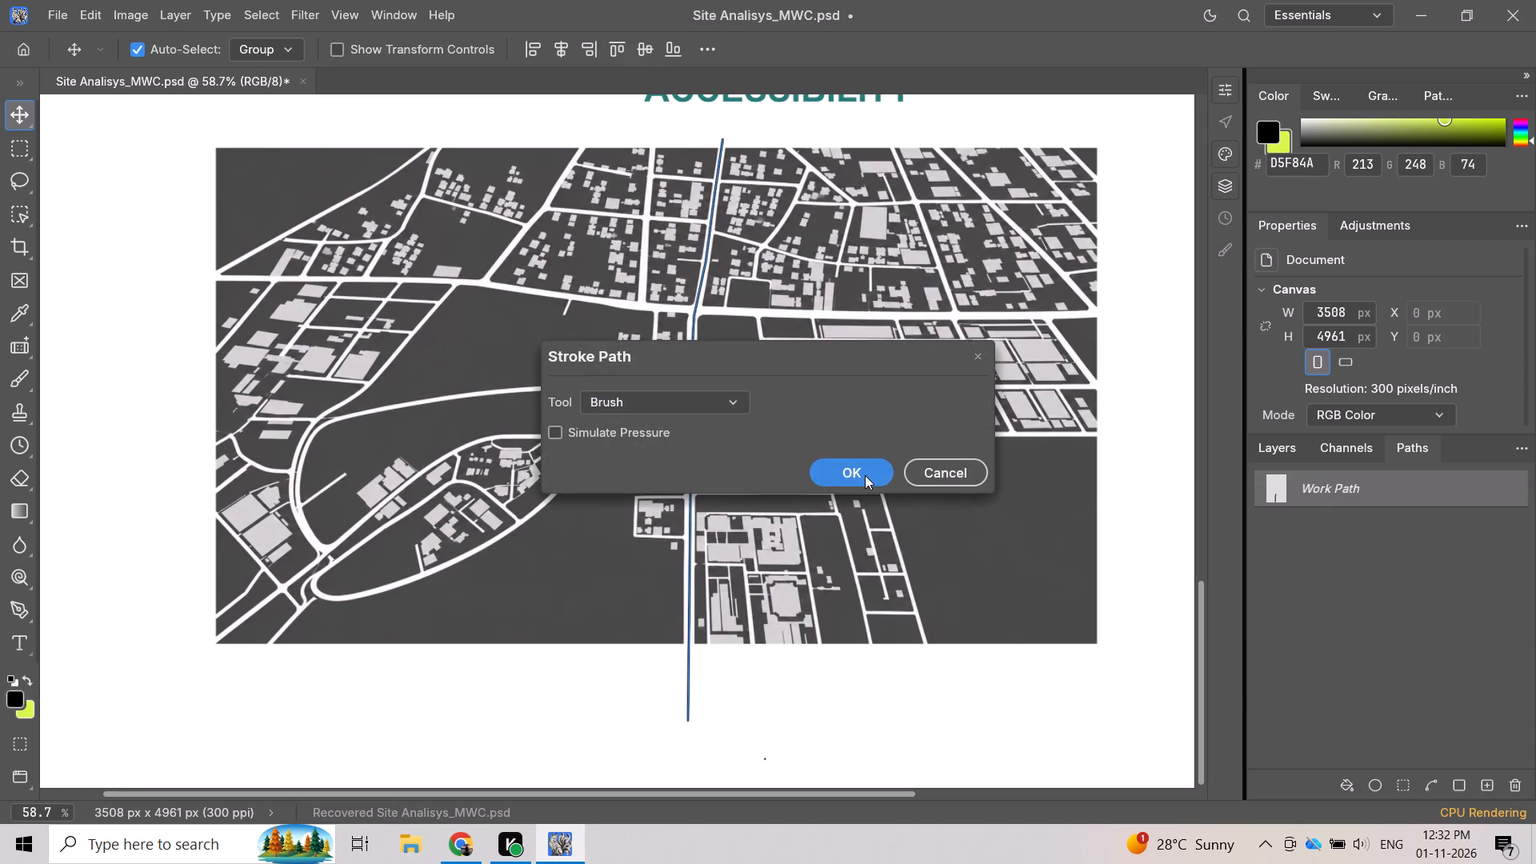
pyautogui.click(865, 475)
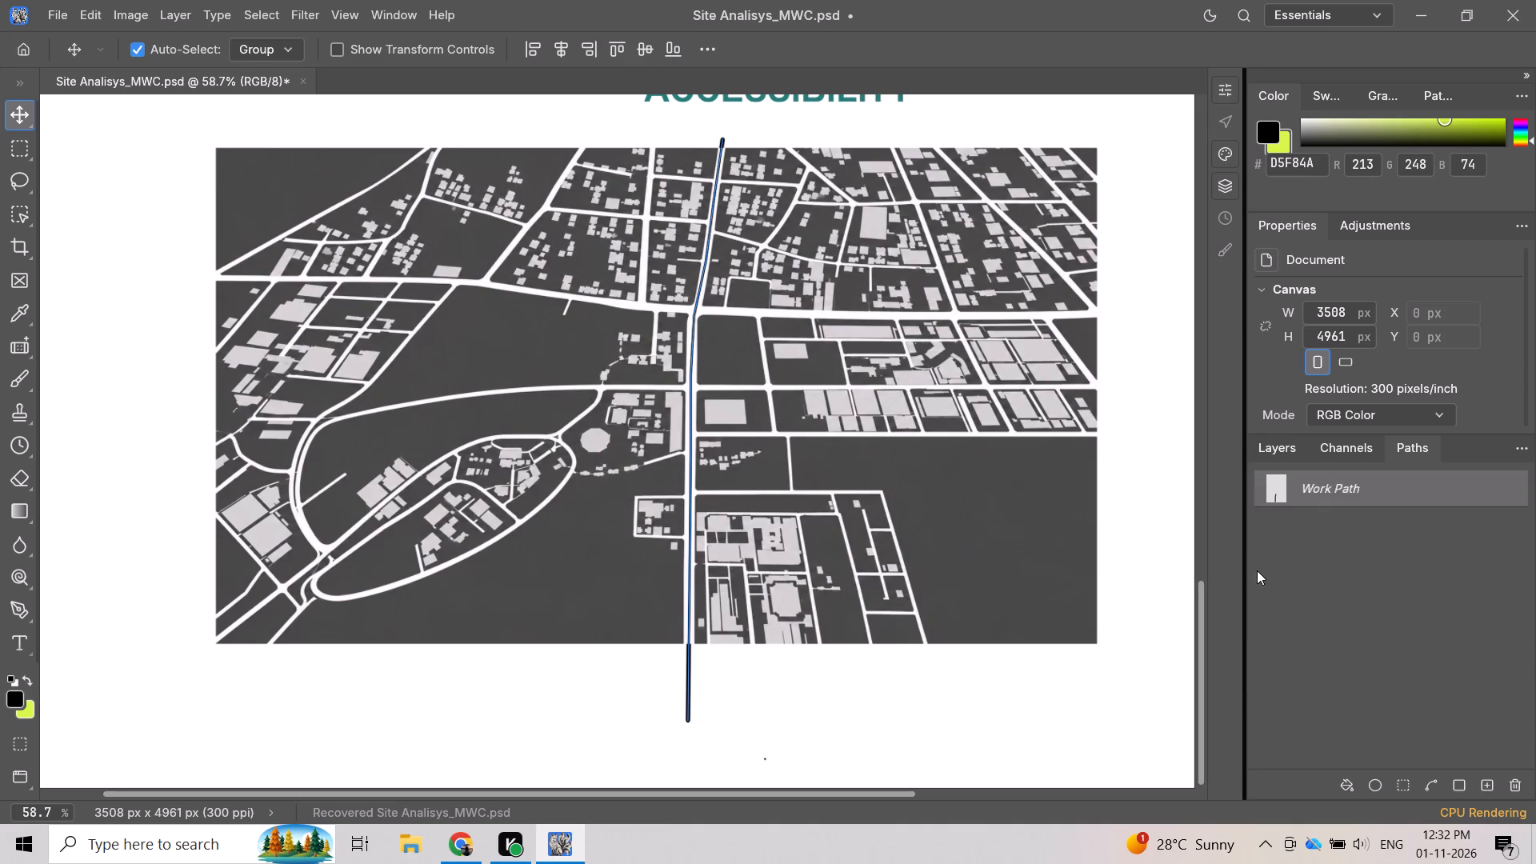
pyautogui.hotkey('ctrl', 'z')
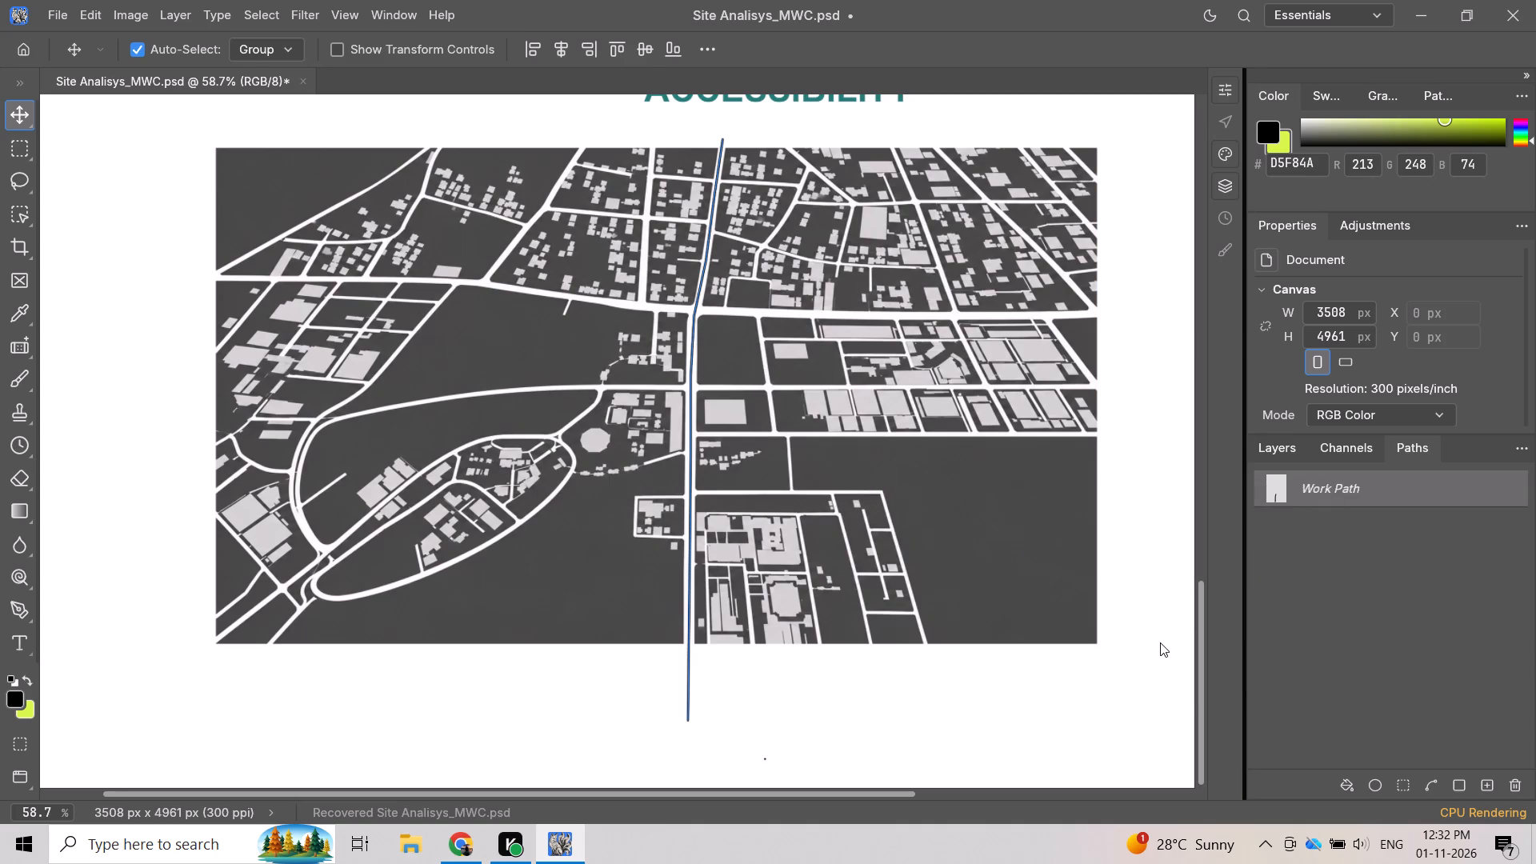
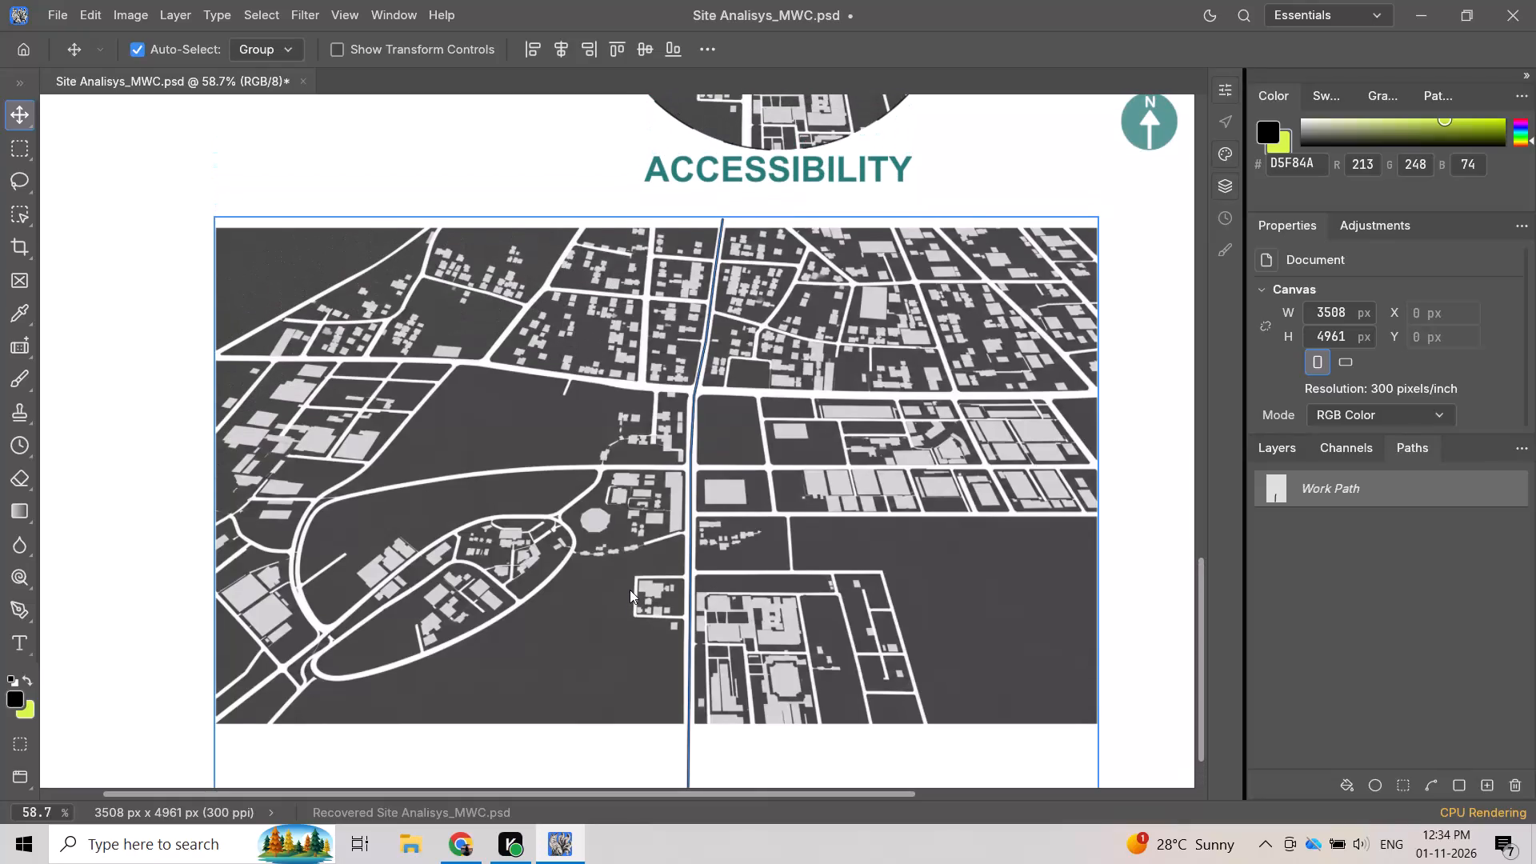
# Display the document's layer list and save the Site Analysis file.
pyautogui.scroll(-4, 630, 590)
pyautogui.scroll(2, 630, 590)
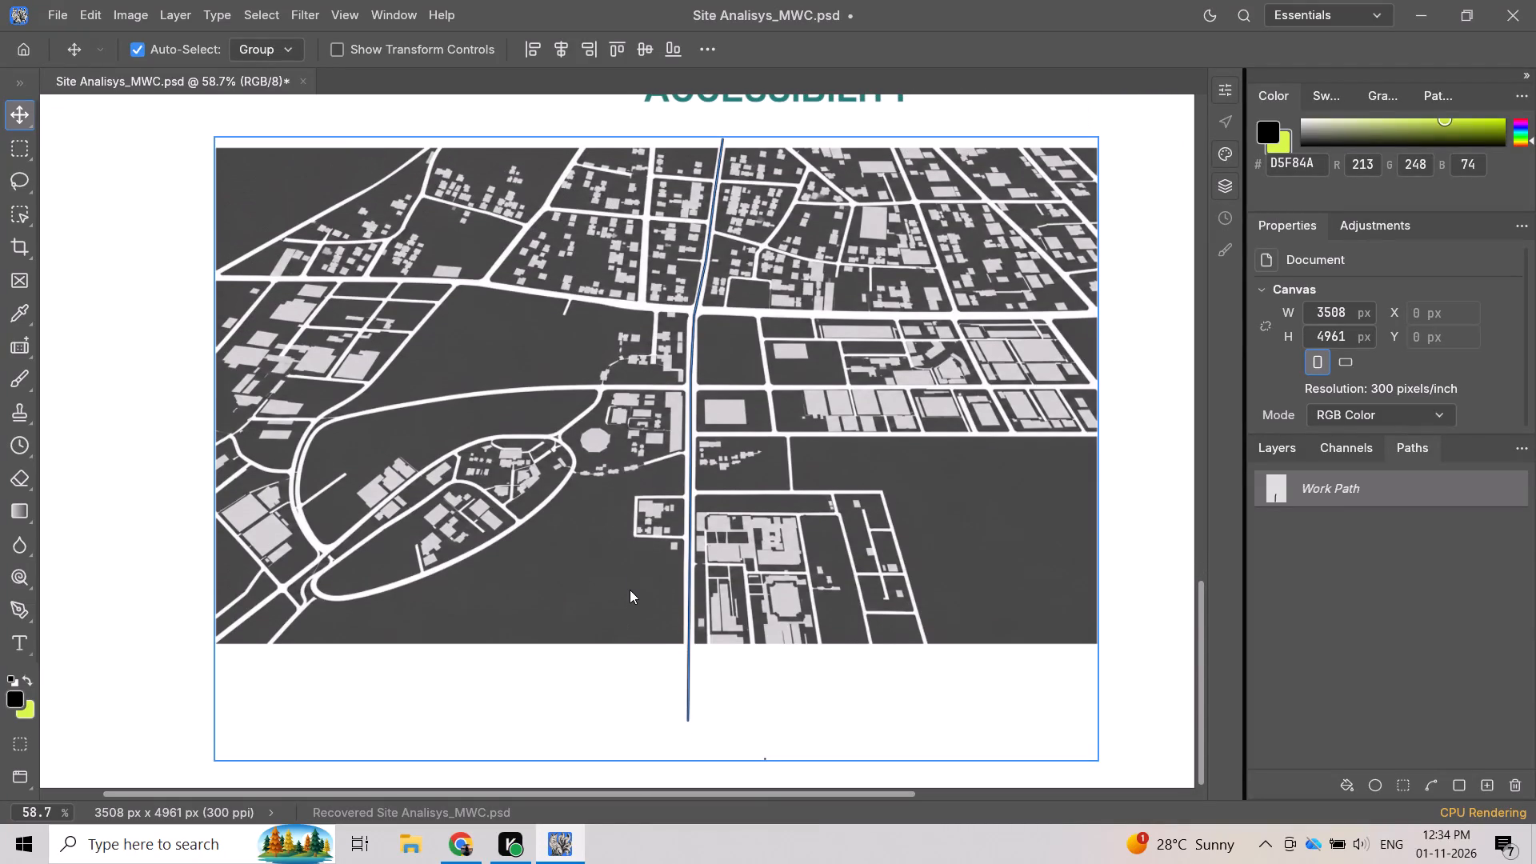
pyautogui.click(1281, 448)
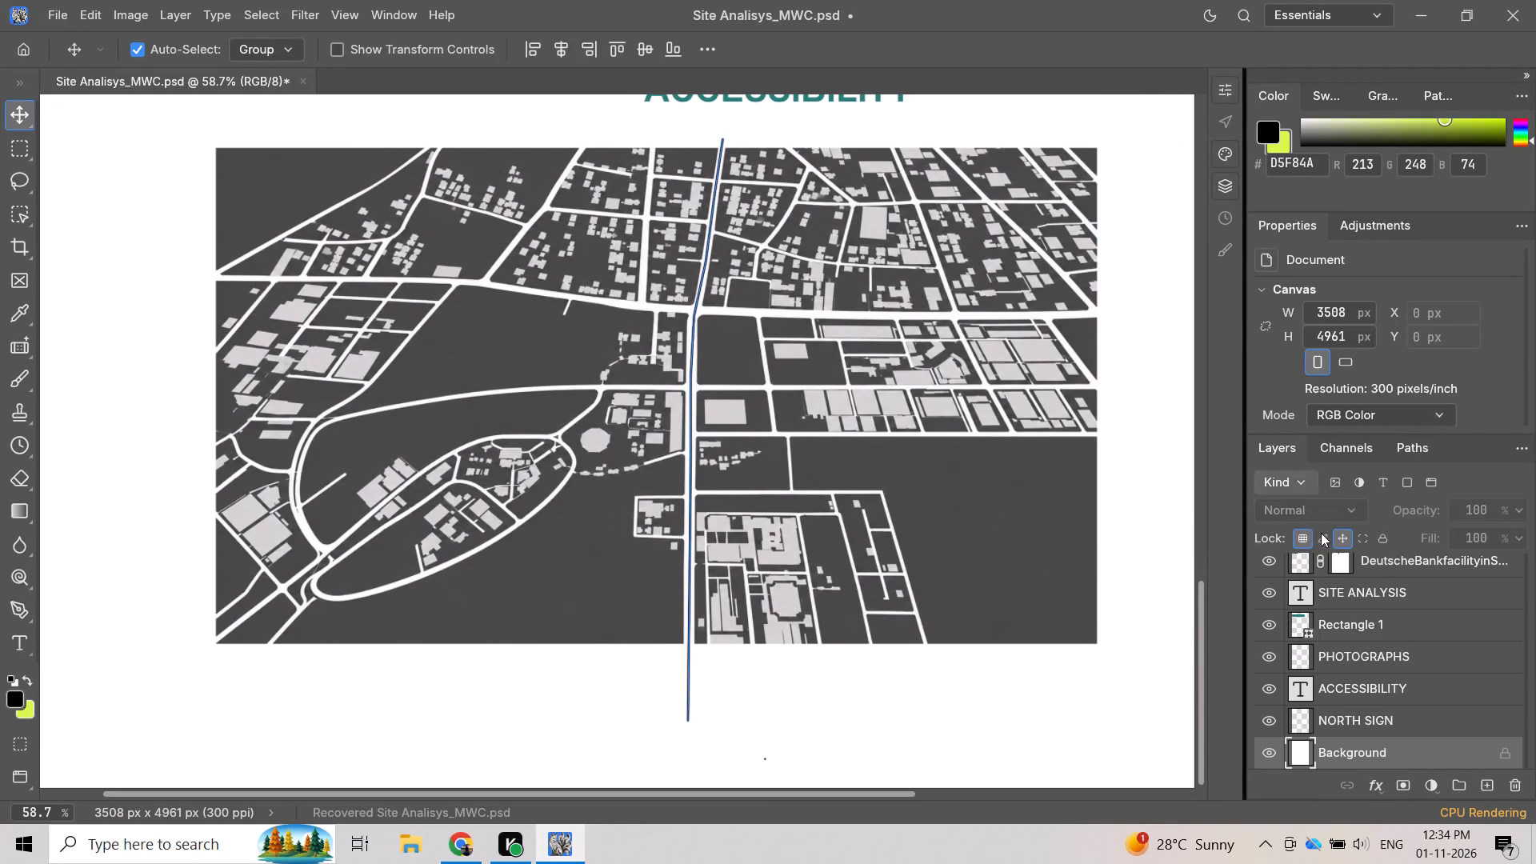
pyautogui.scroll(-4, 1375, 598)
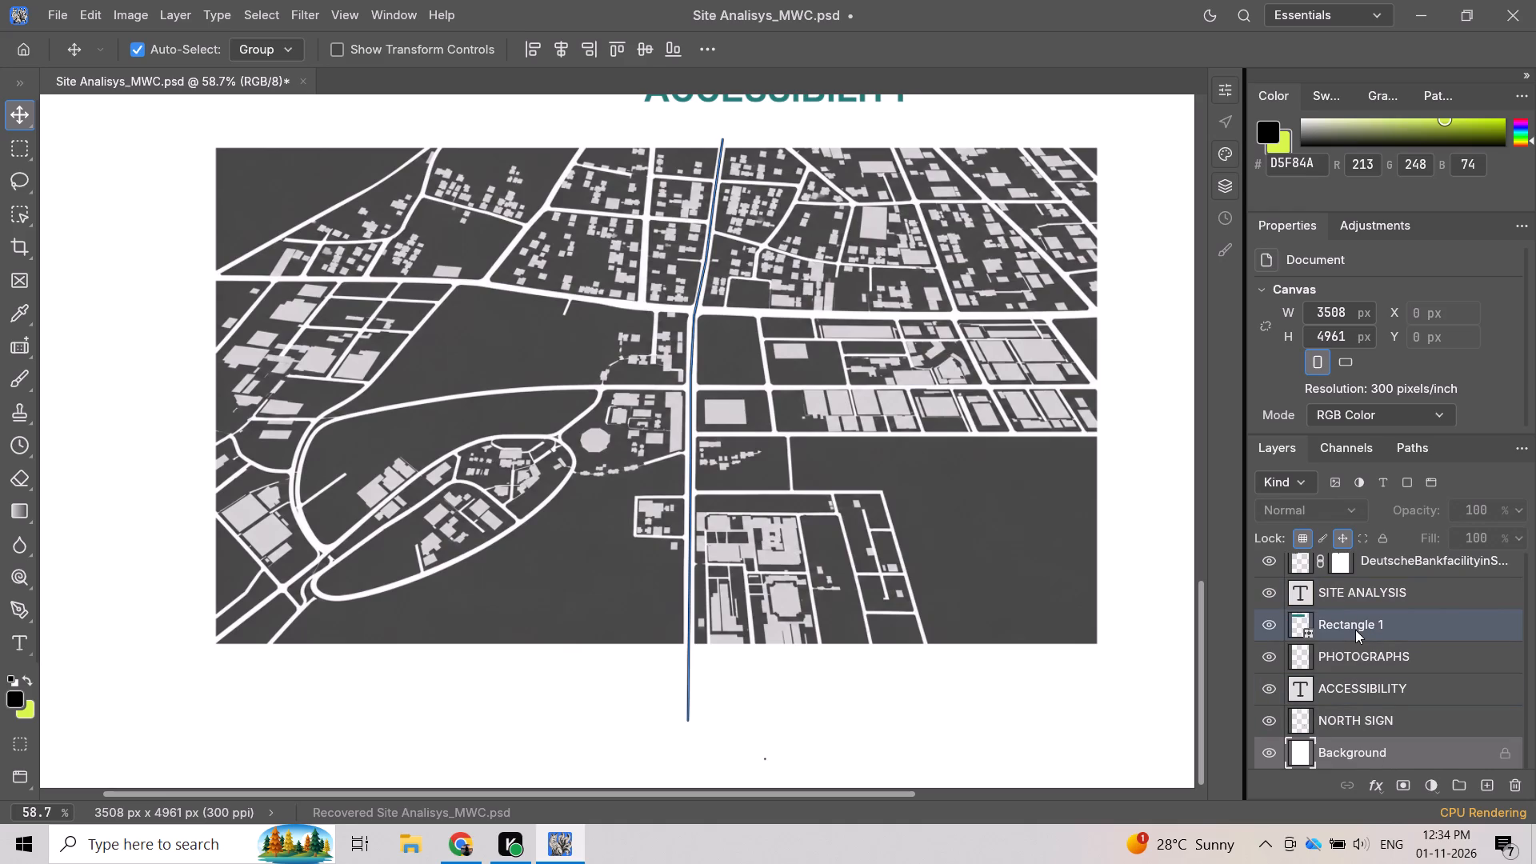
pyautogui.hotkey('ctrl', 's')
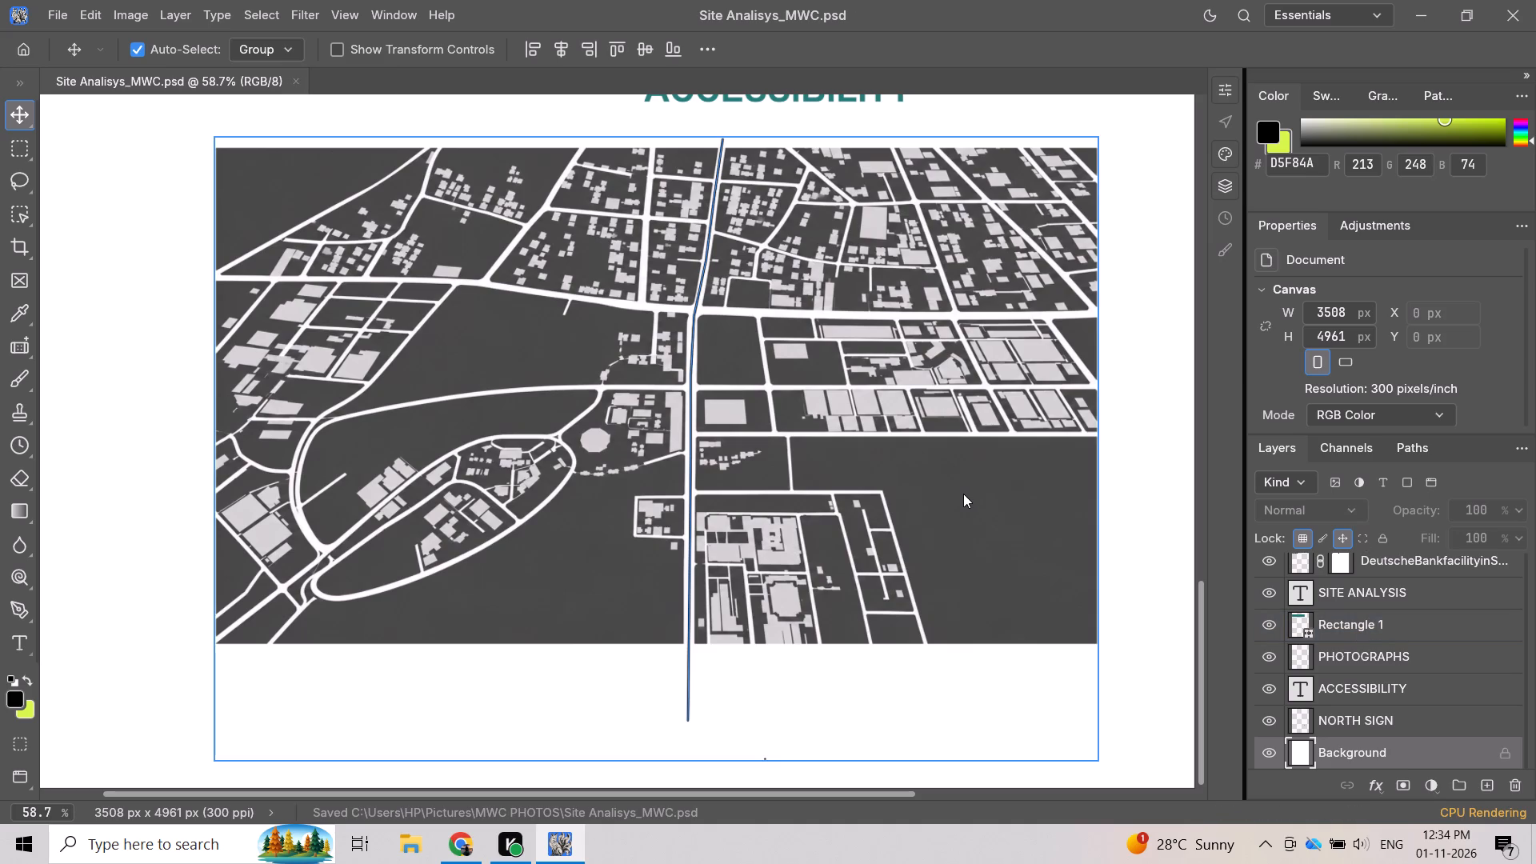
# Look over the sheet from the SITE ANALYSIS title banner down to the accessibility map and its central-road line.
pyautogui.scroll(-2, 963, 494)
pyautogui.scroll(20, 963, 494)
pyautogui.scroll(7, 963, 494)
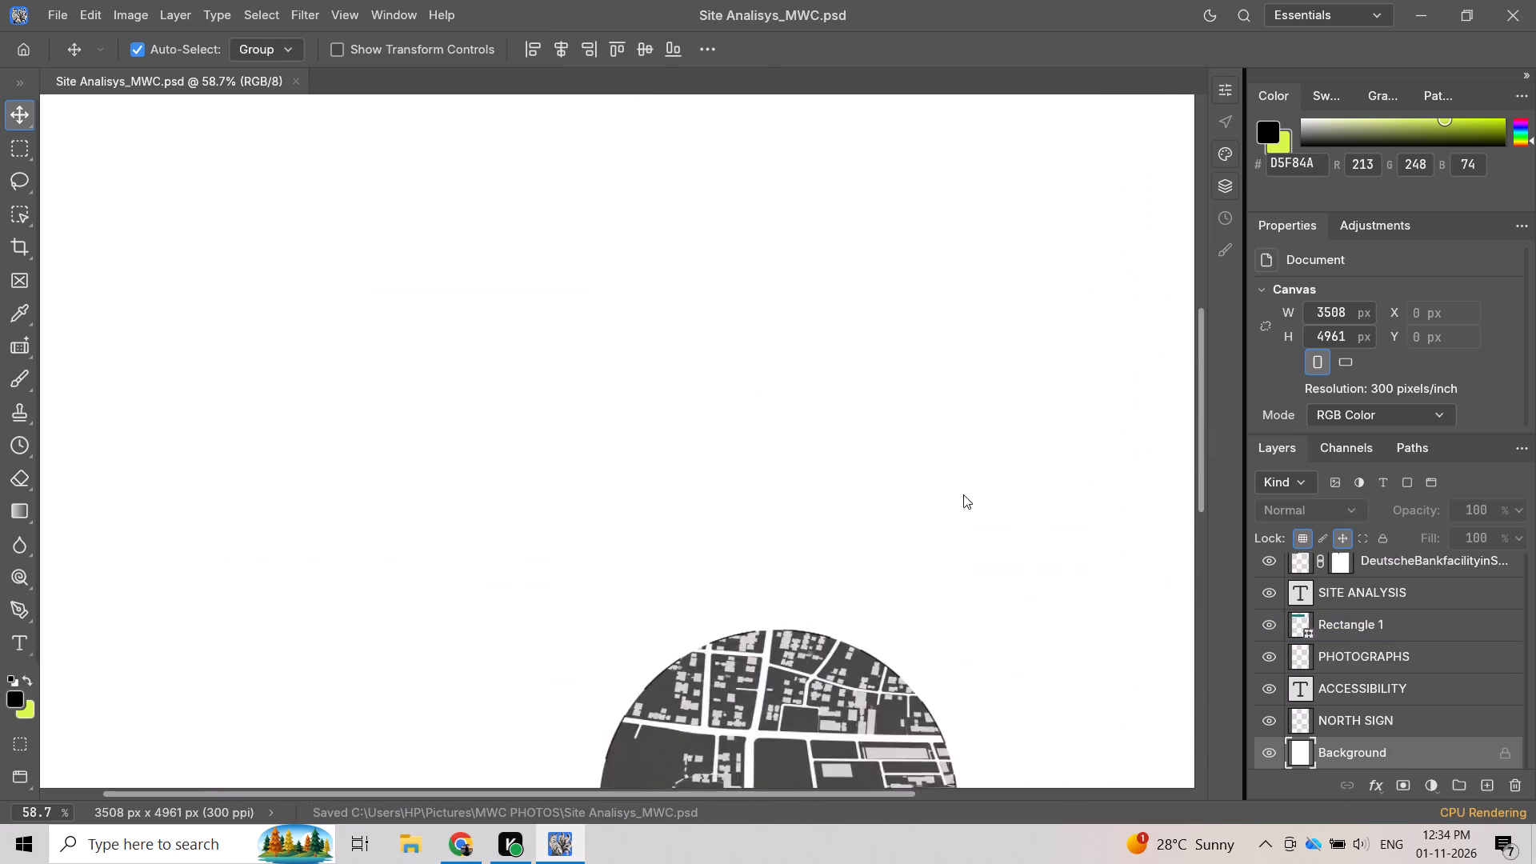
pyautogui.scroll(18, 963, 494)
pyautogui.scroll(-8, 963, 494)
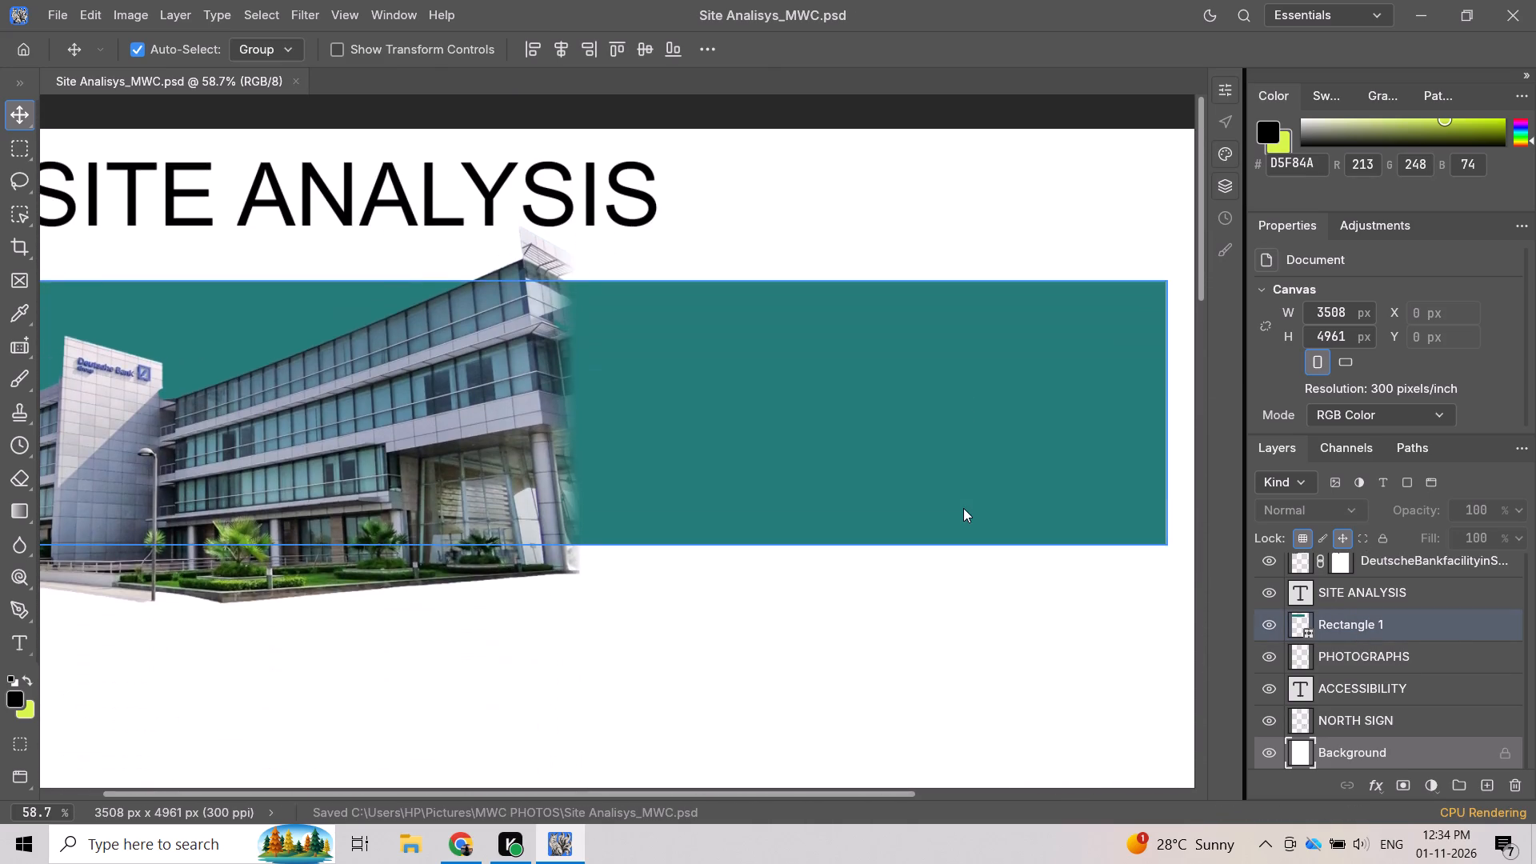
pyautogui.scroll(-20, 963, 508)
pyautogui.scroll(-13, 963, 508)
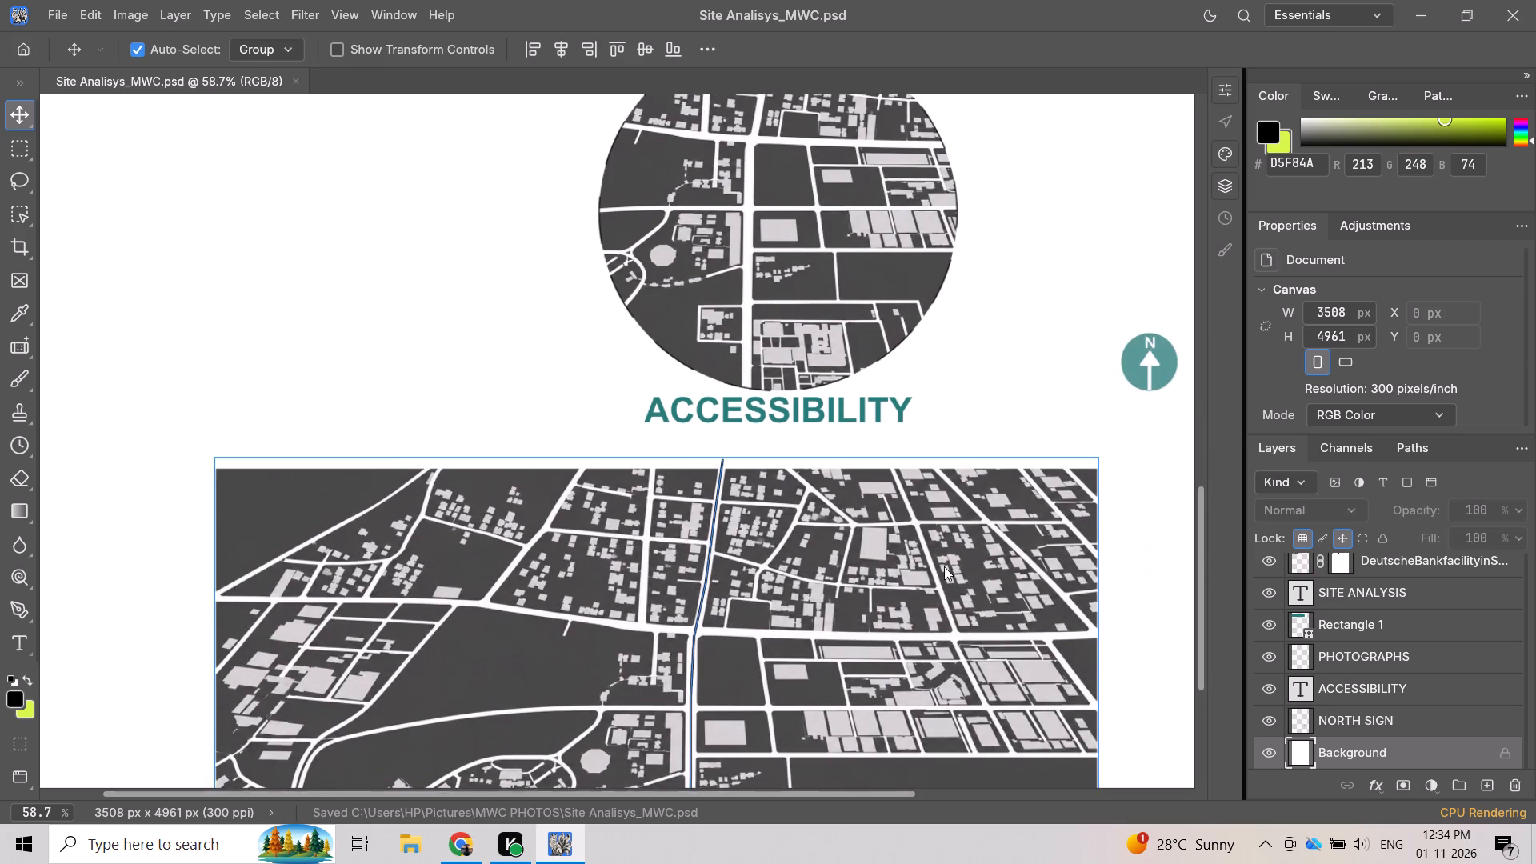
pyautogui.scroll(-9, 944, 566)
pyautogui.scroll(3, 943, 568)
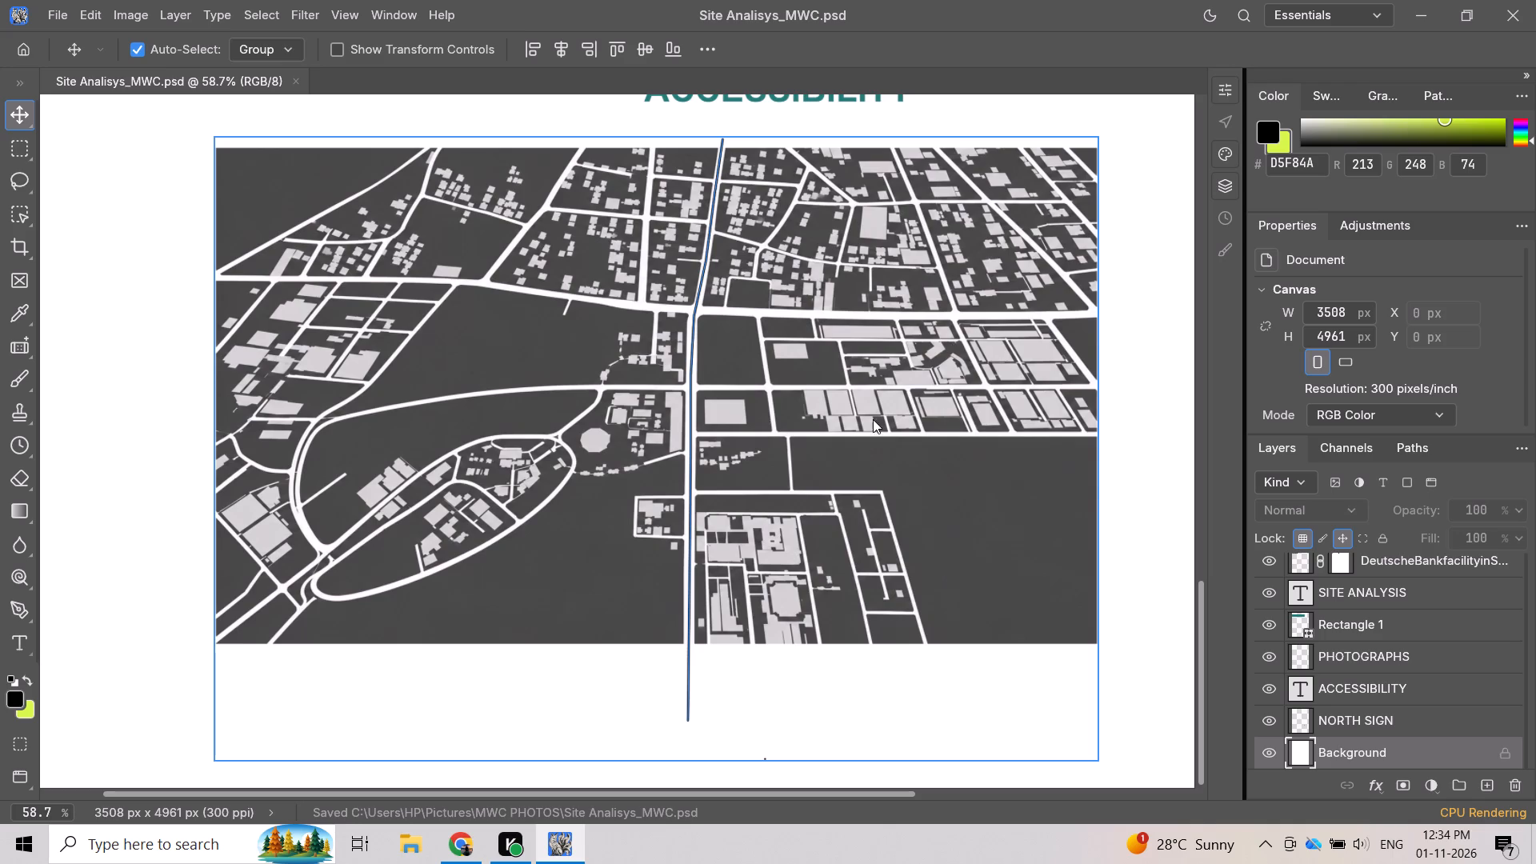
pyautogui.scroll(-3, 738, 469)
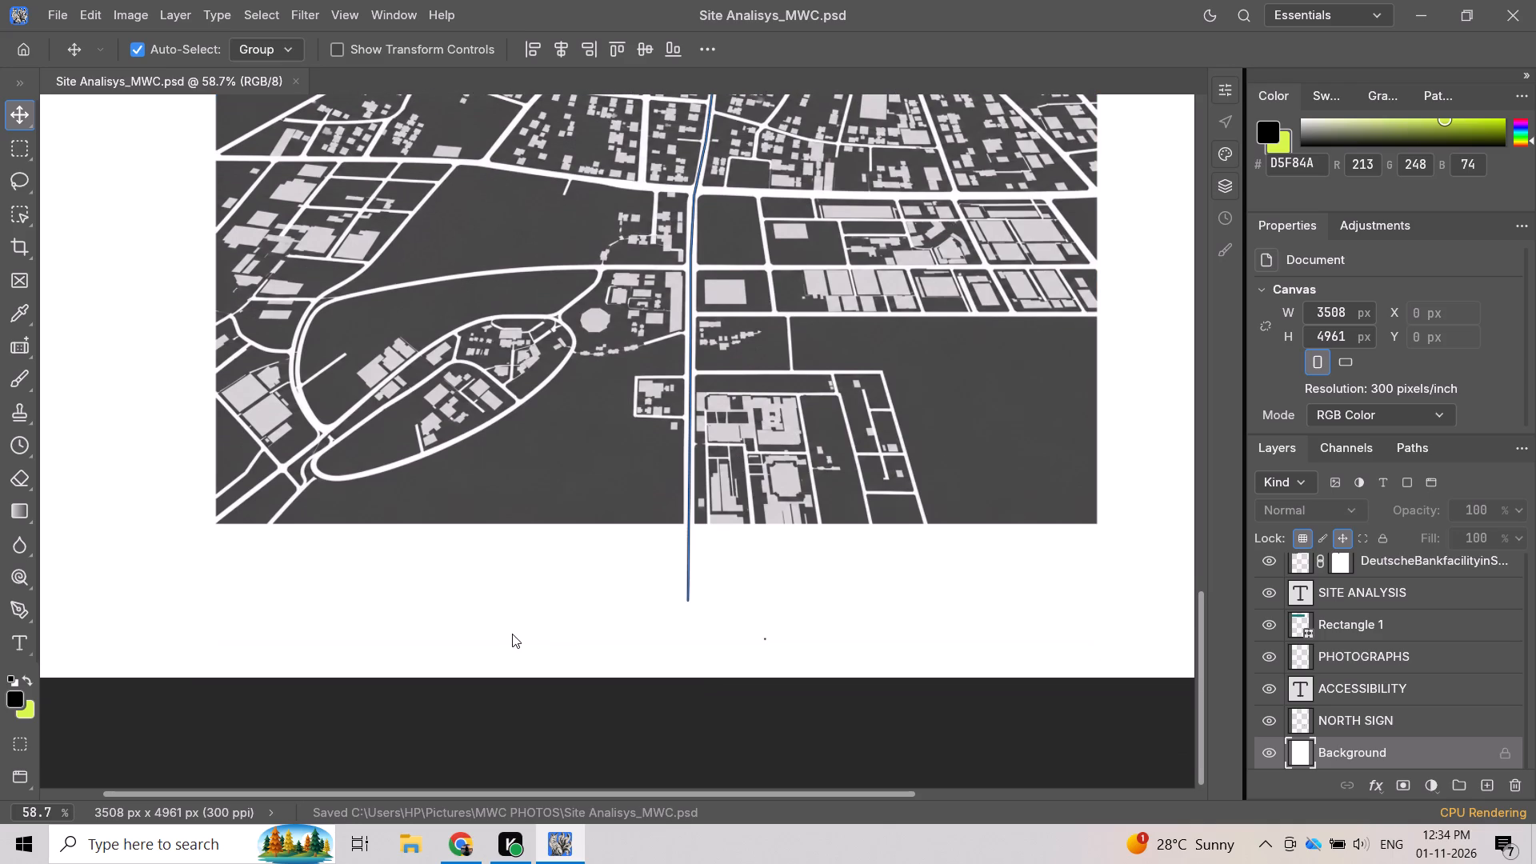
pyautogui.scroll(3, 507, 638)
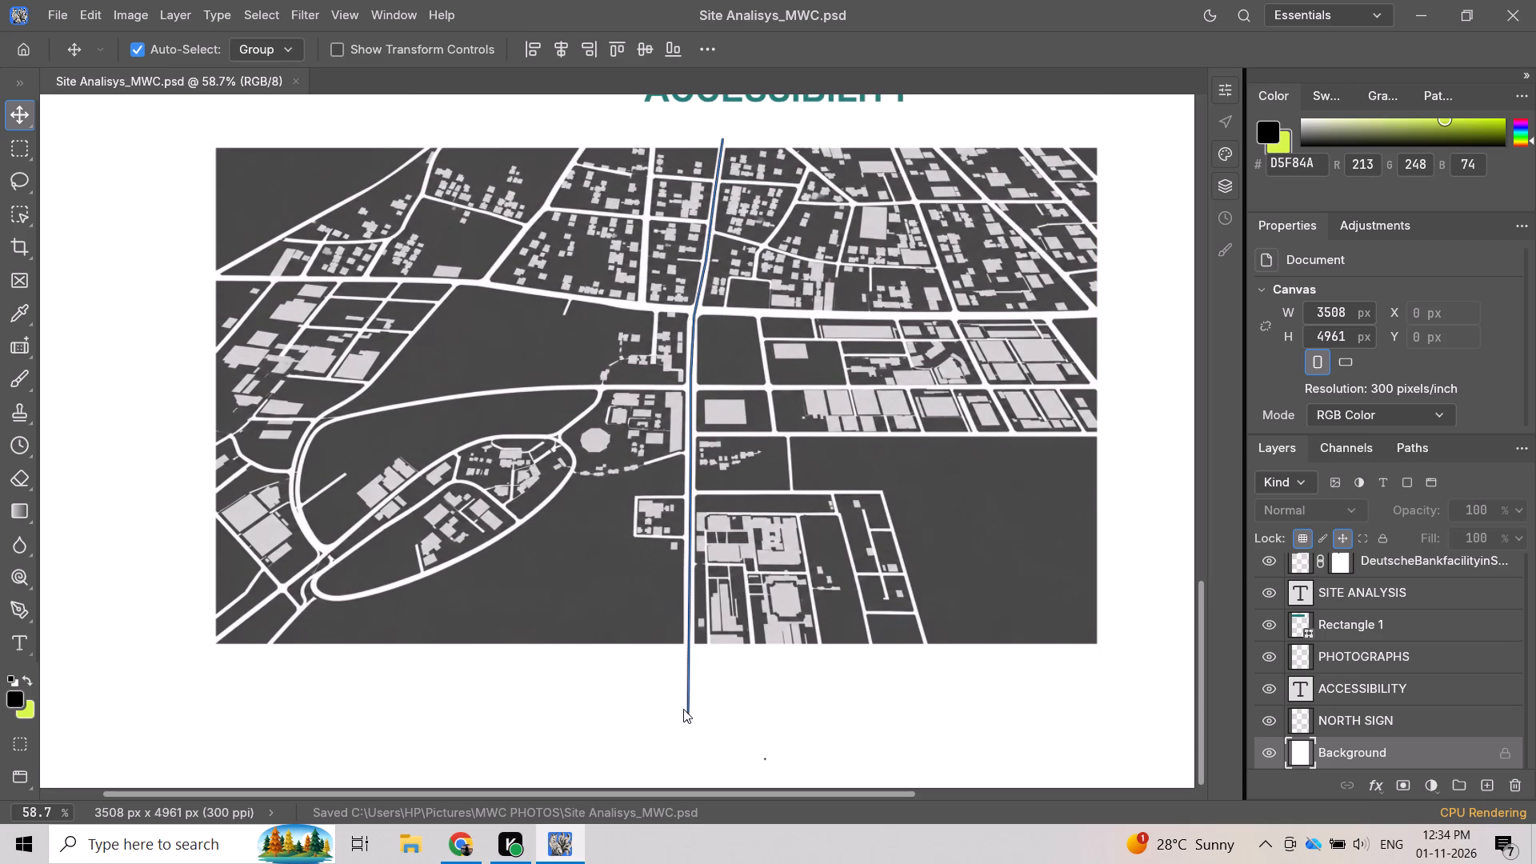
# Select the Minimalist Grayscale Urban Map layer and toggle its visibility to check whether the central-road line belongs to it, leaving it shown.
pyautogui.click(688, 699)
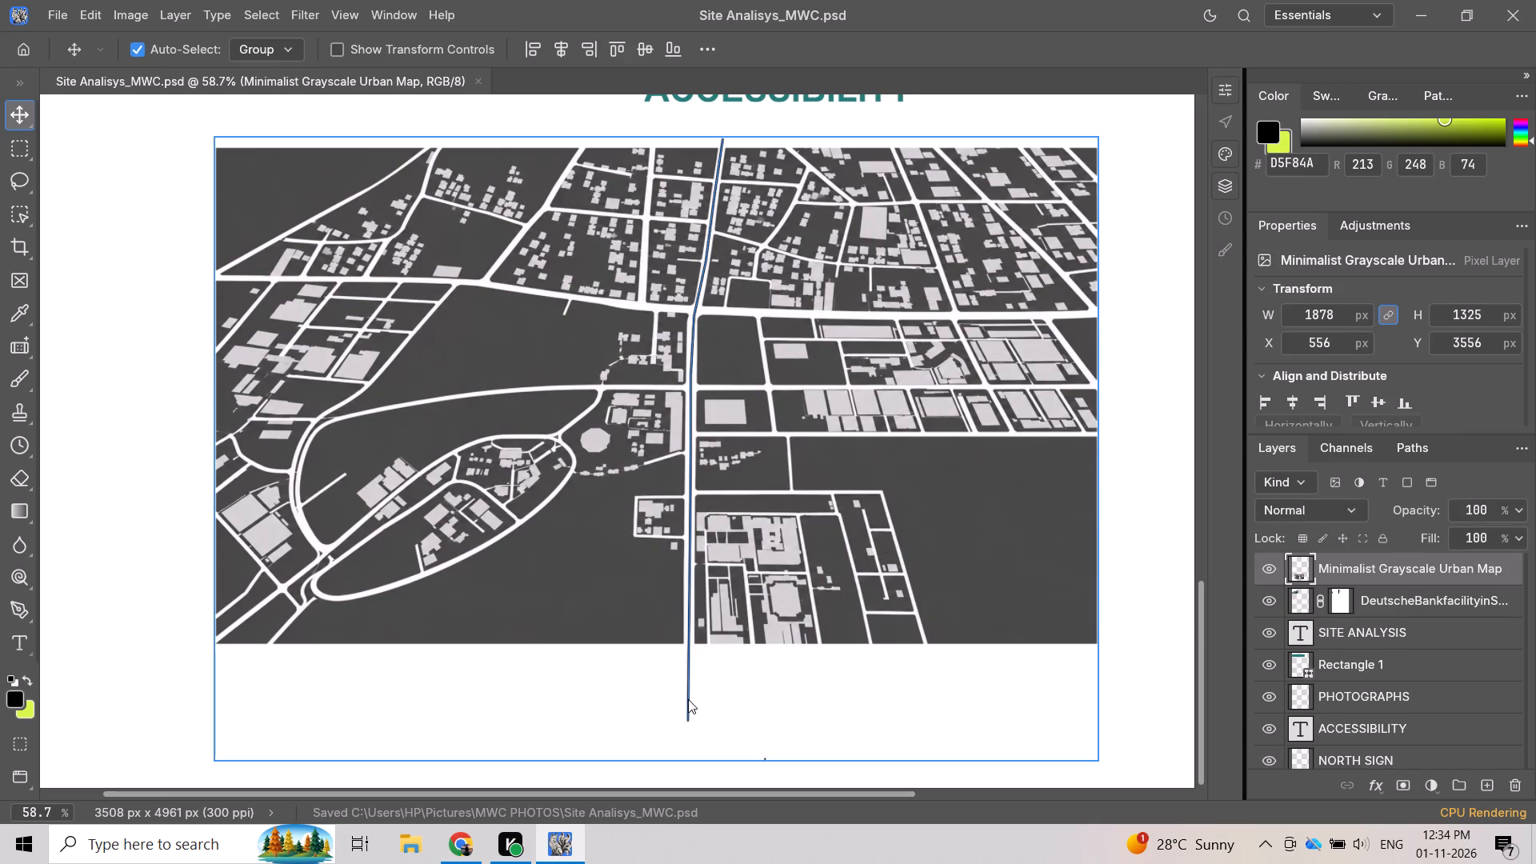
pyautogui.click(1266, 567)
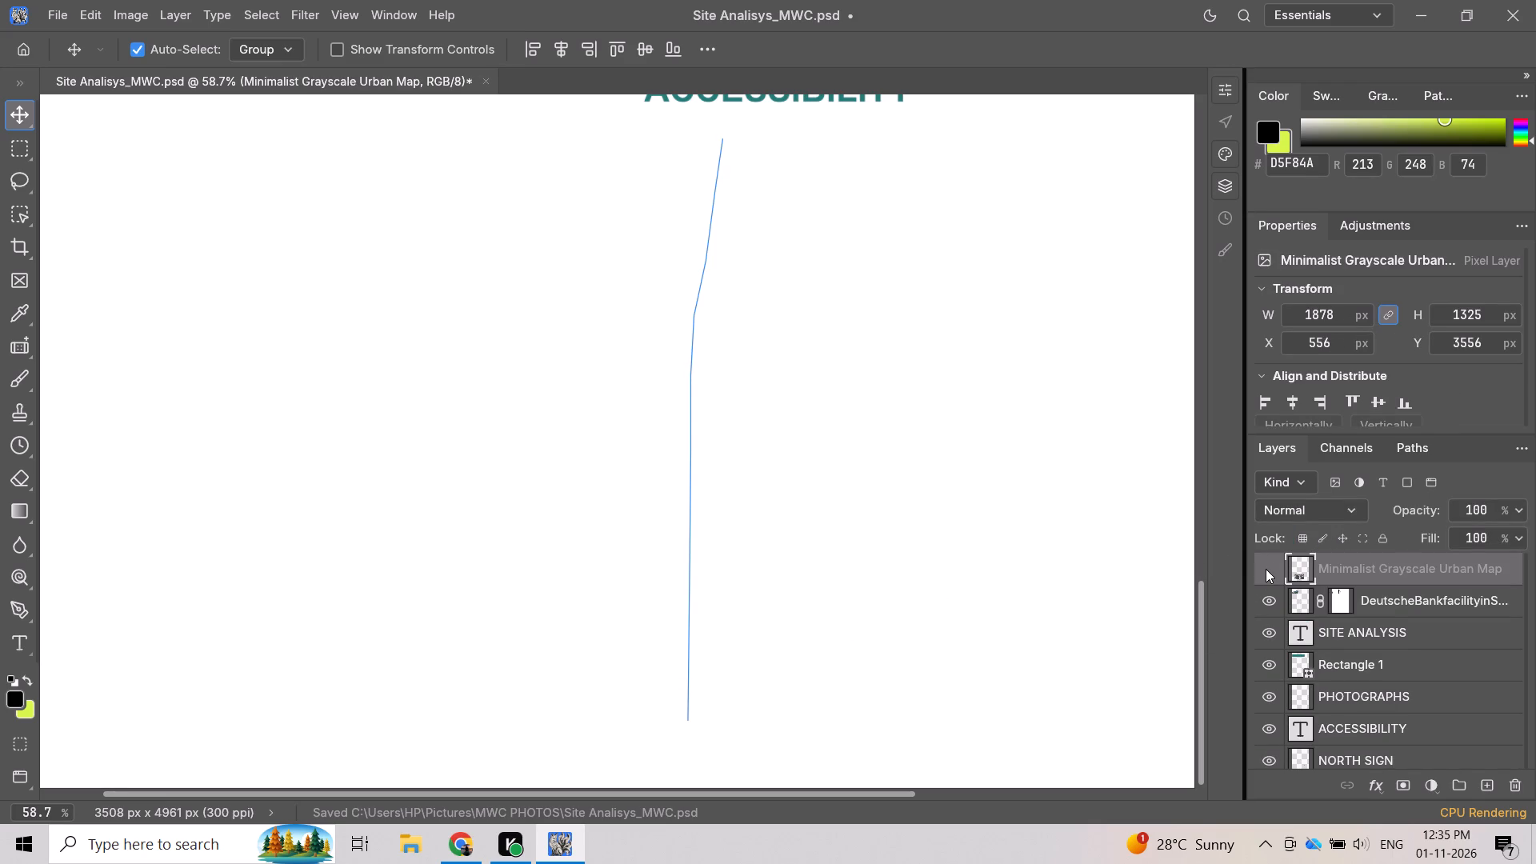
pyautogui.click(1267, 569)
pyautogui.click(1267, 569)
pyautogui.click(1267, 569)
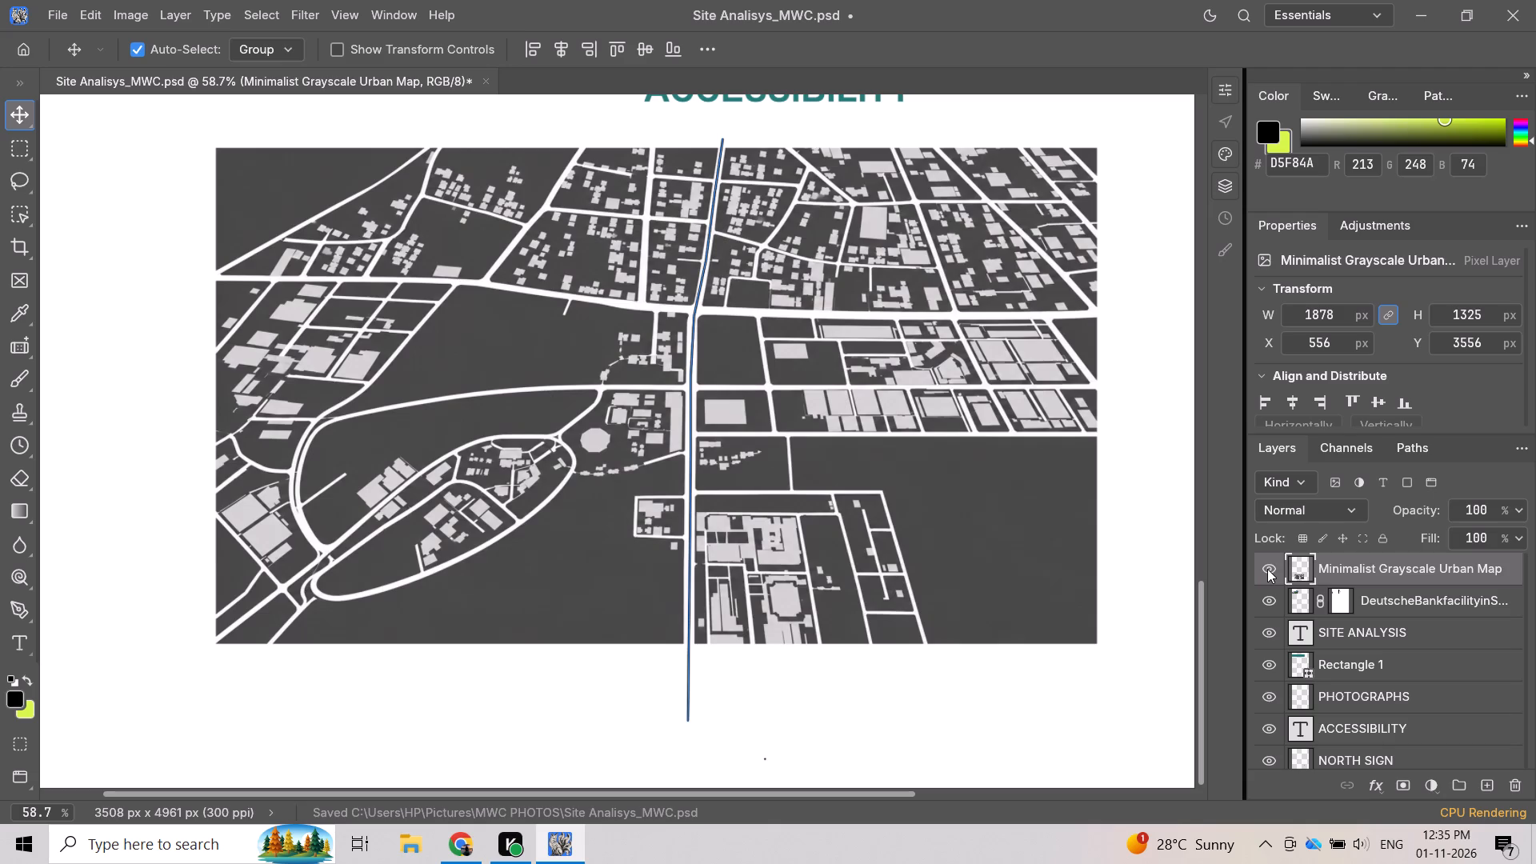
pyautogui.click(1267, 569)
pyautogui.click(1267, 569)
pyautogui.click(1267, 569)
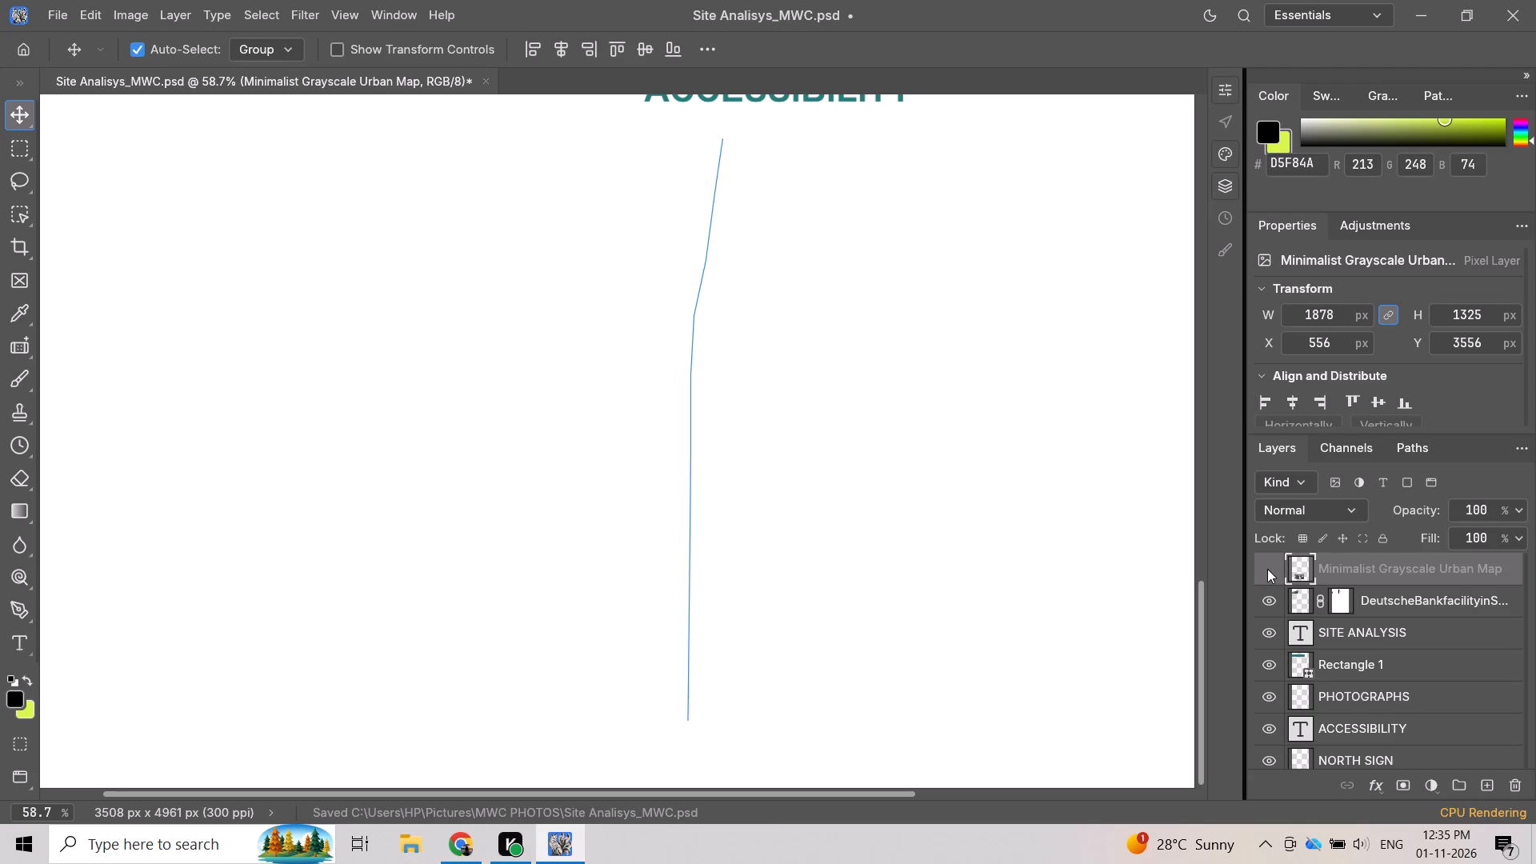
pyautogui.click(1267, 569)
pyautogui.click(1267, 569)
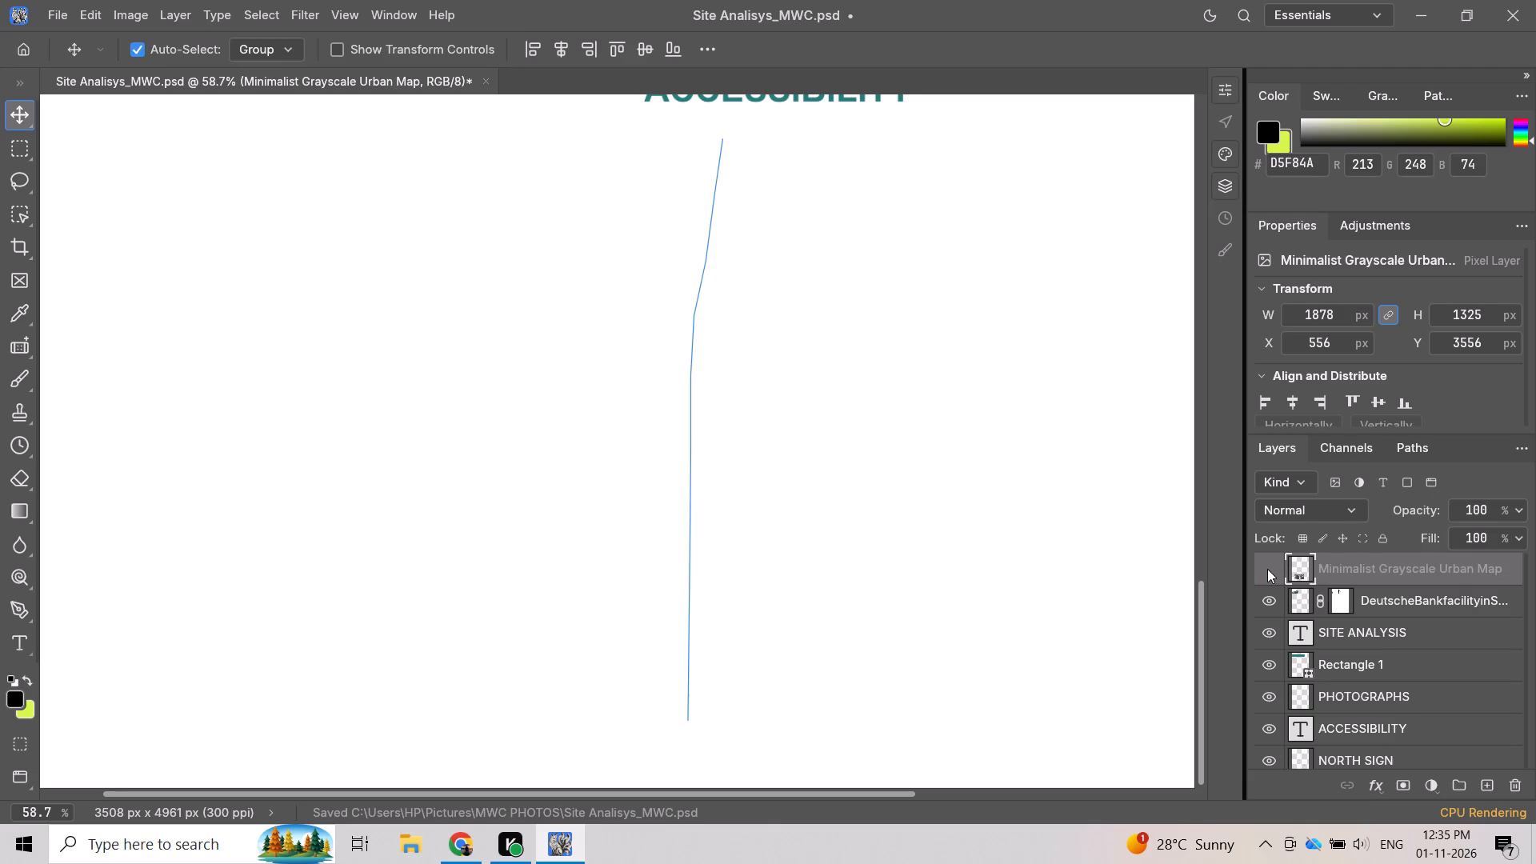
pyautogui.click(1267, 569)
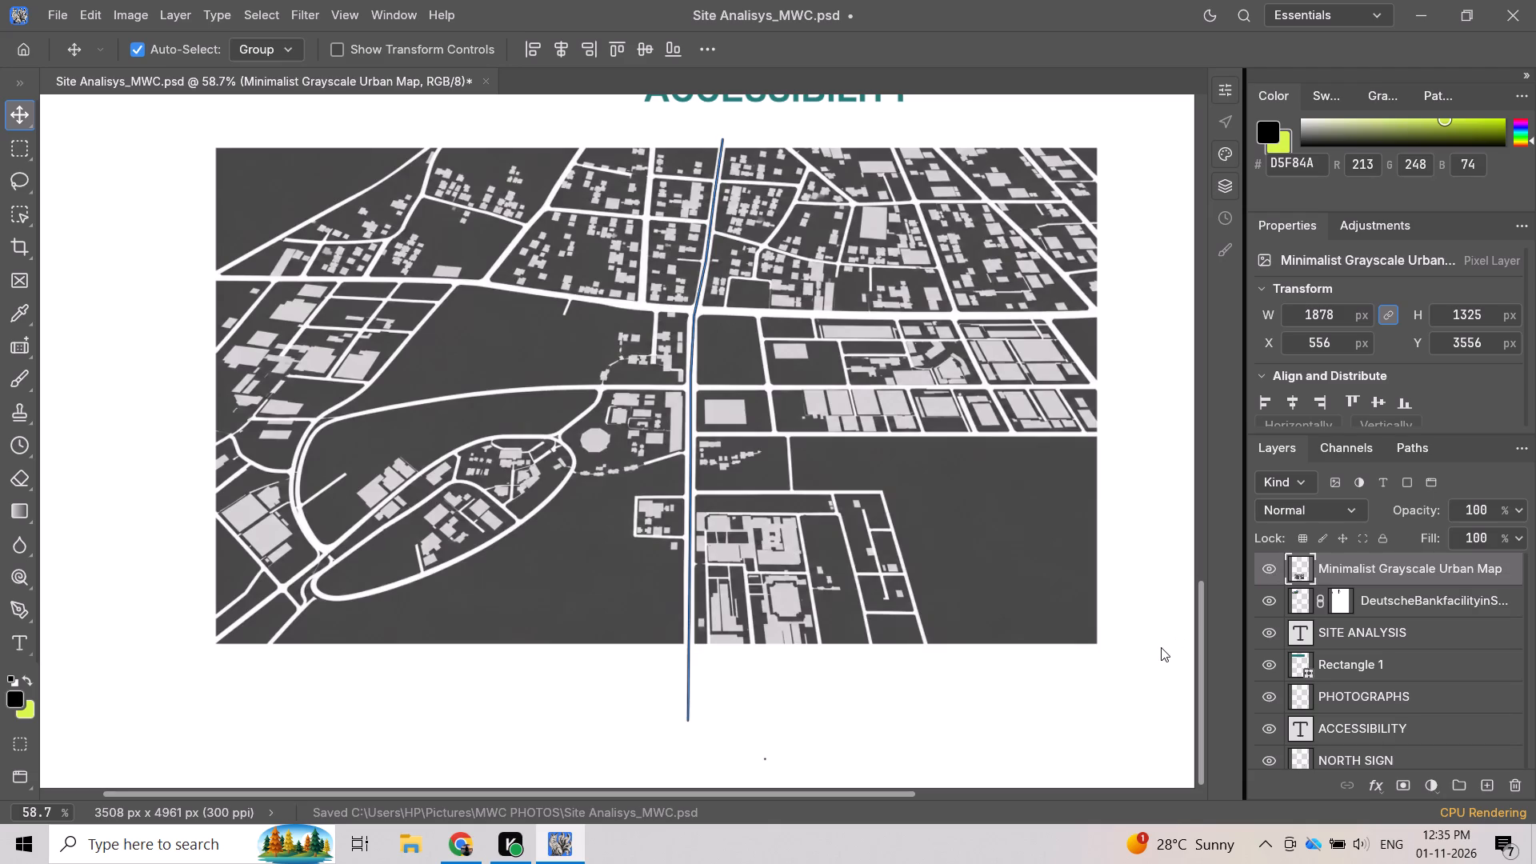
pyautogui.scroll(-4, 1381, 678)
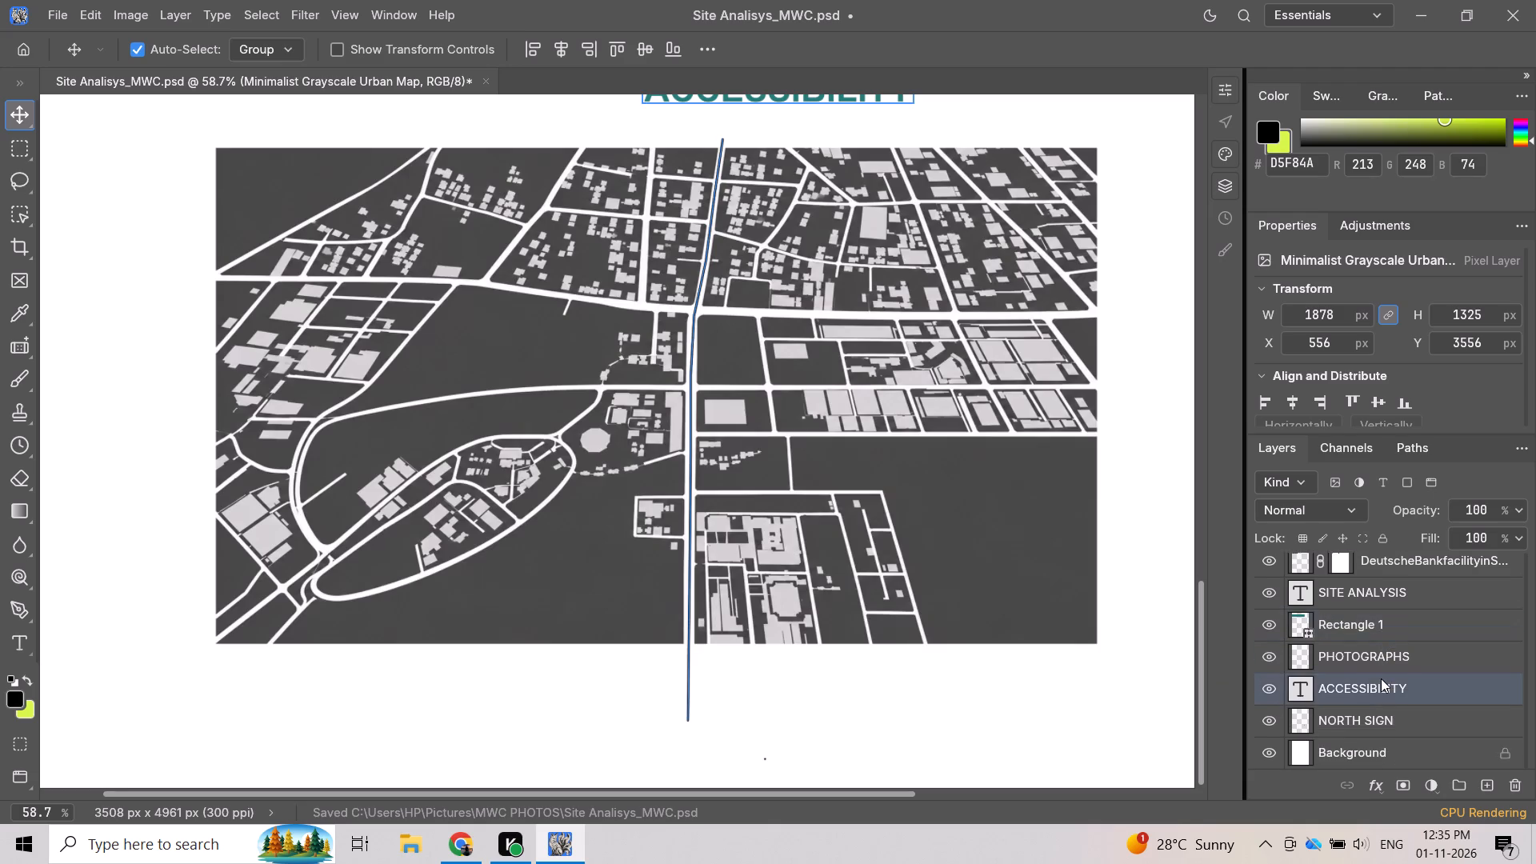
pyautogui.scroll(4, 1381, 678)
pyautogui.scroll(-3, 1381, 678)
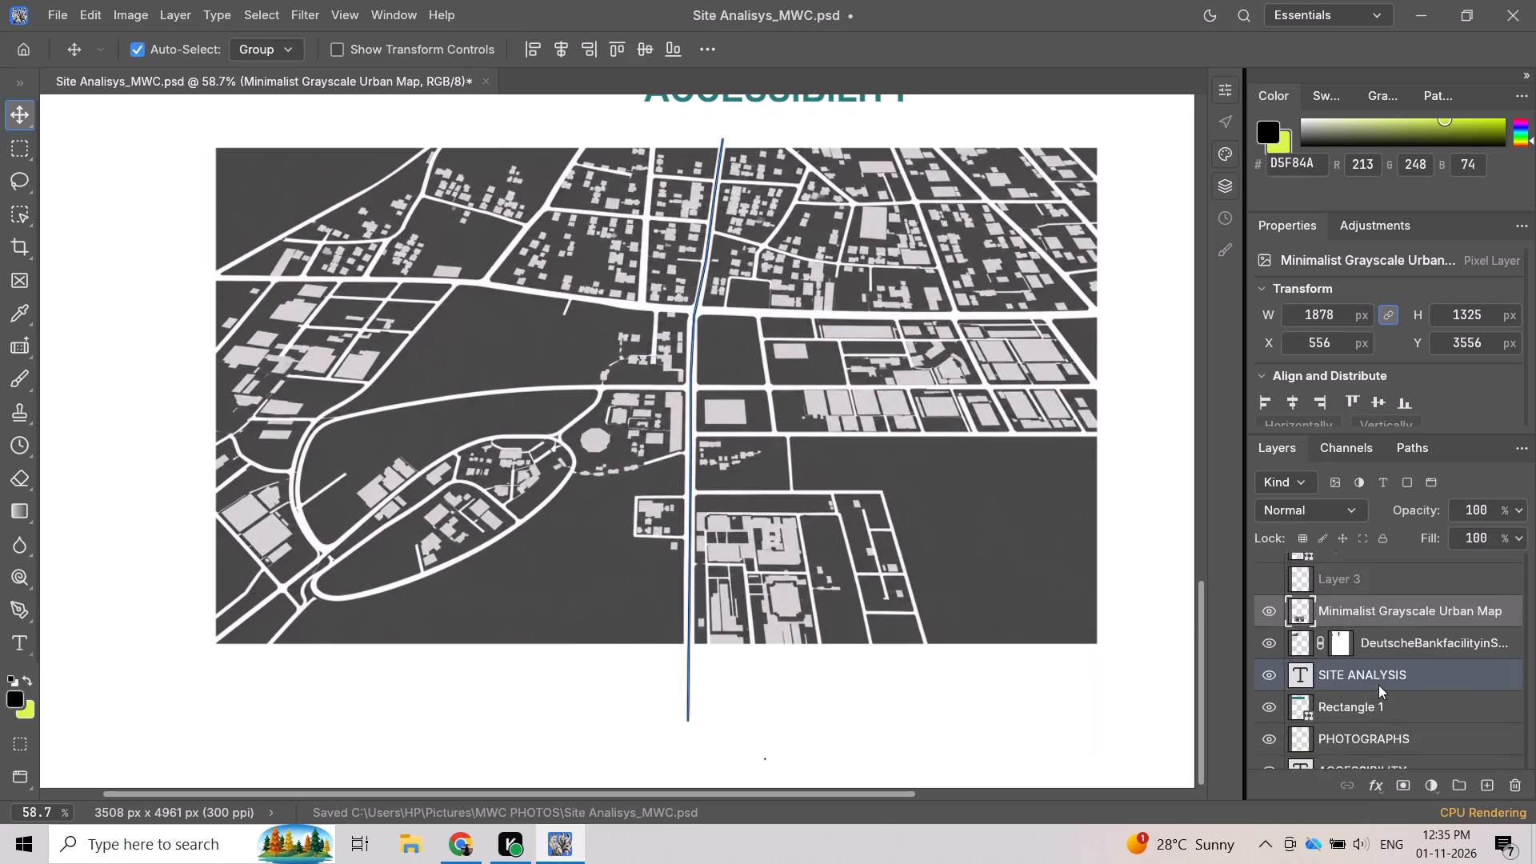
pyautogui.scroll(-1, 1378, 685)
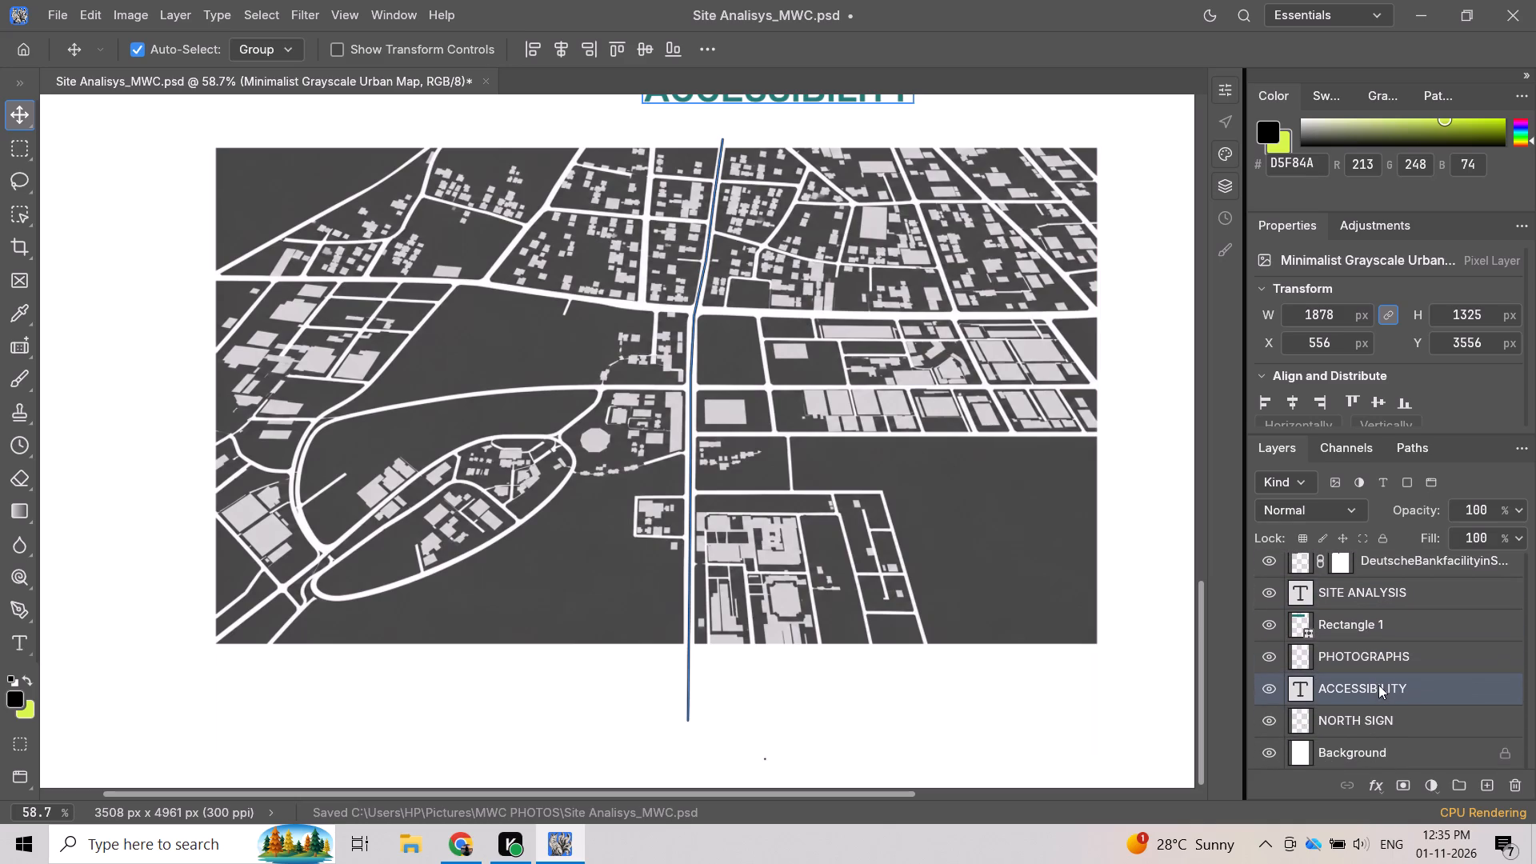
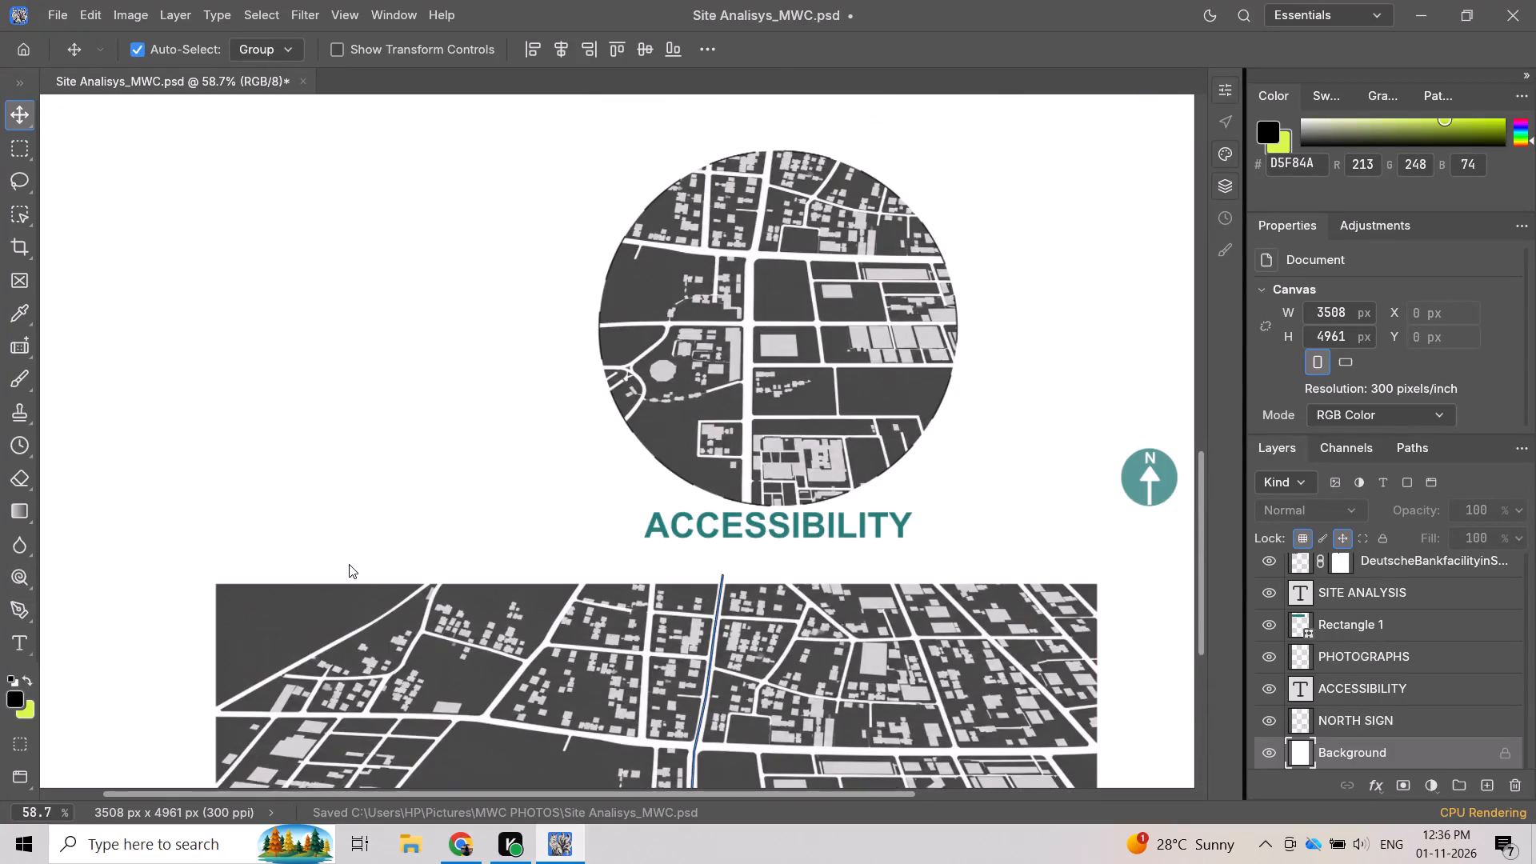
# Review the sheet from the SITE ANALYSIS banner down to the accessibility map's lower edge, along with the document's layers.
pyautogui.scroll(8, 349, 564)
pyautogui.scroll(14, 349, 564)
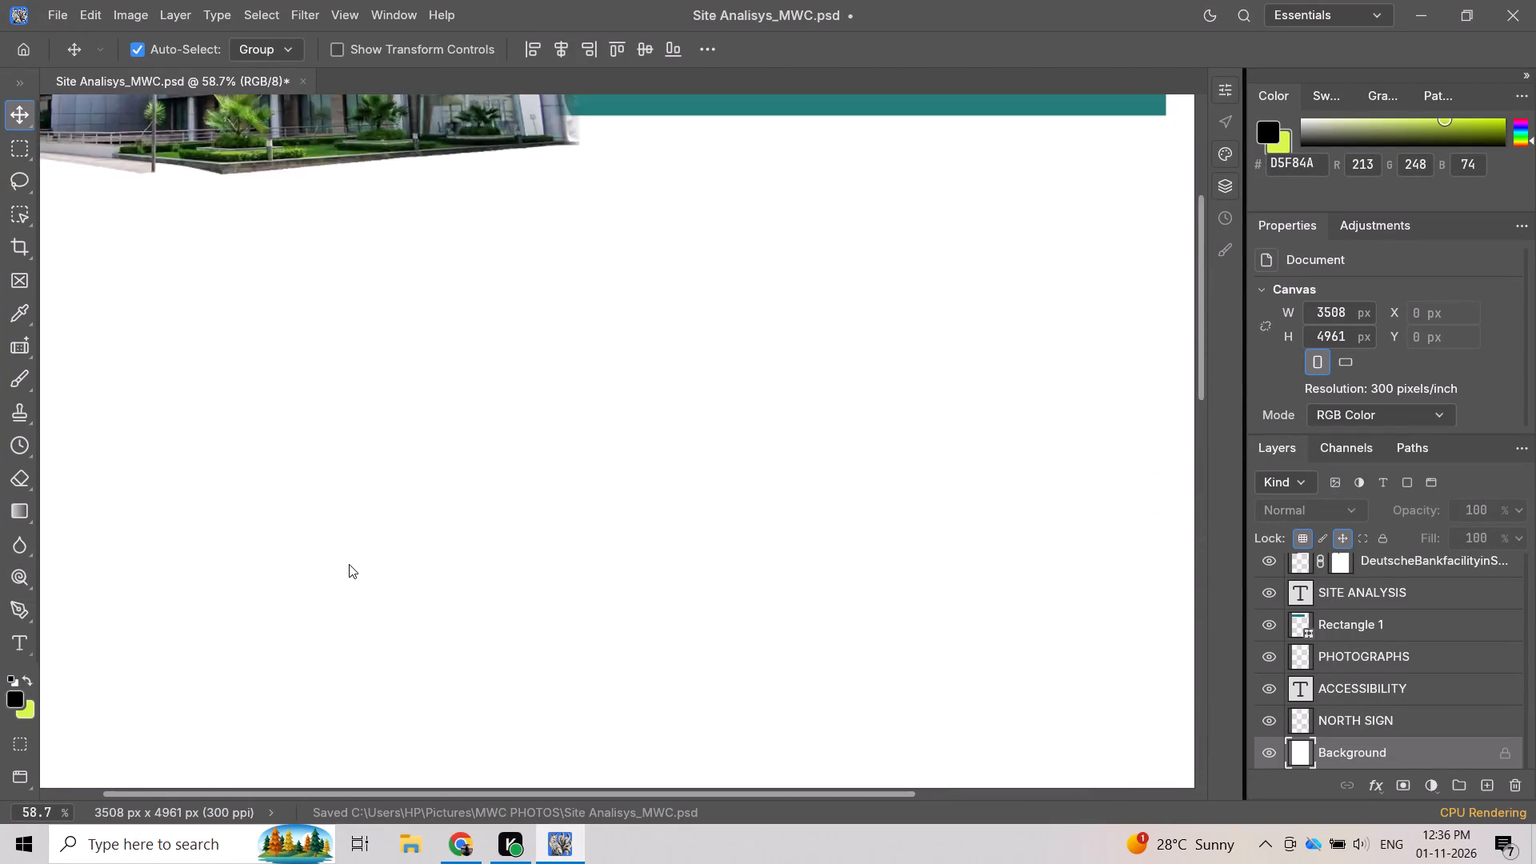
pyautogui.scroll(7, 349, 564)
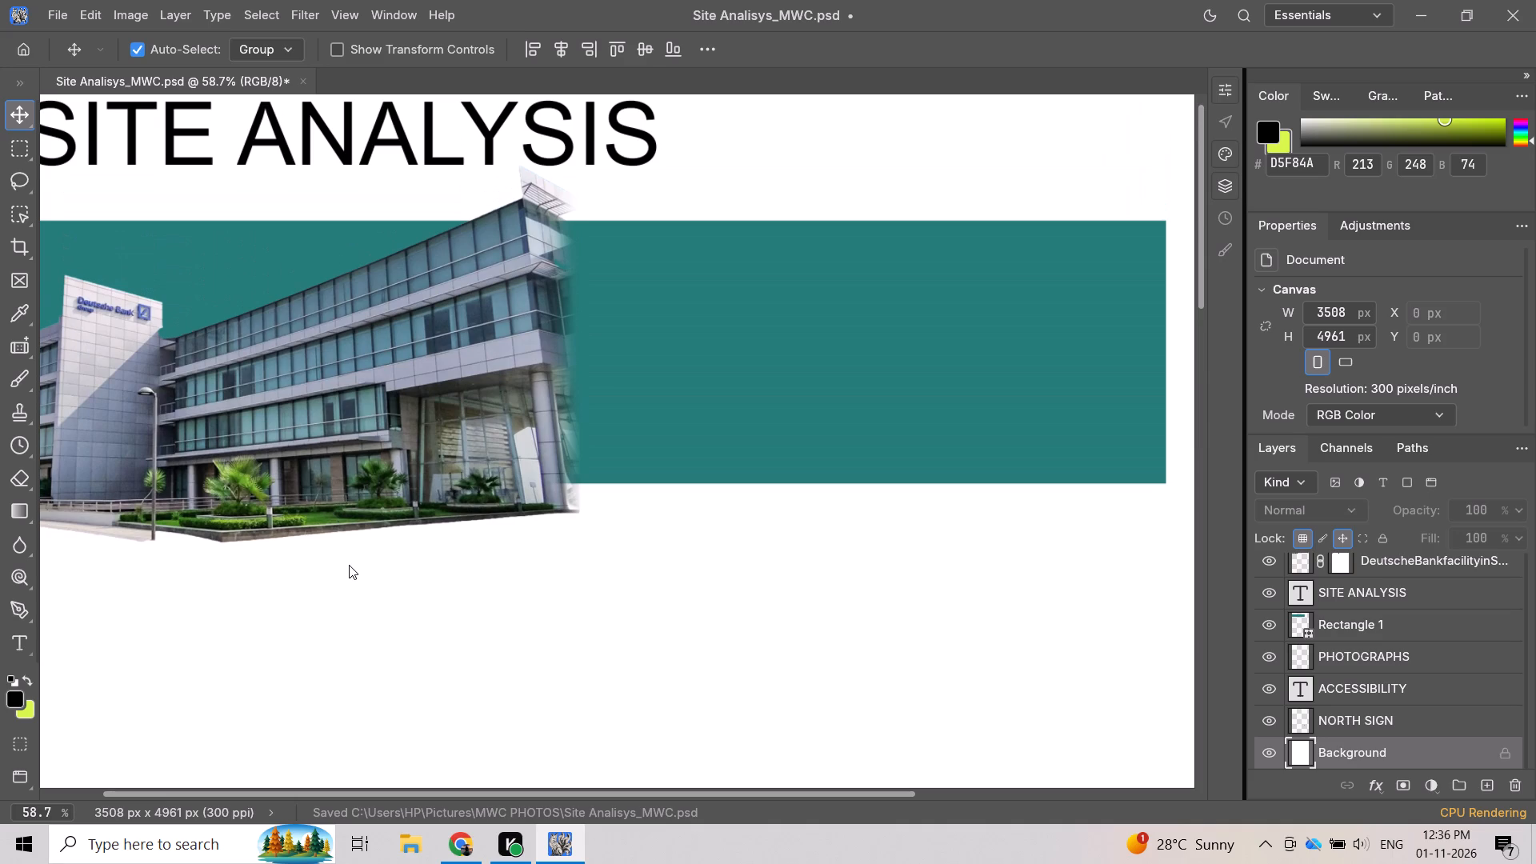
pyautogui.scroll(-16, 339, 531)
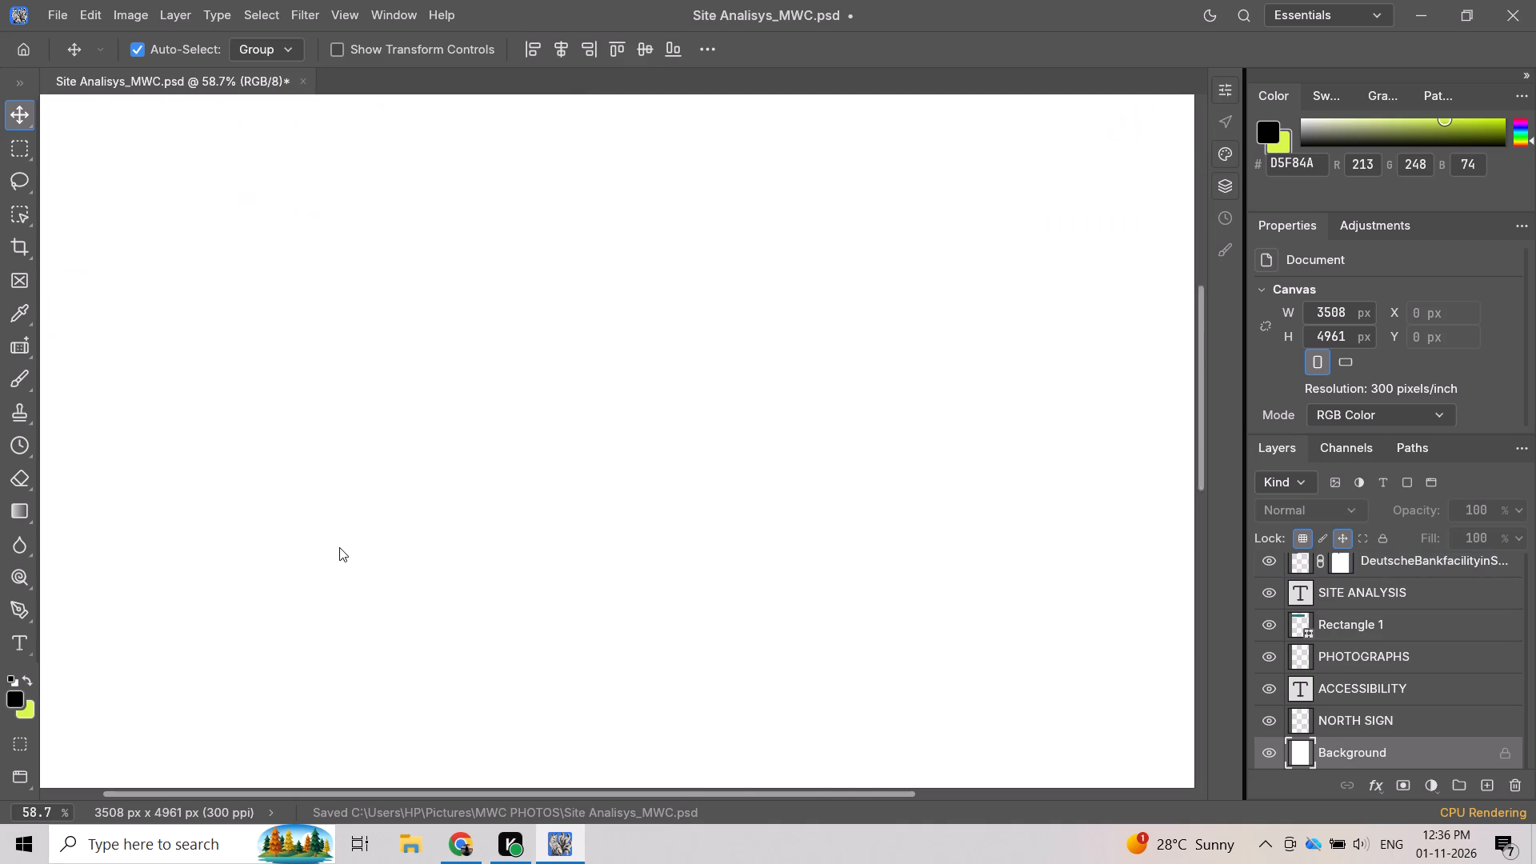
pyautogui.scroll(-11, 339, 547)
pyautogui.scroll(-5, 388, 621)
pyautogui.scroll(-3, 402, 555)
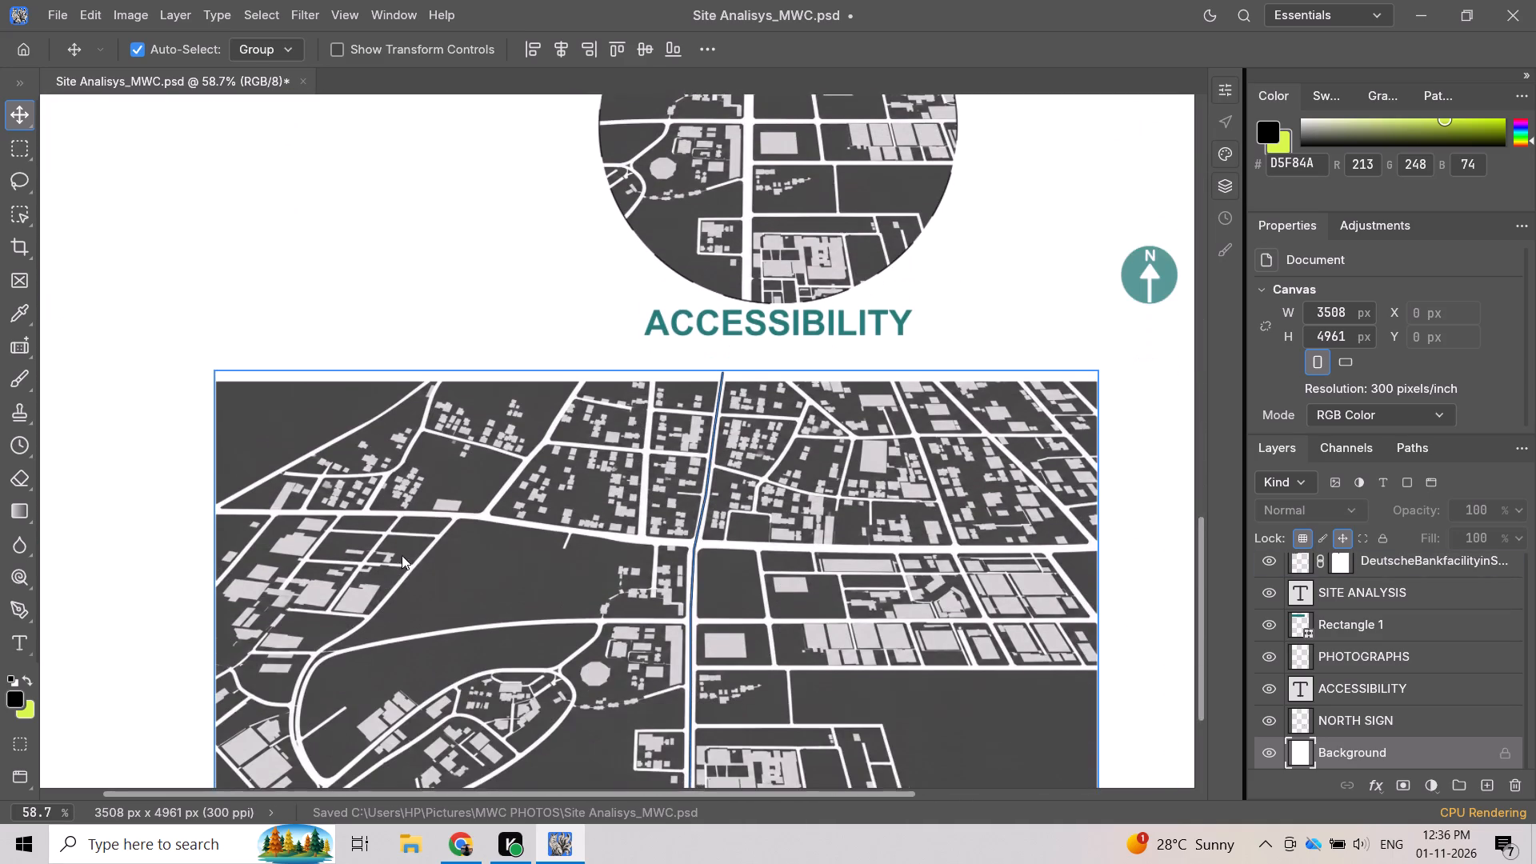
pyautogui.scroll(-7, 402, 555)
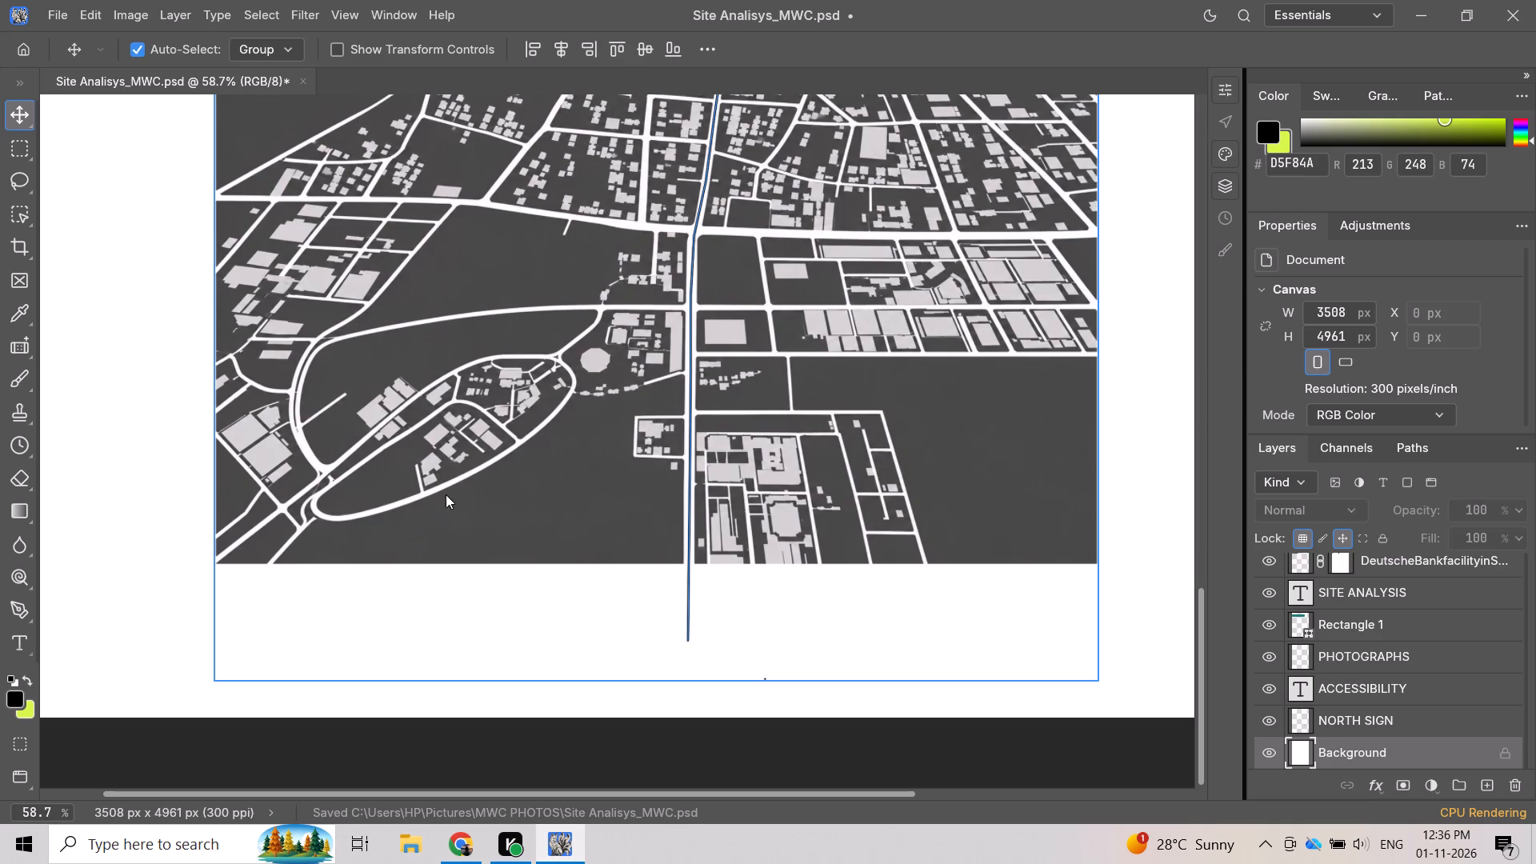
pyautogui.scroll(-4, 1406, 628)
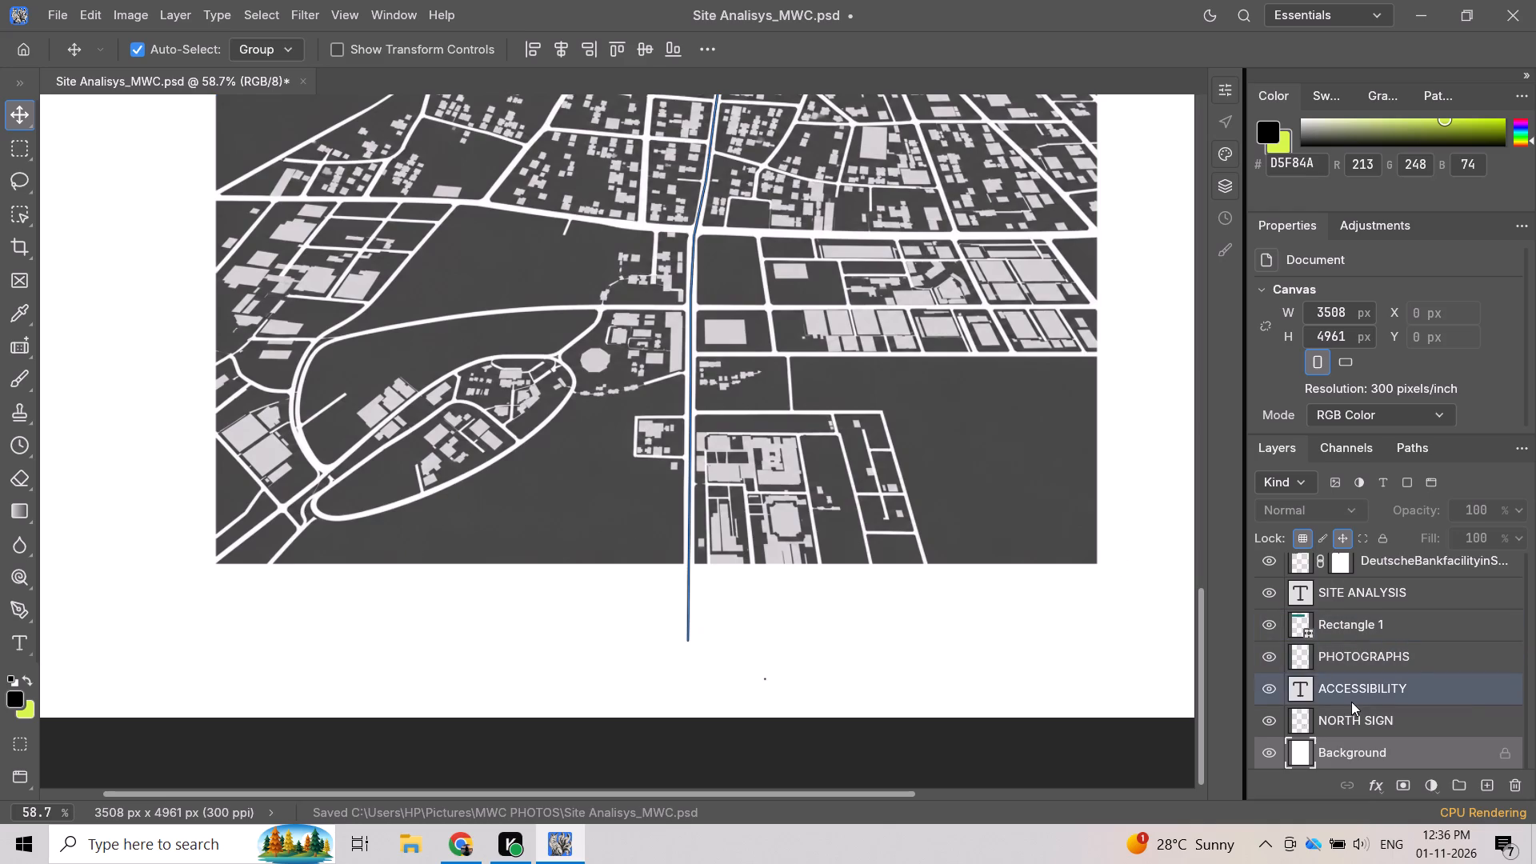
pyautogui.scroll(8, 1350, 701)
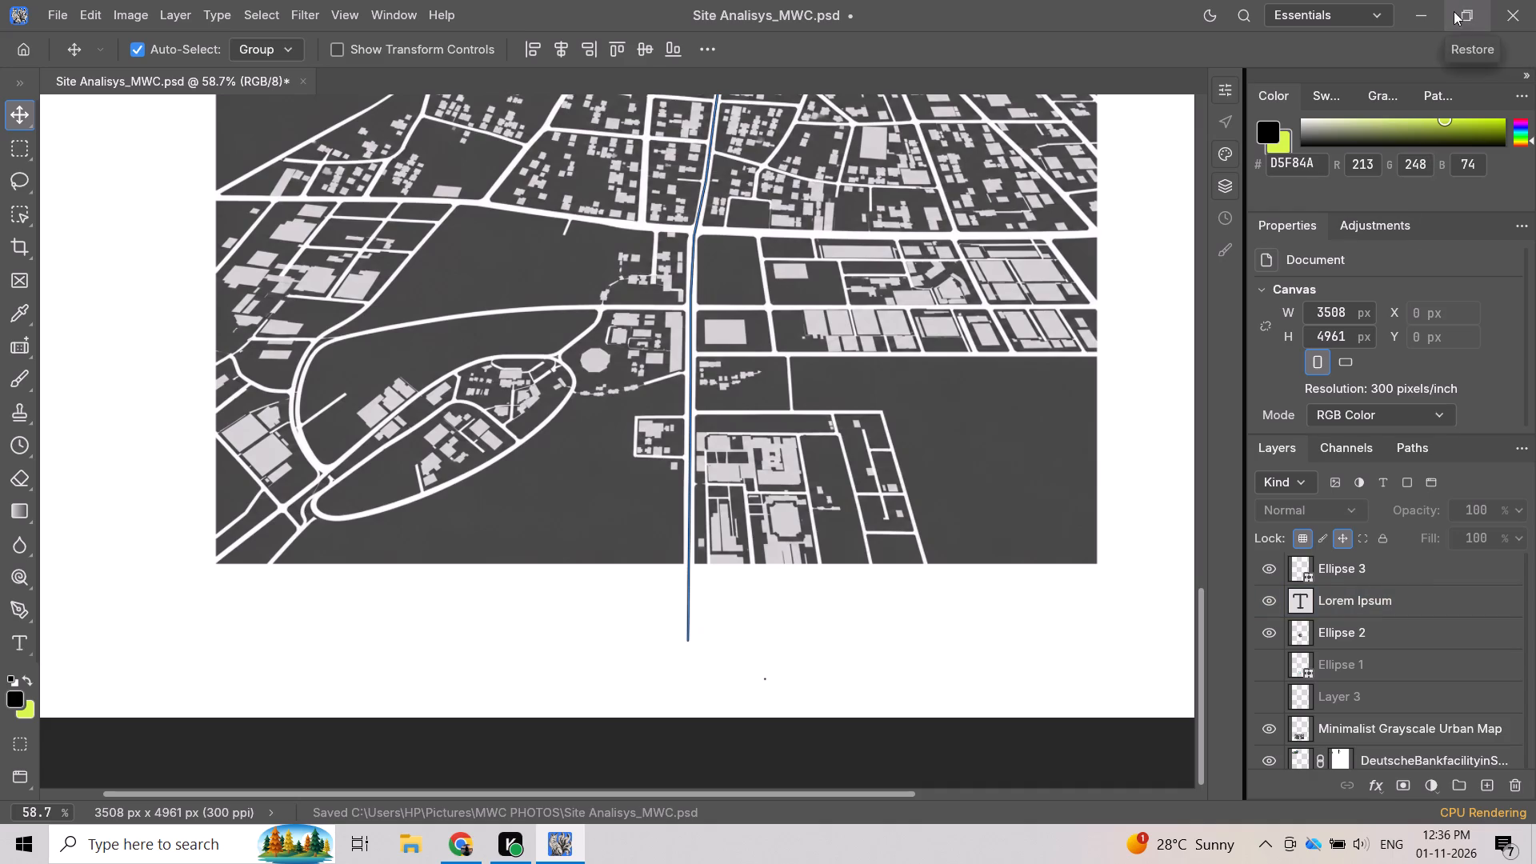
# Quit the image editor, saving the changes to Site Analisys_MWC.psd.
pyautogui.click(1506, 12)
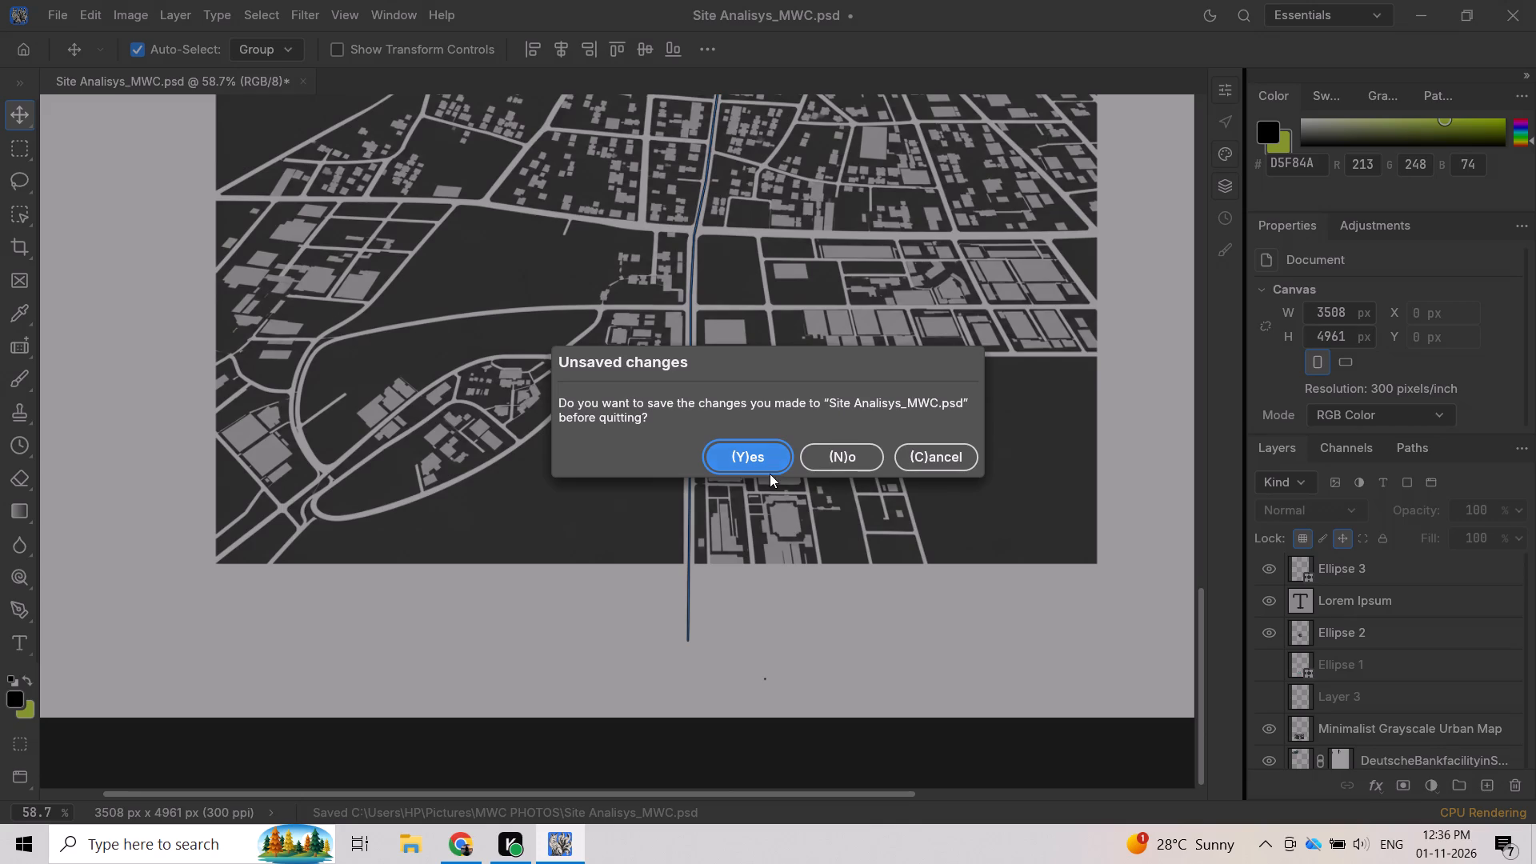
pyautogui.click(750, 460)
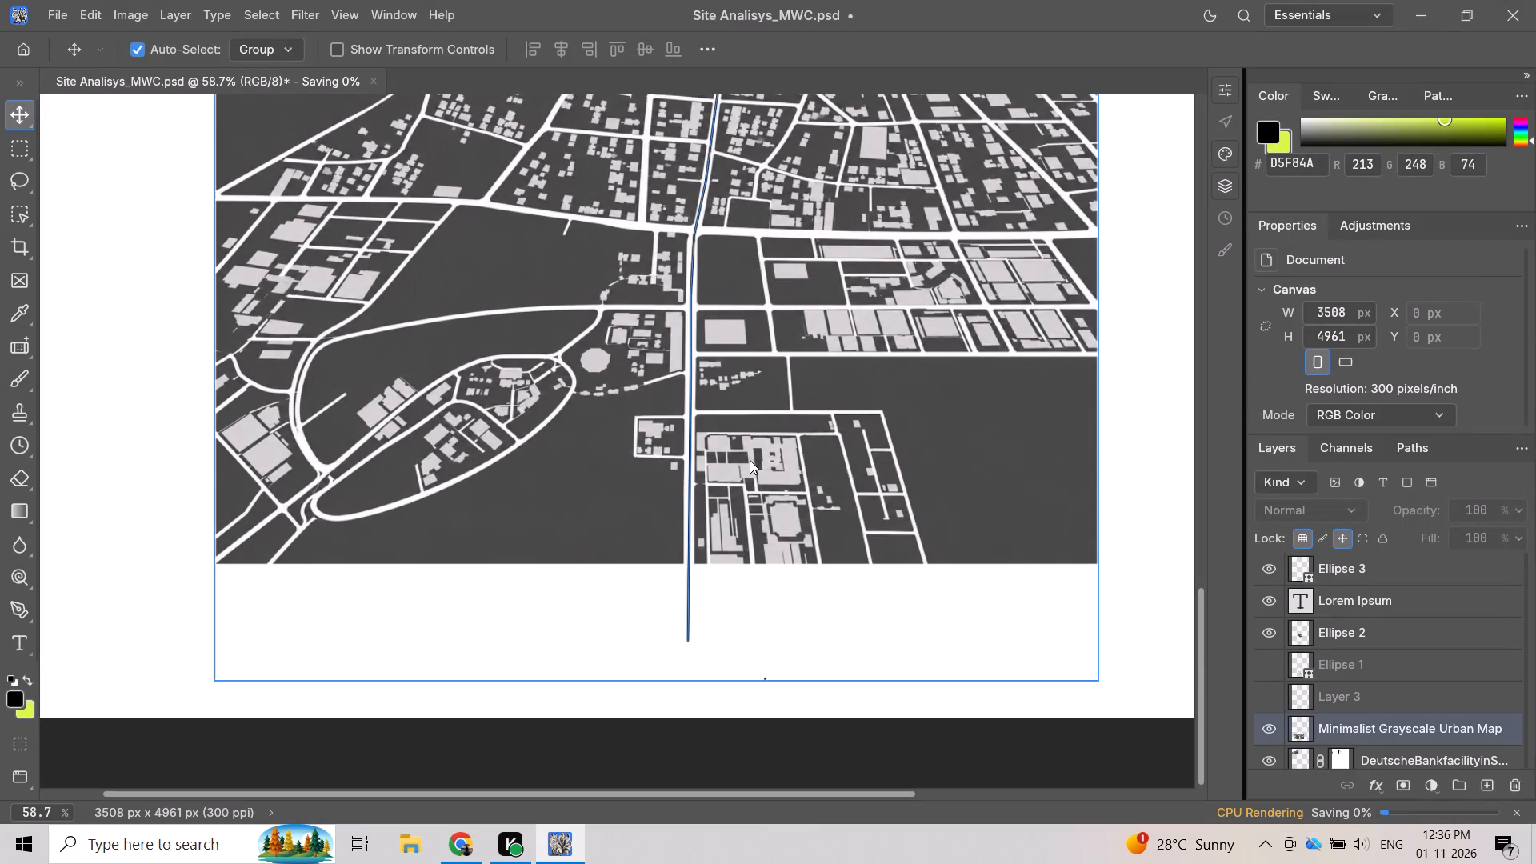
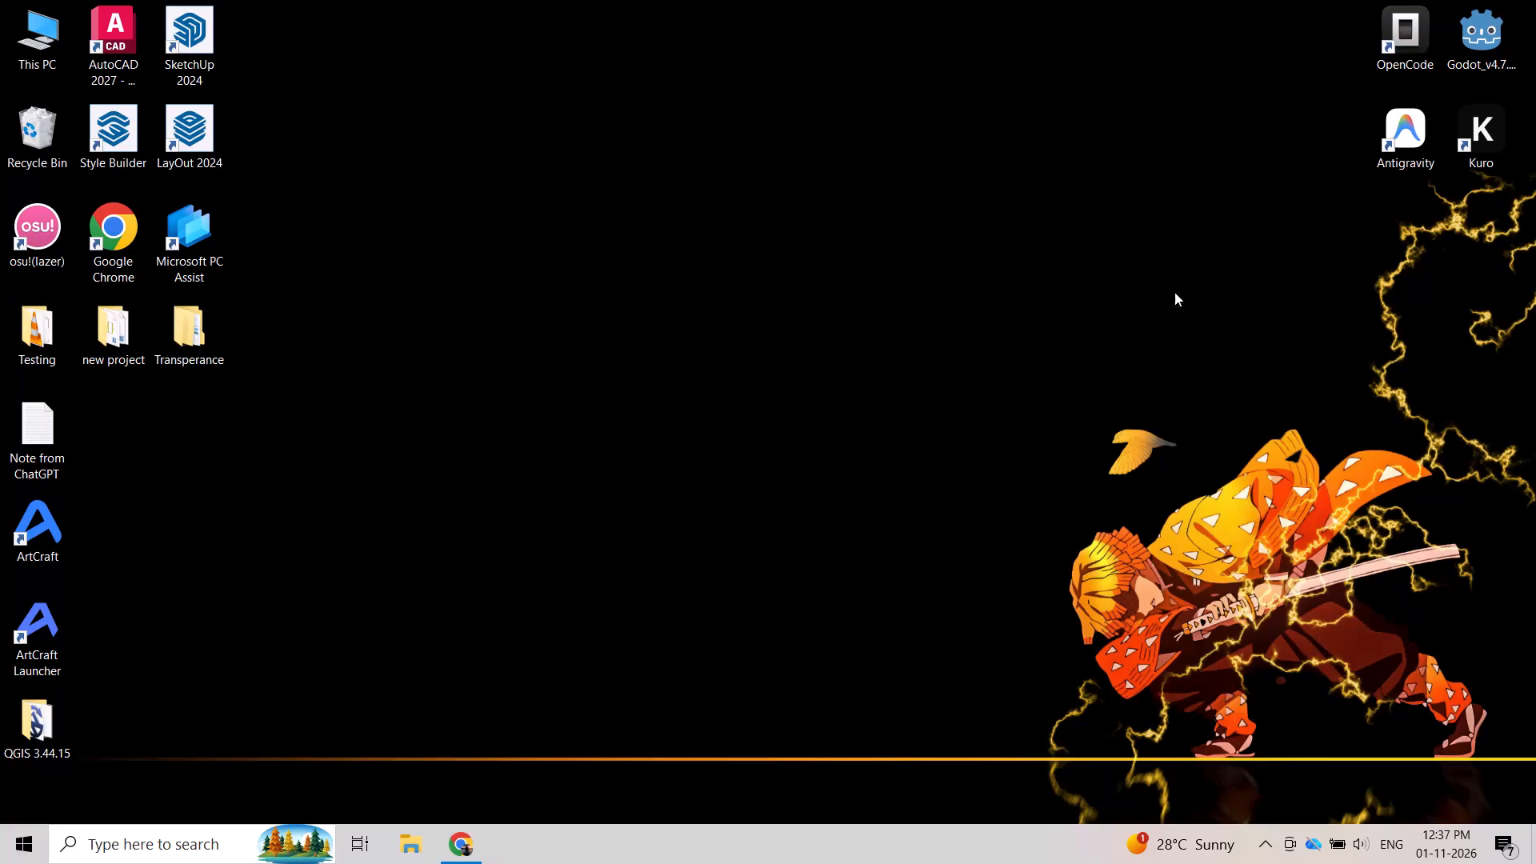
# Launch the Kuro application from the desktop.
pyautogui.doubleClick(1485, 113)
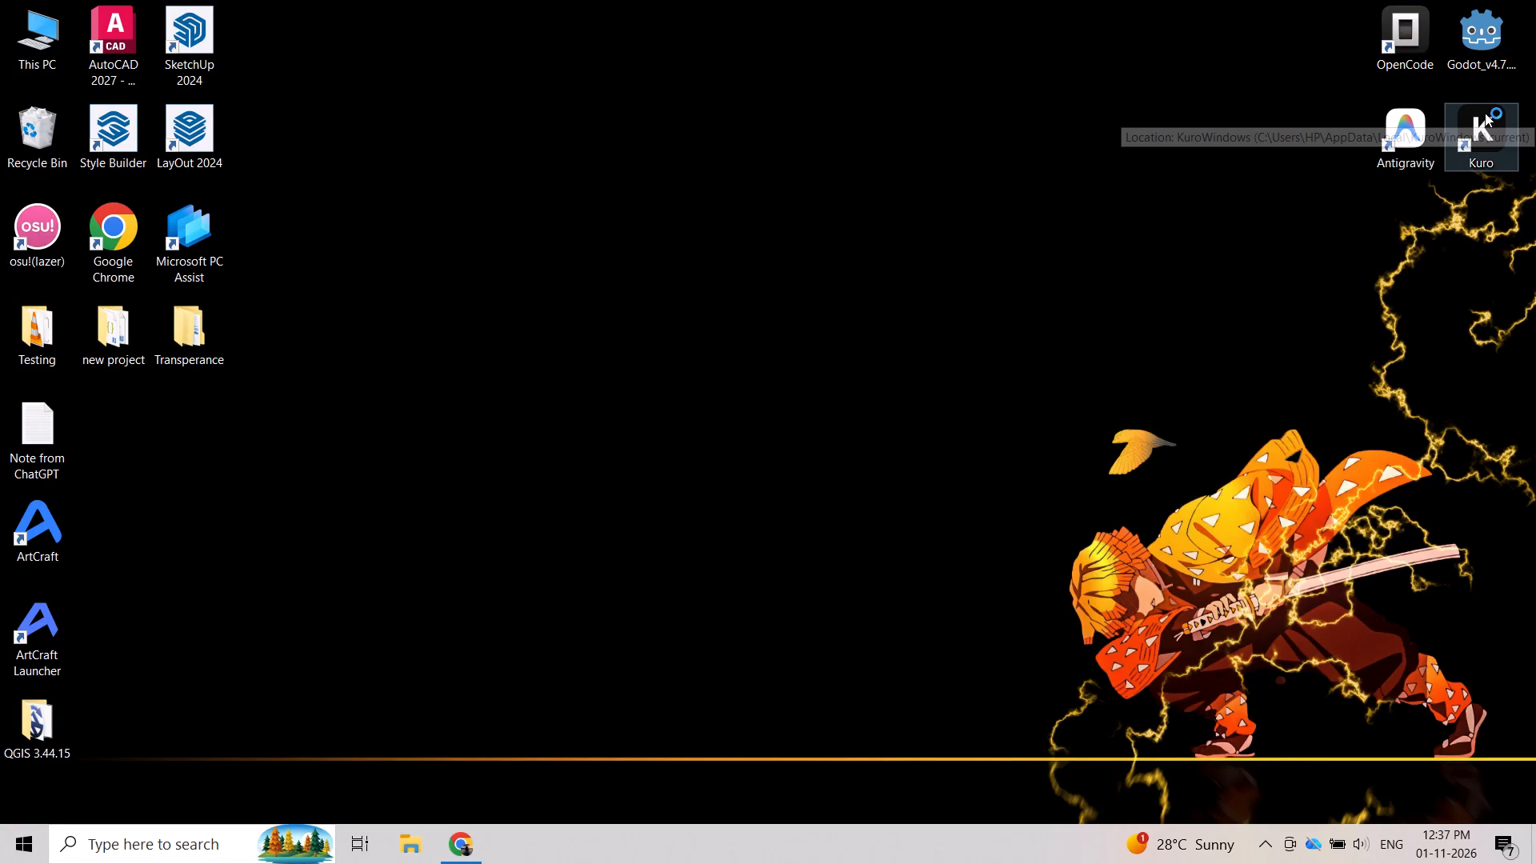